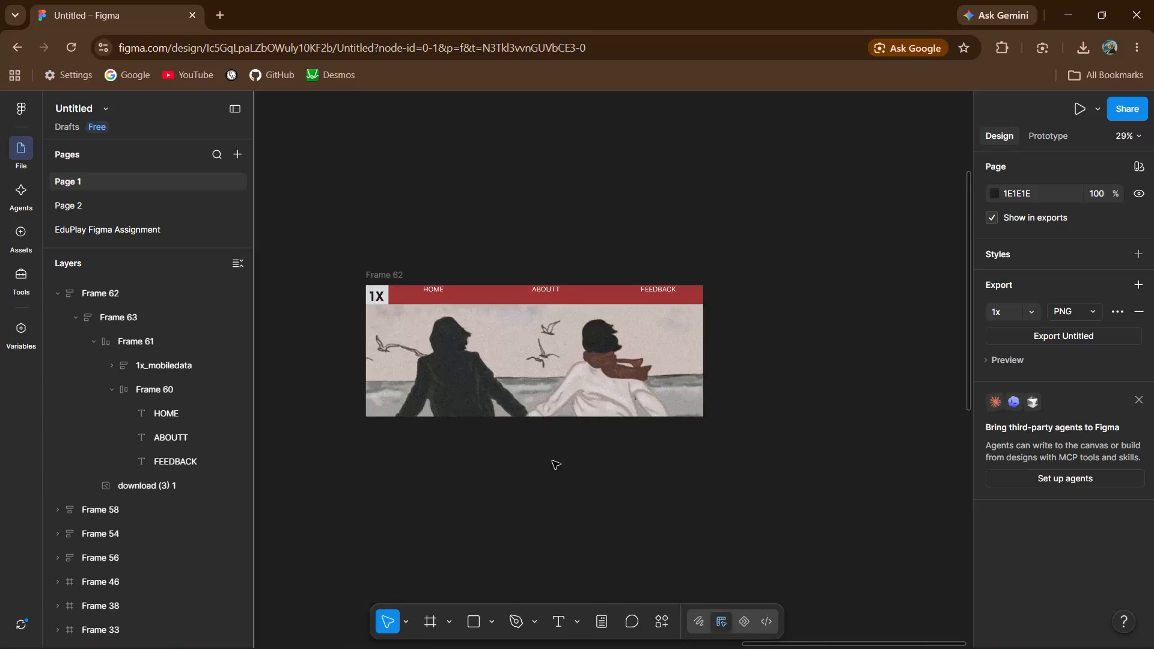
Draw a new frame about 1039 × 1290 on the empty canvas below Frame 62.
scroll(552, 461, "down", 3)
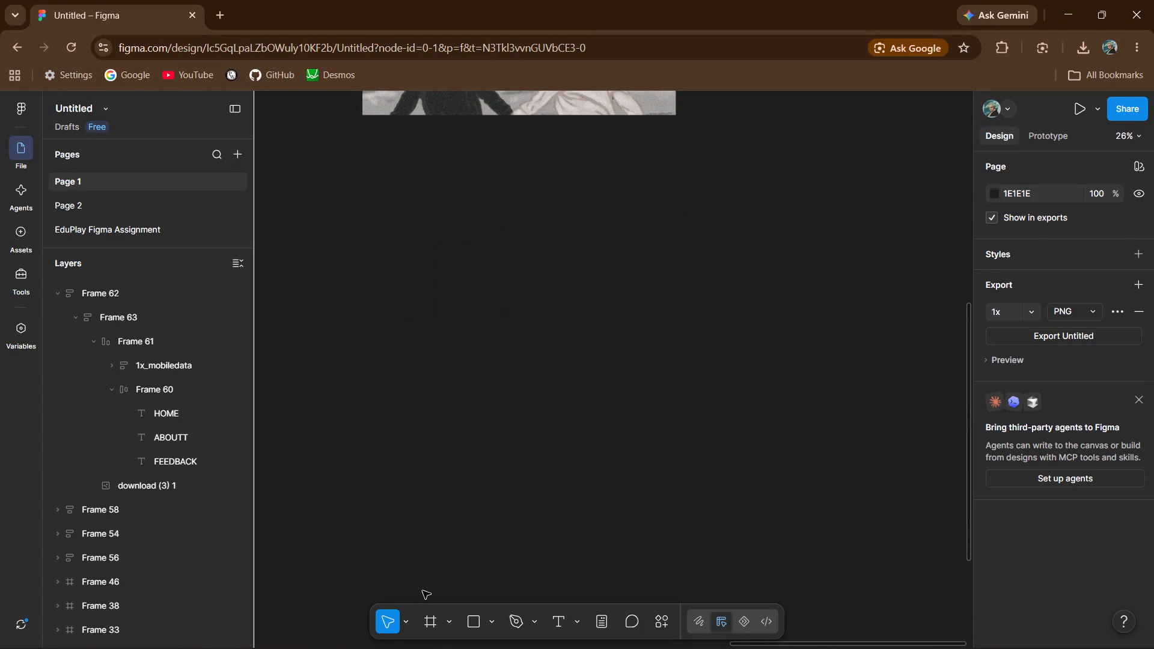
key("f")
left_click_drag(433, 205, 481, 273)
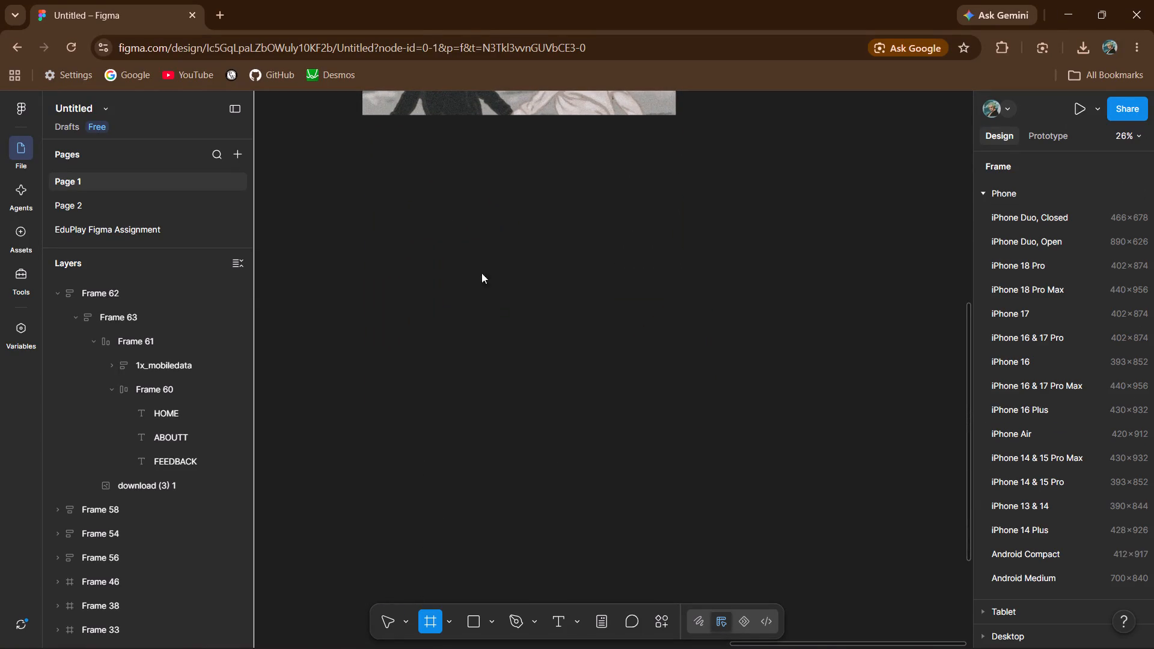
left_click_drag(481, 273, 637, 460)
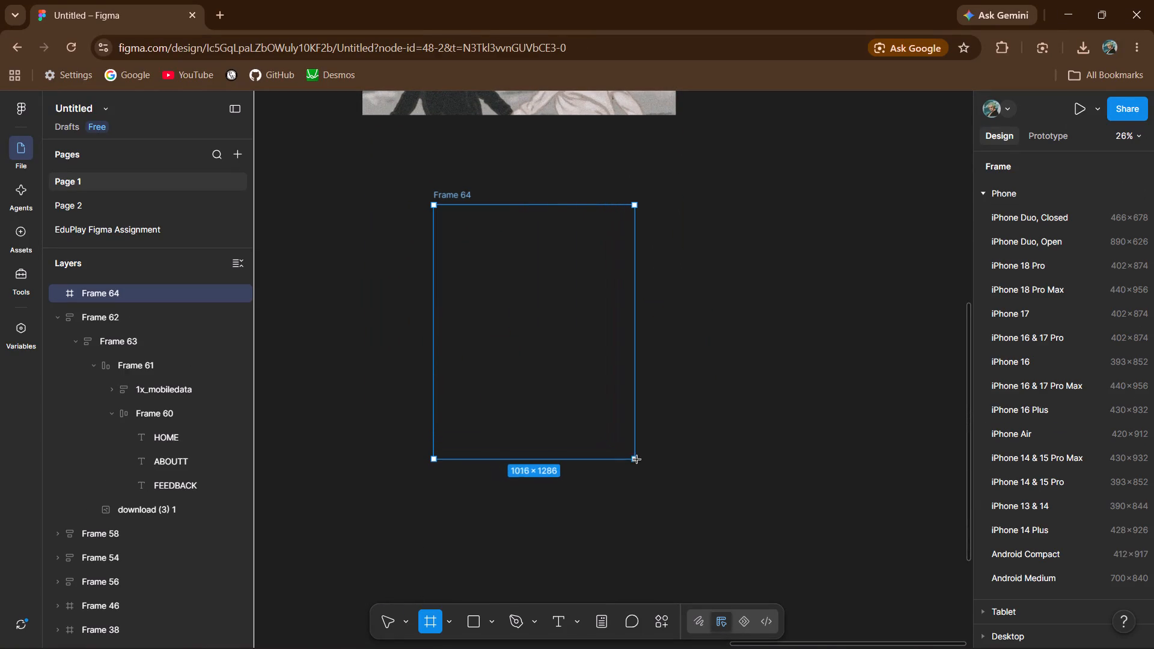
left_click_drag(637, 460, 639, 460)
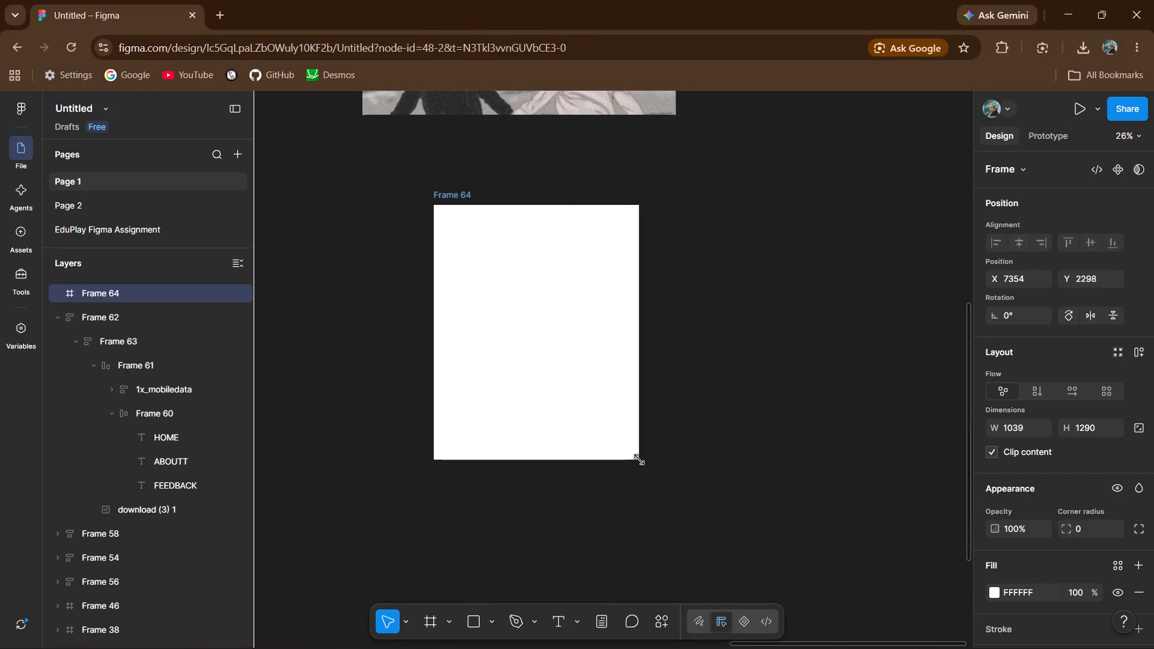
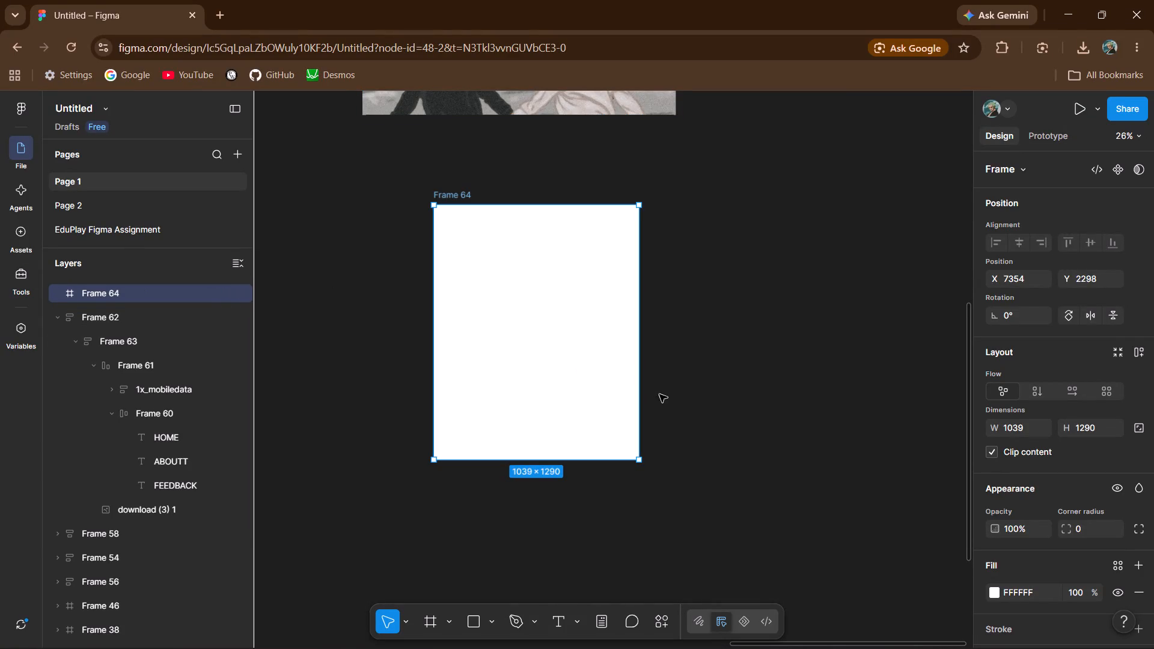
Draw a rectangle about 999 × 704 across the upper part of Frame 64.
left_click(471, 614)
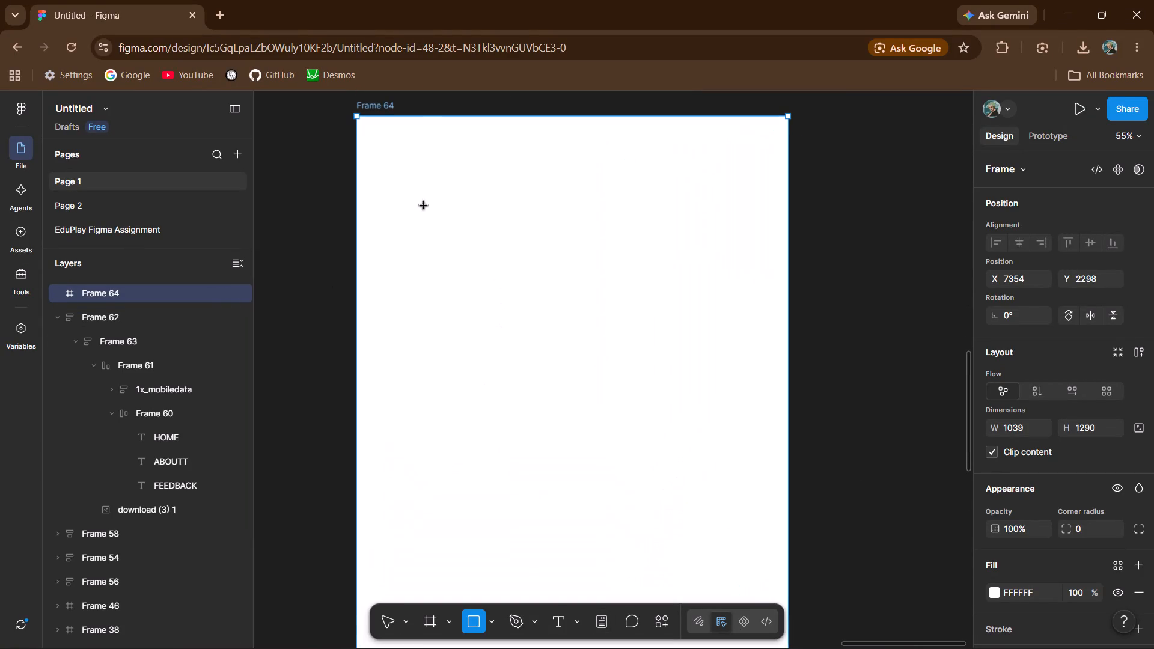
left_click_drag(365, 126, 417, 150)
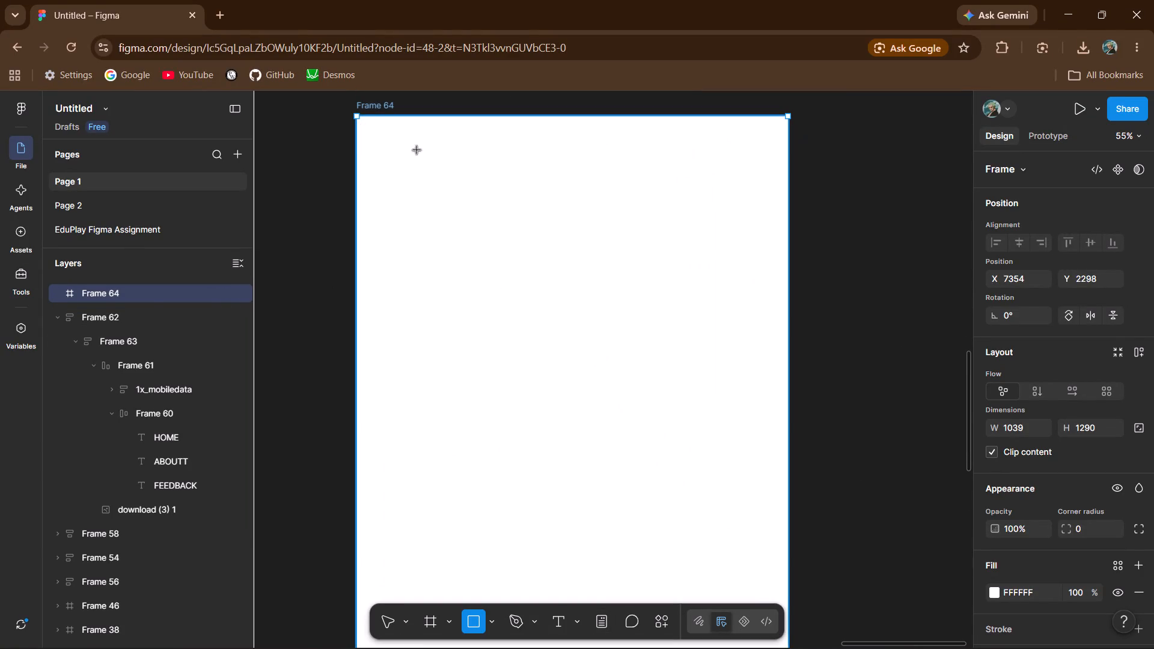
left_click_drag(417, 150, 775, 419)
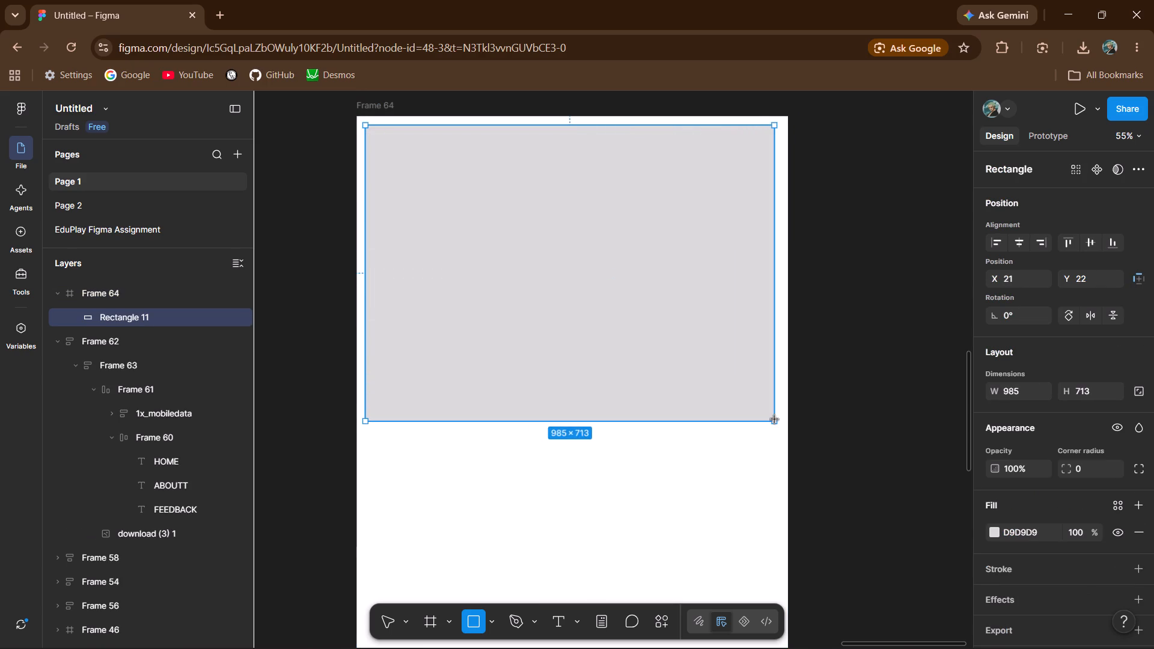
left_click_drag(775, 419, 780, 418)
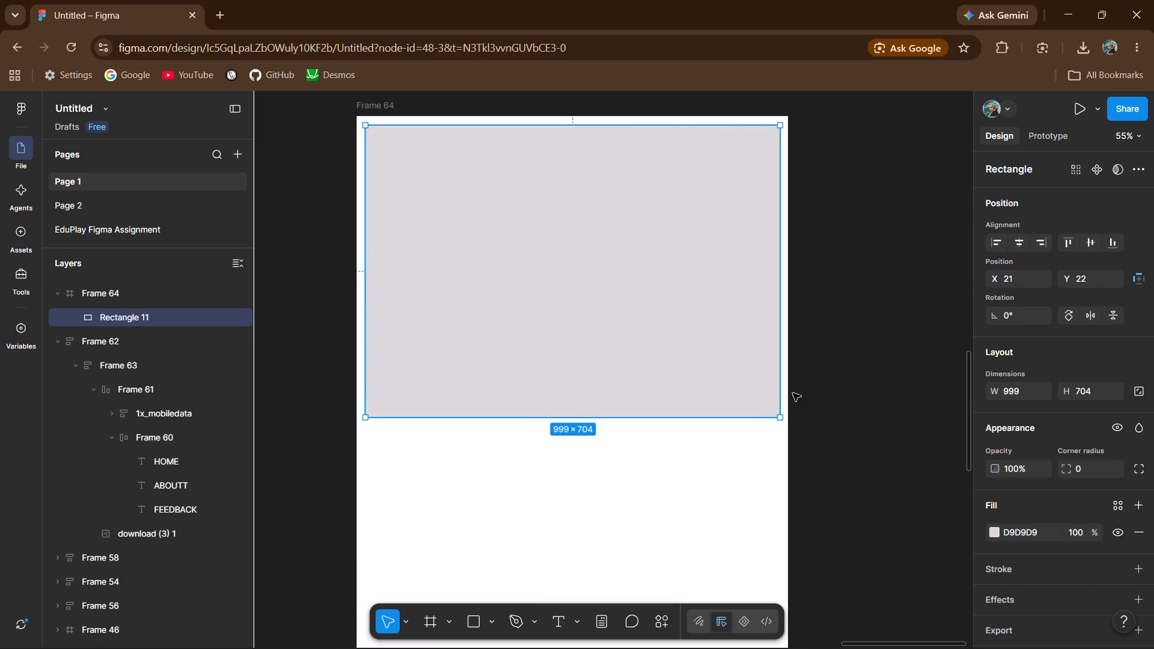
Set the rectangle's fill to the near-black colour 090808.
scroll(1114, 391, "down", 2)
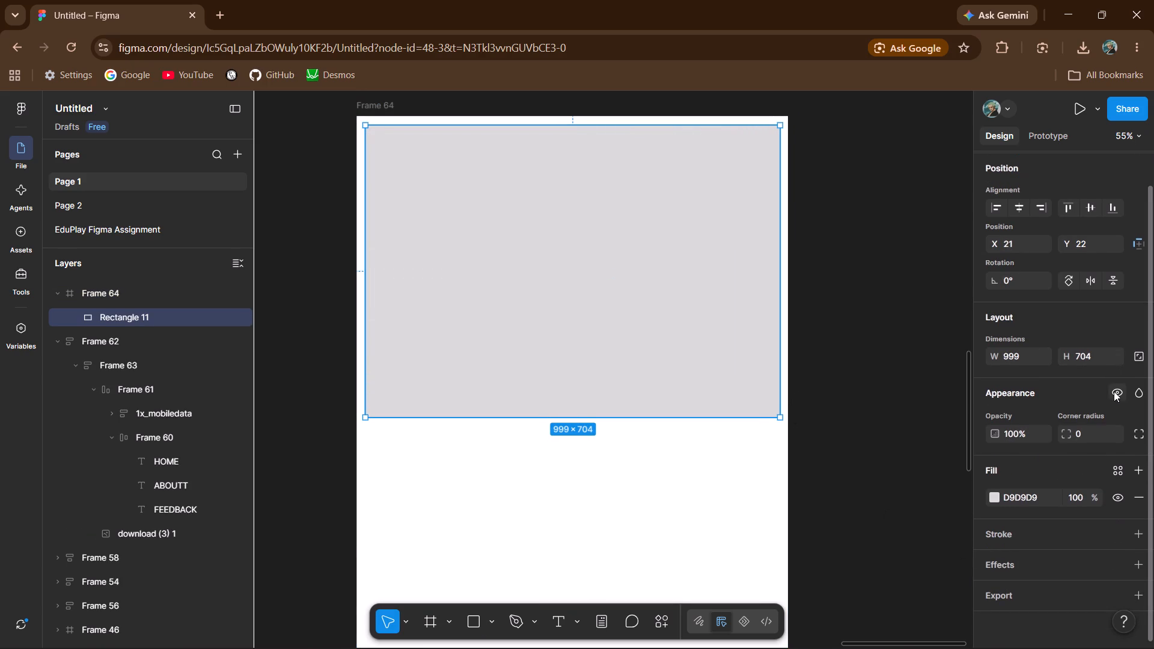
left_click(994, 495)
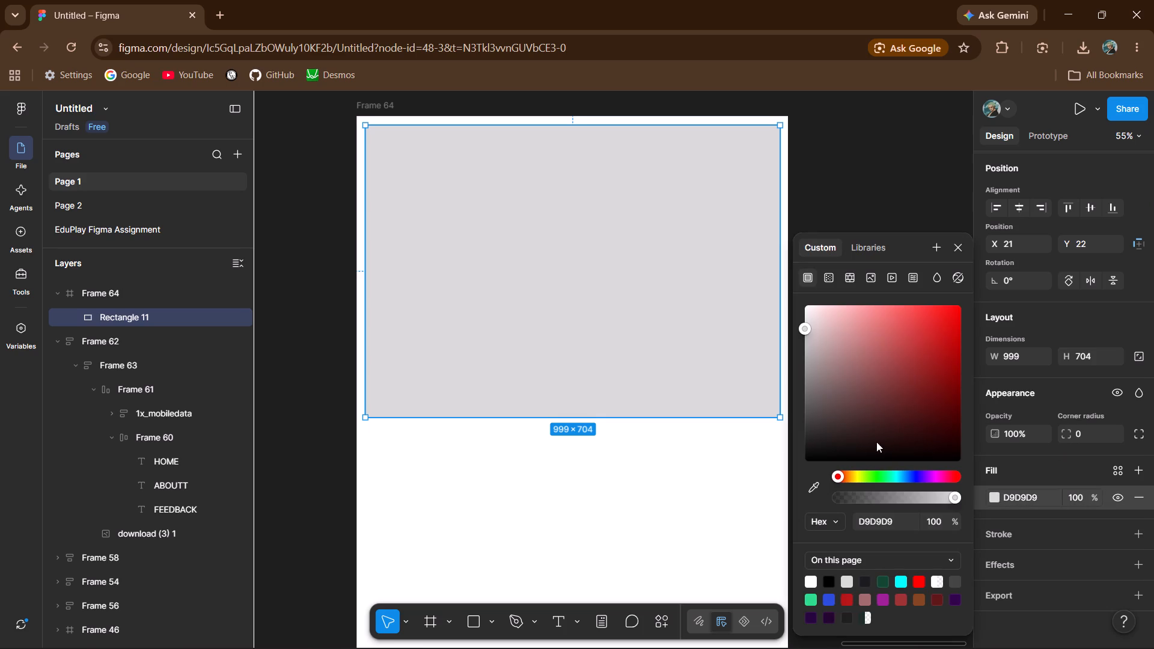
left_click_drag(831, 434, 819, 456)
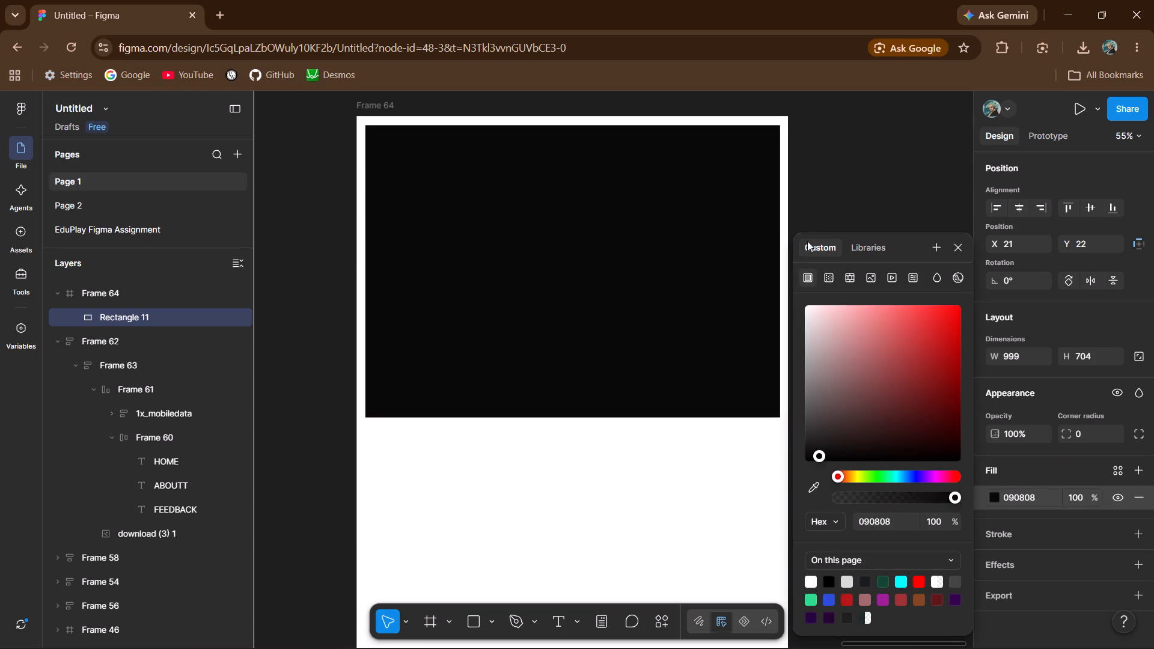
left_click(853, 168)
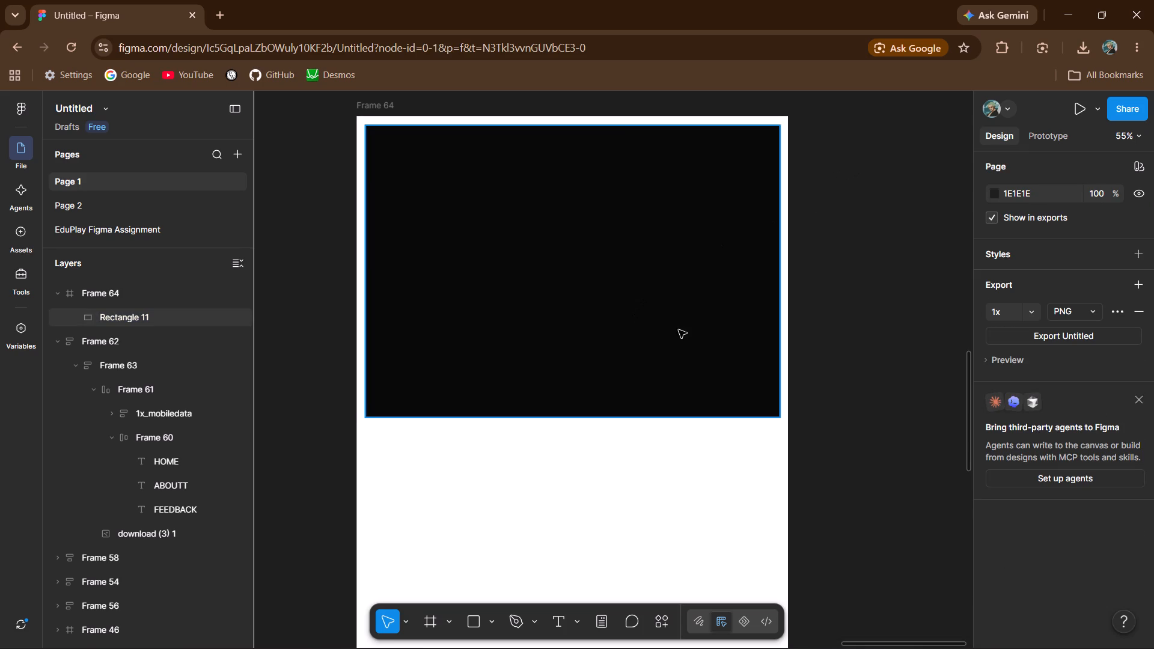
Switch to File Explorer and preview the Vector (1) and Vector images in the figma-assigment folder.
key("alt+Tab")
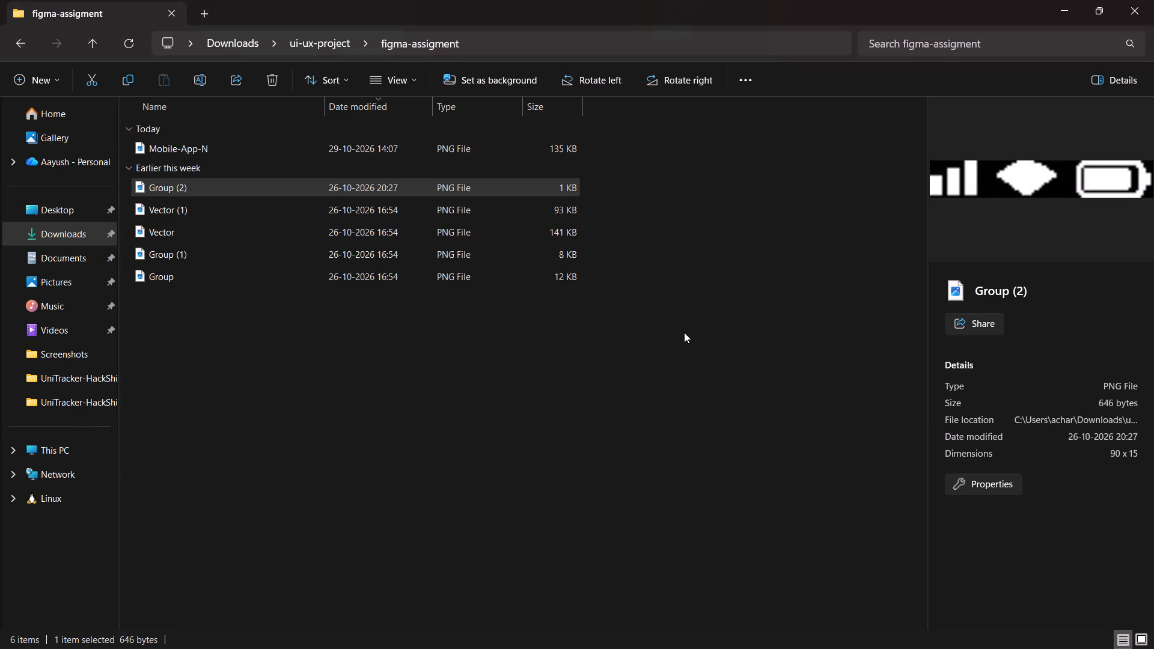
double_click(255, 213)
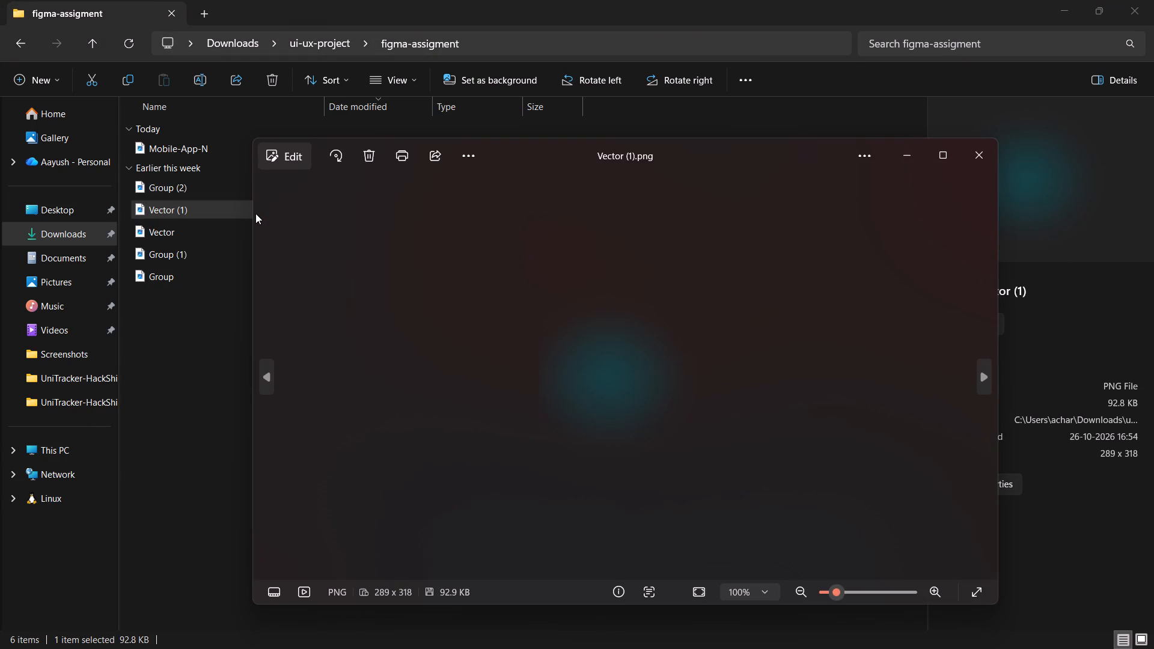
left_click(185, 236)
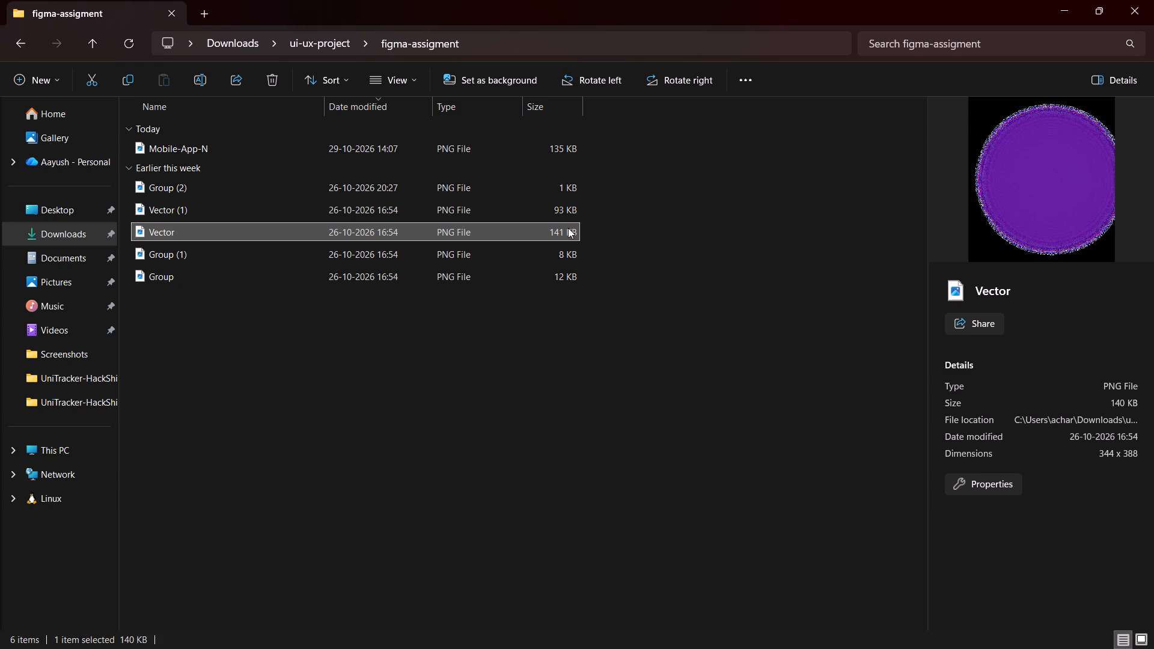
key("alt+Tab")
key("alt+Tab")
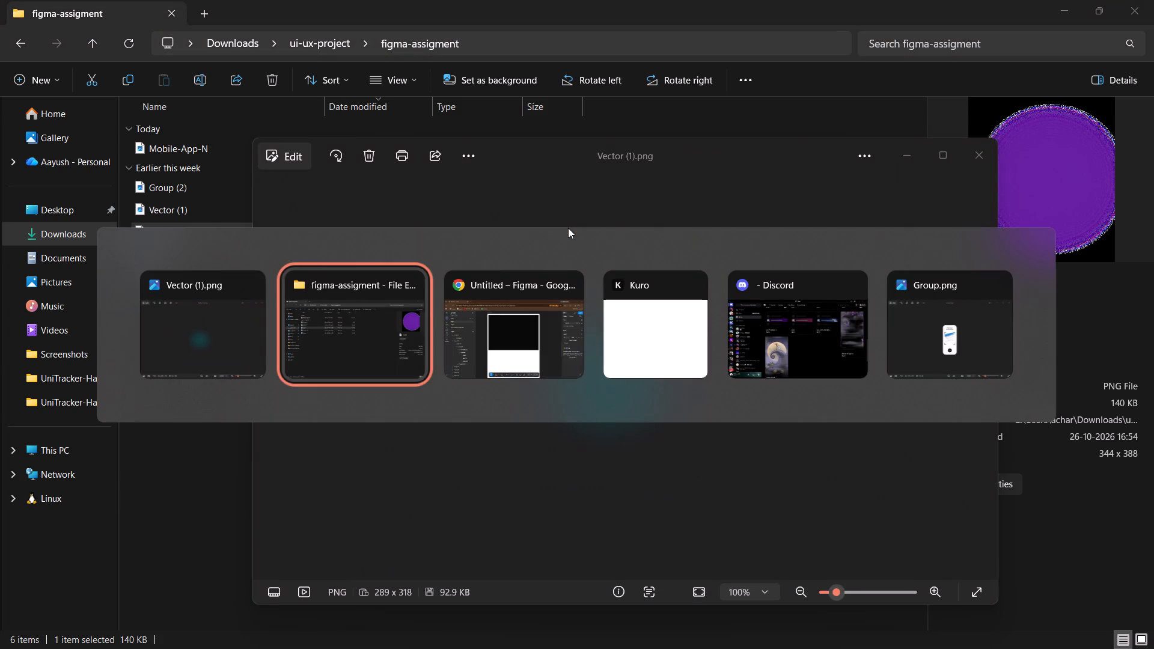
key("alt+Tab")
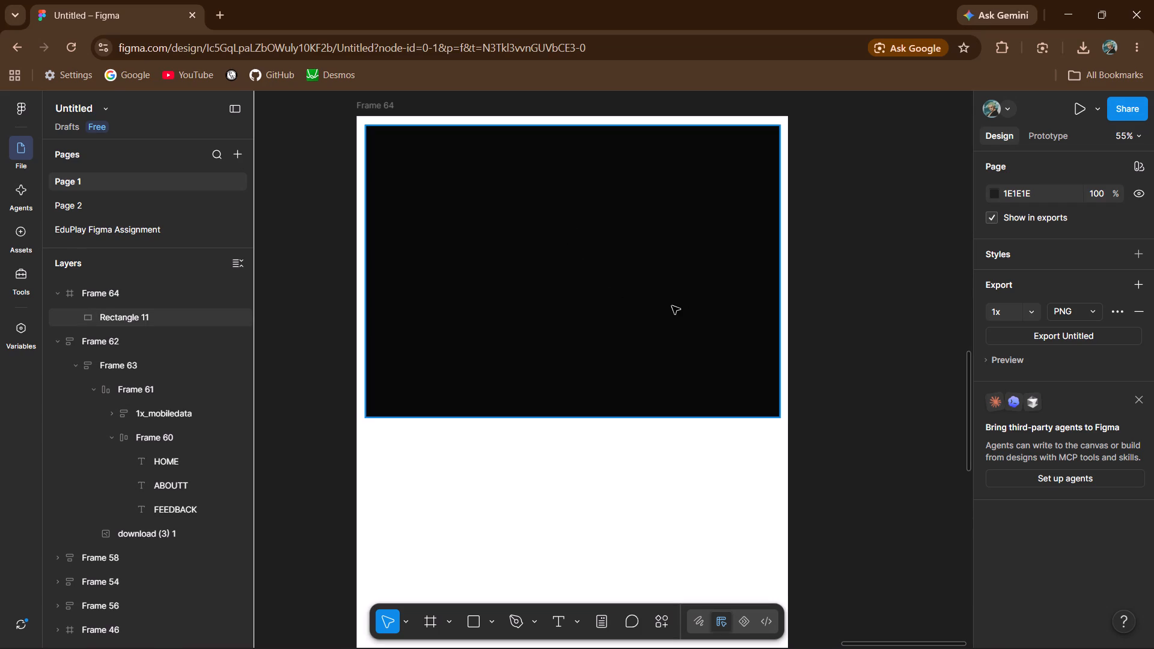
key("alt+Tab")
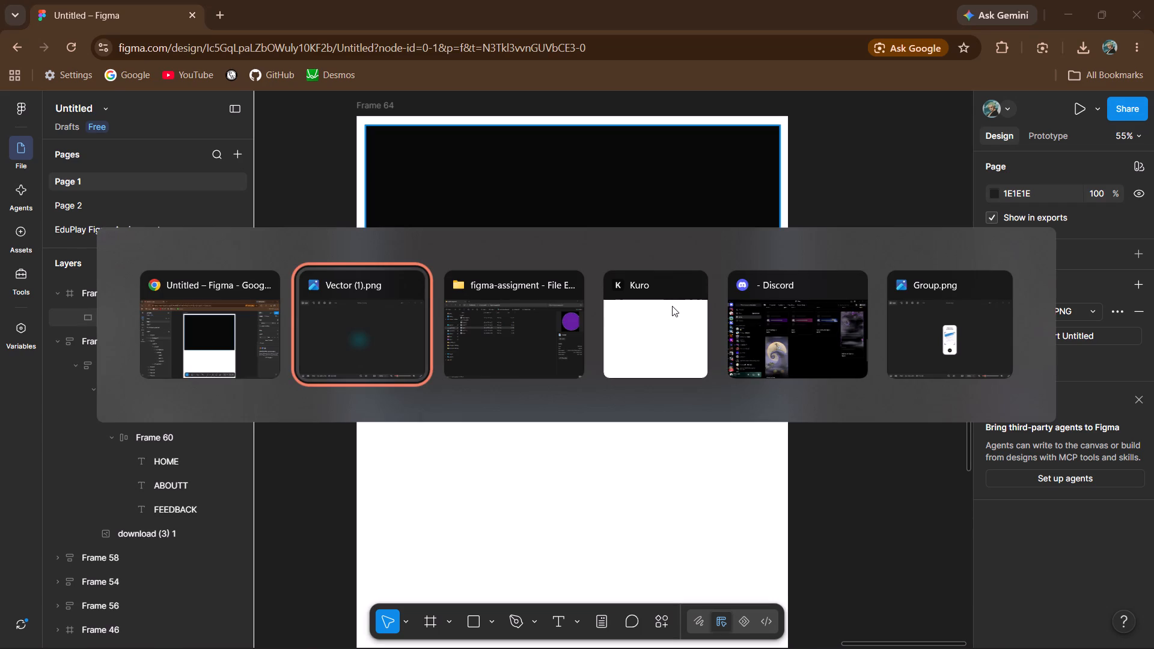
Hide Frame 62 on the canvas.
left_click(237, 342)
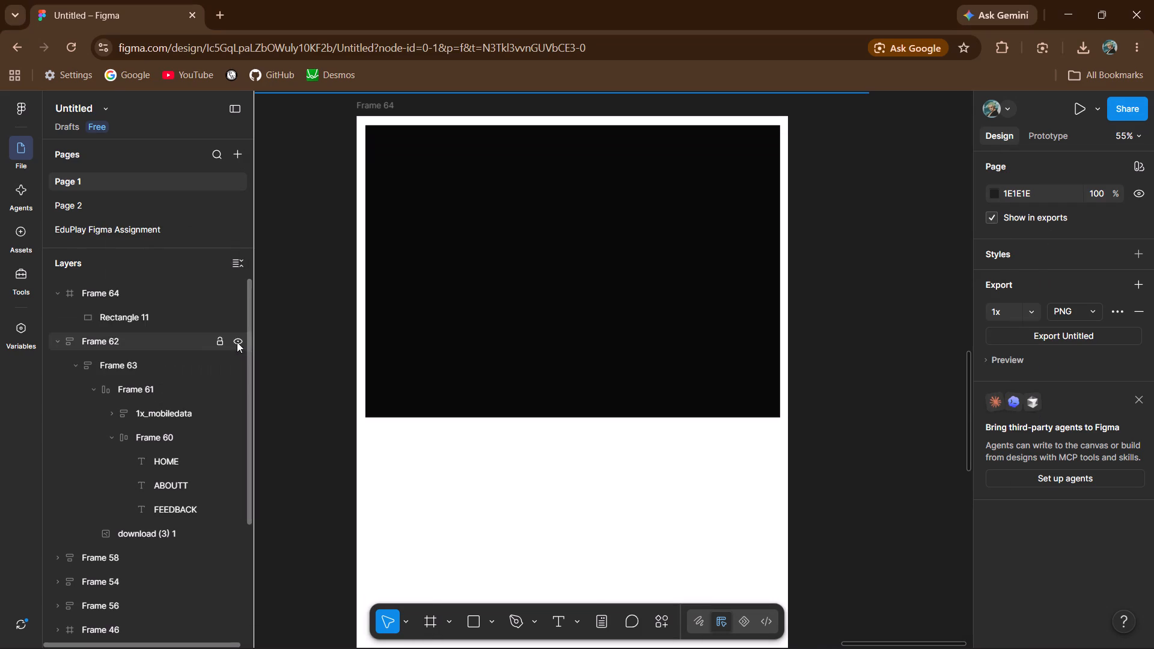
scroll(594, 360, "down", 1)
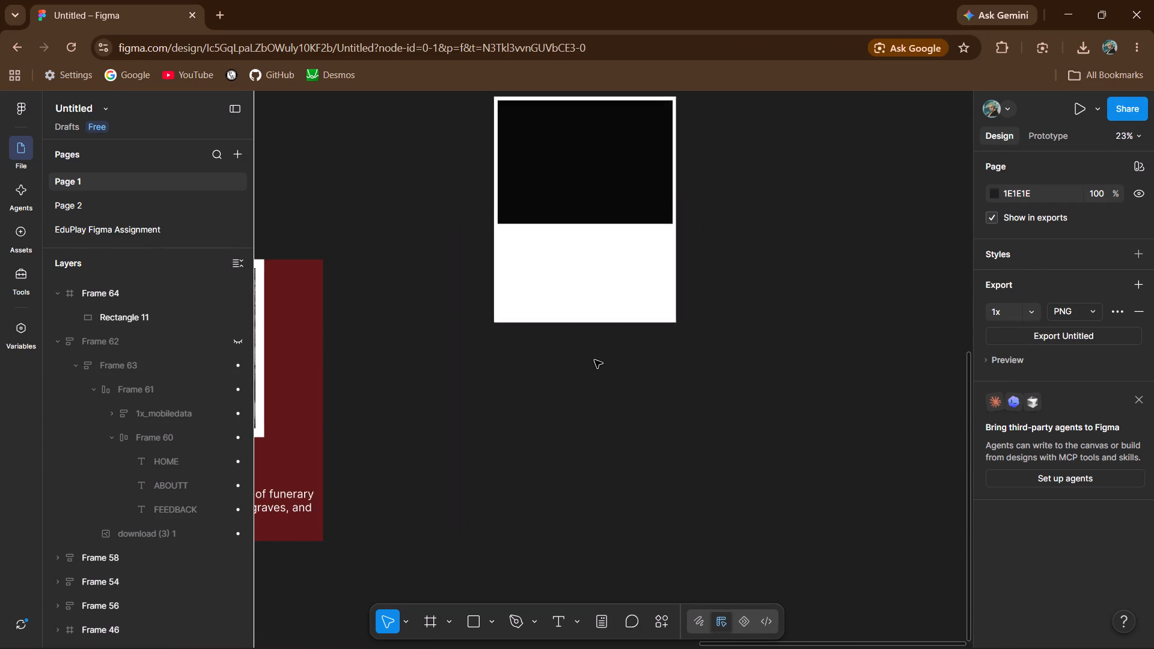
scroll(594, 360, "down", 1)
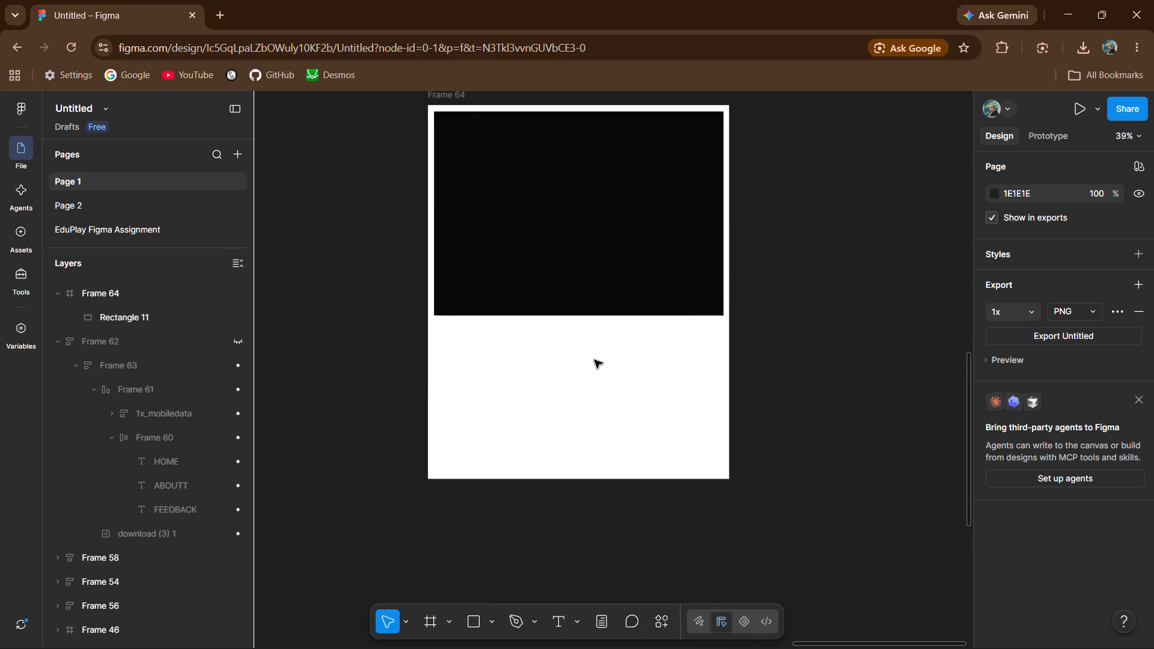
Switch to the Photos preview of Vector (1).png and close it.
key("alt+Tab")
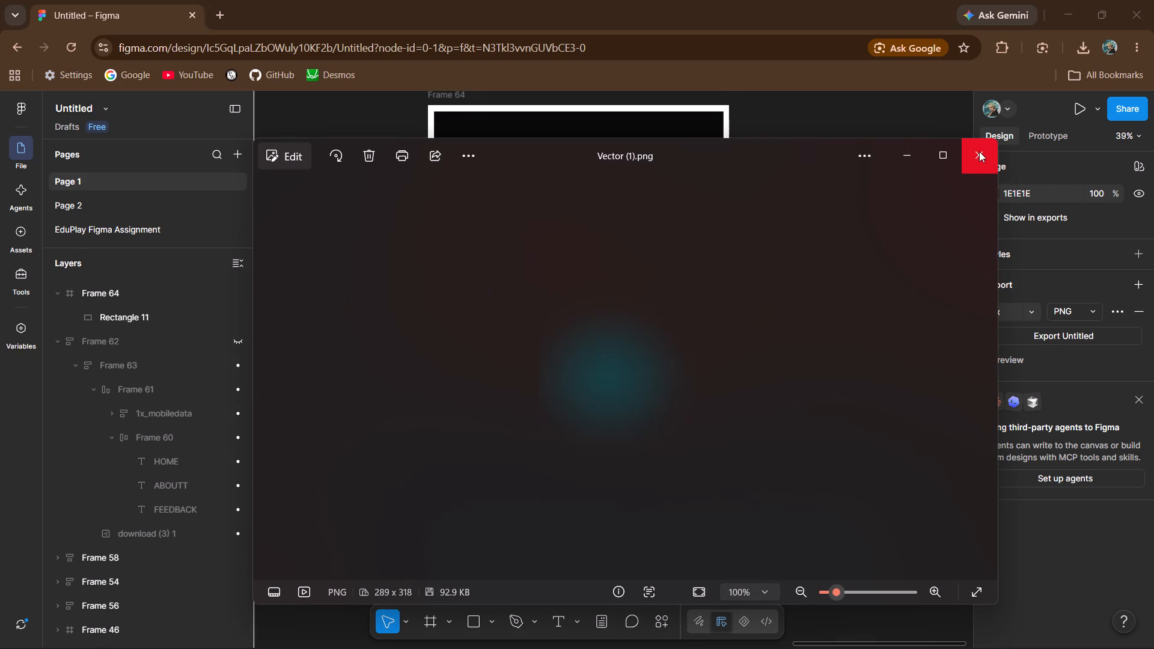
left_click(963, 153)
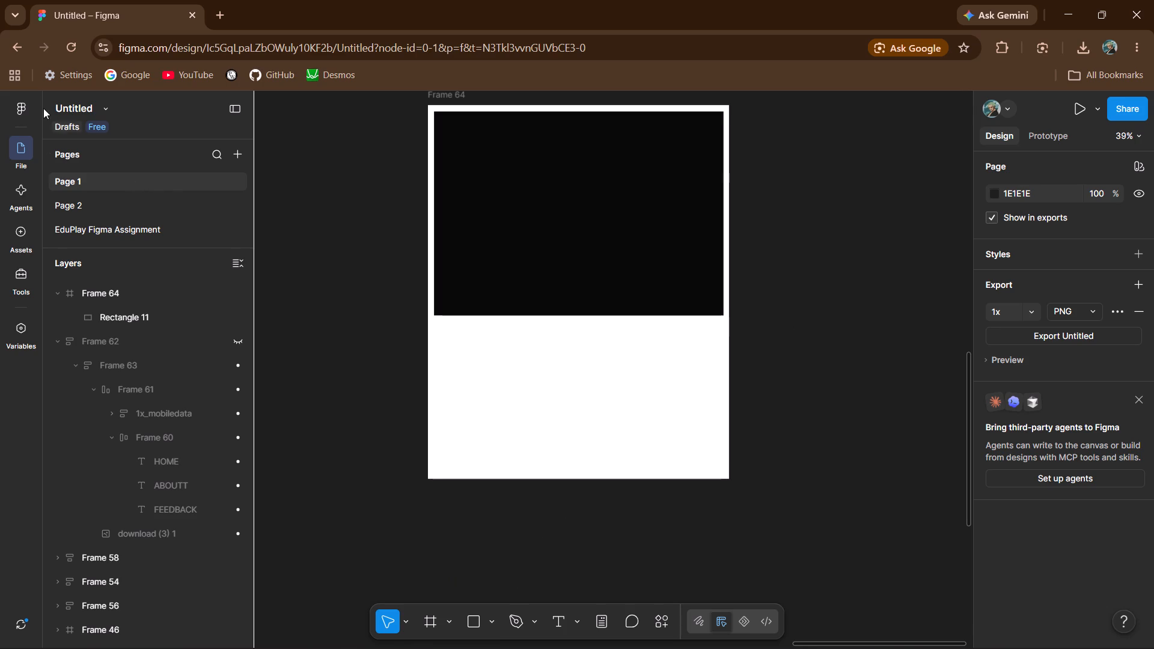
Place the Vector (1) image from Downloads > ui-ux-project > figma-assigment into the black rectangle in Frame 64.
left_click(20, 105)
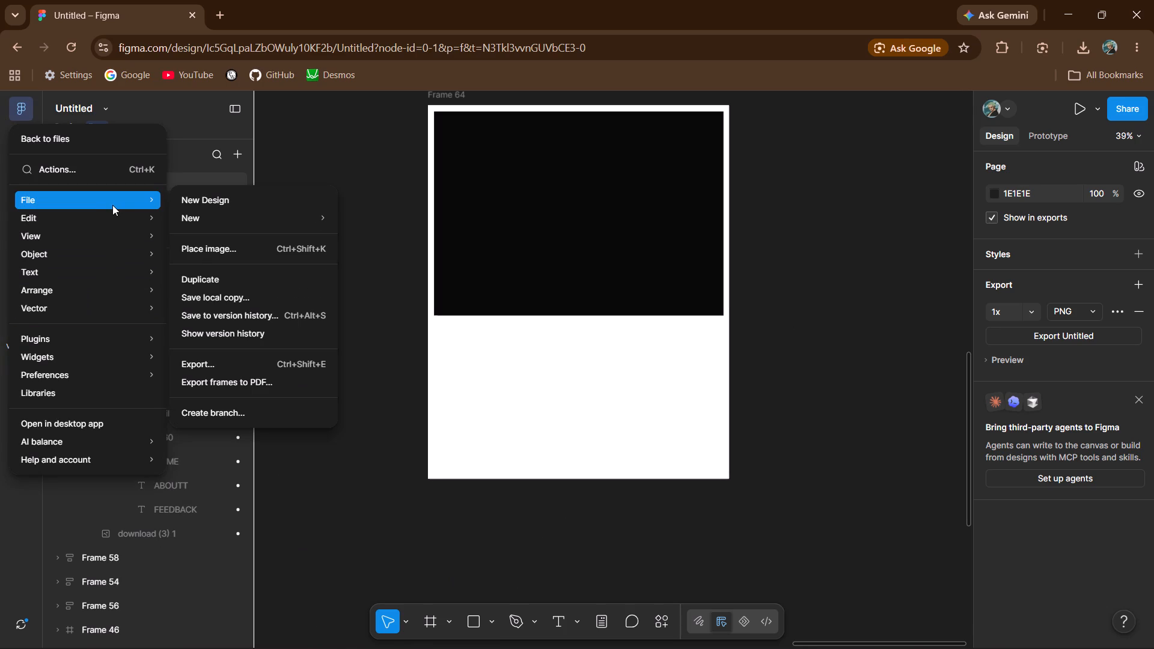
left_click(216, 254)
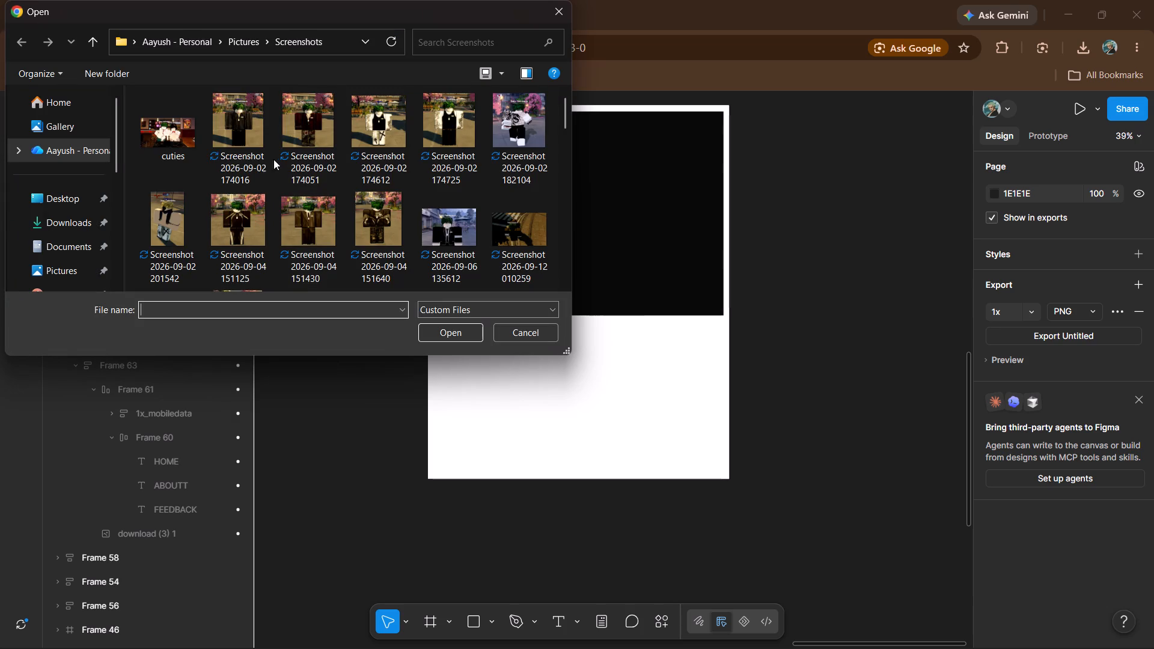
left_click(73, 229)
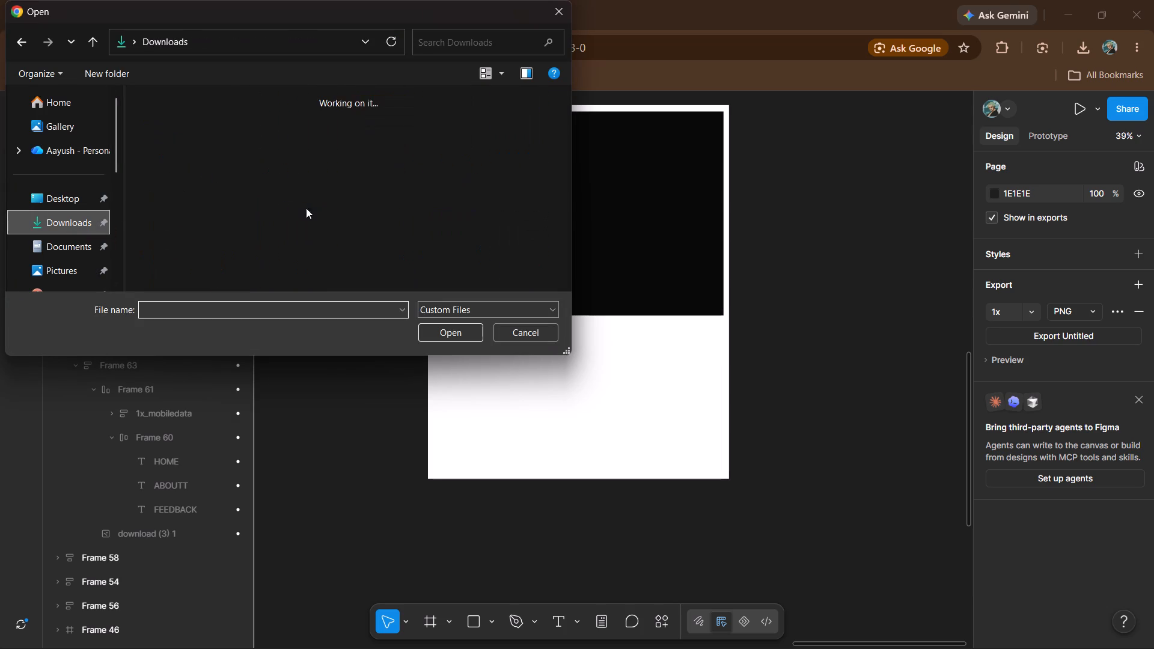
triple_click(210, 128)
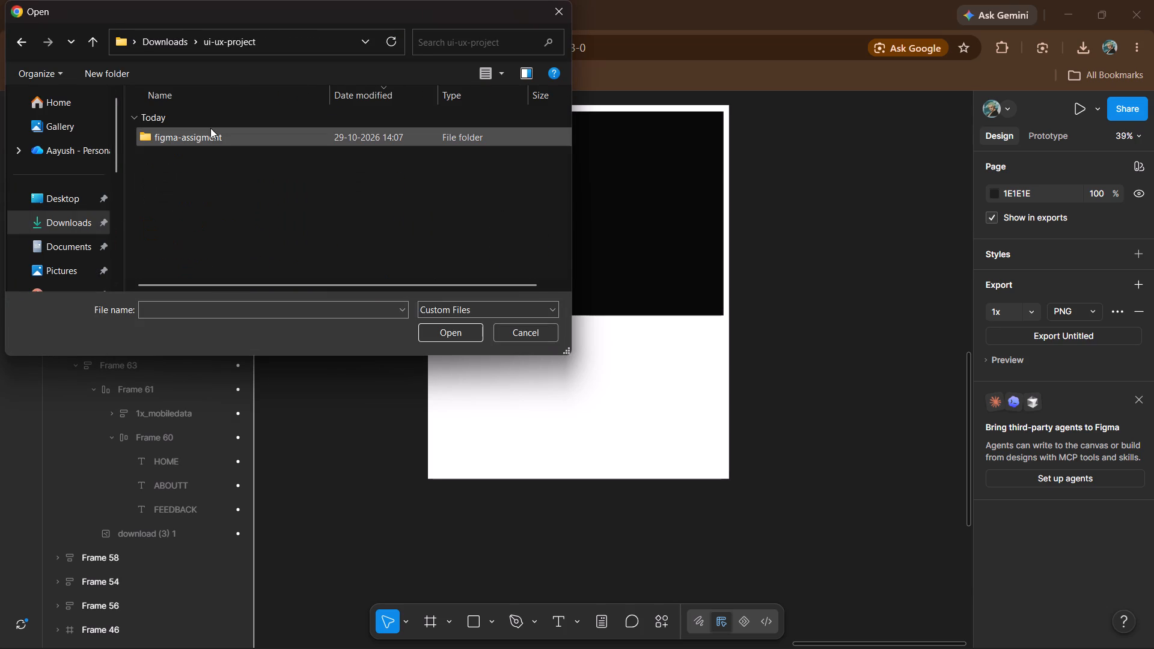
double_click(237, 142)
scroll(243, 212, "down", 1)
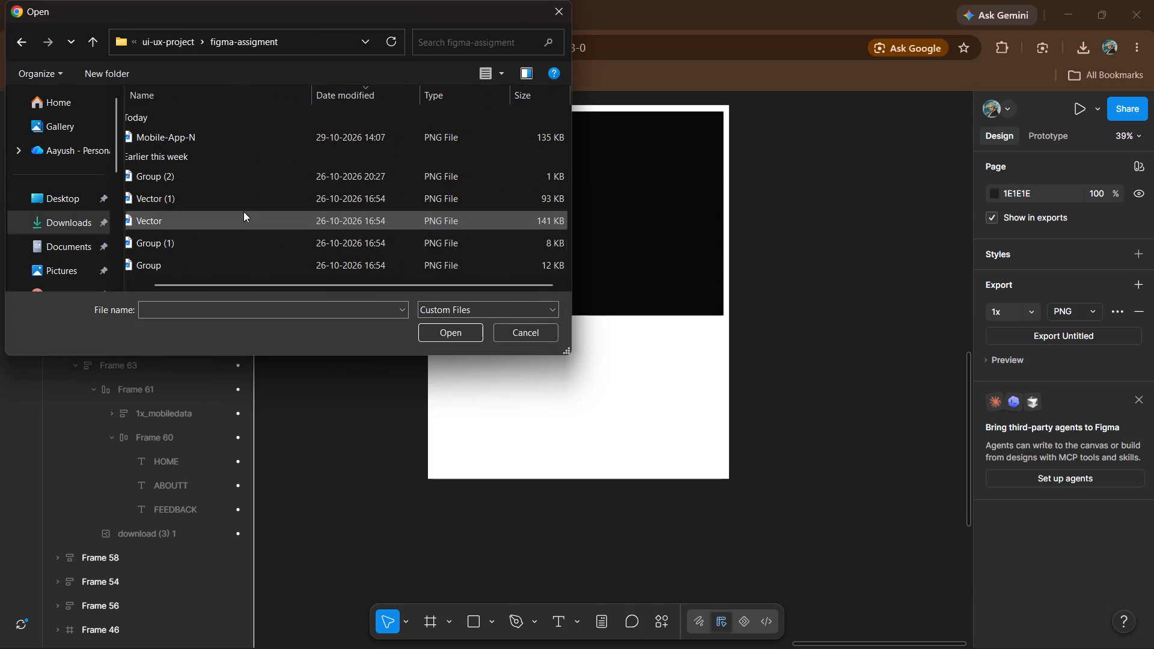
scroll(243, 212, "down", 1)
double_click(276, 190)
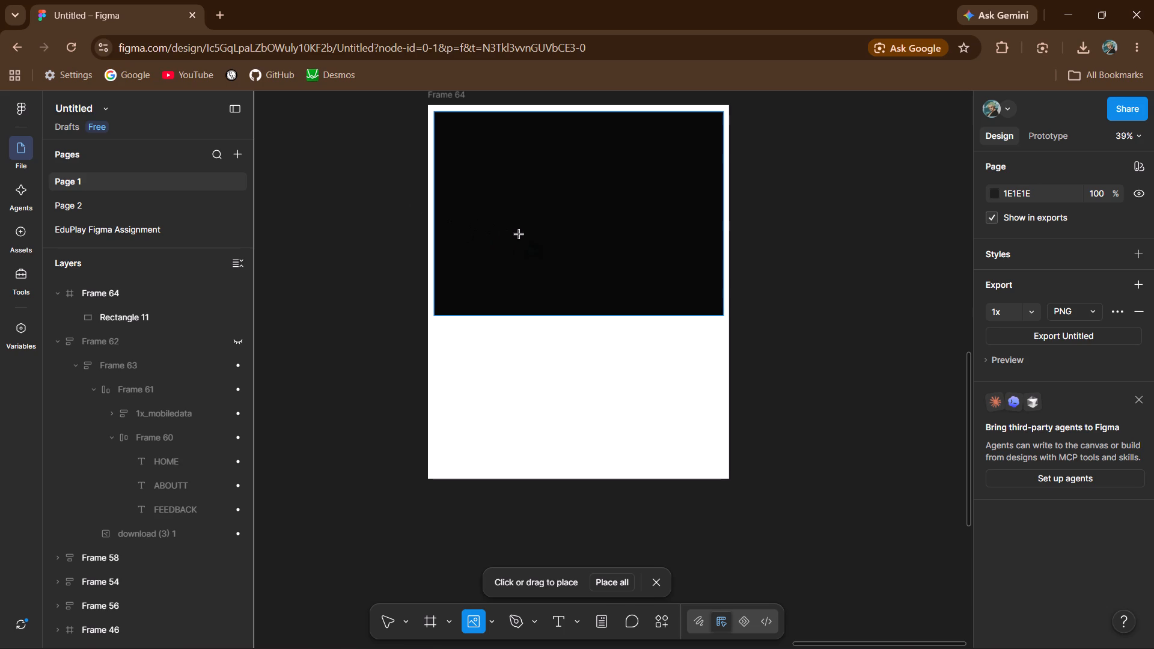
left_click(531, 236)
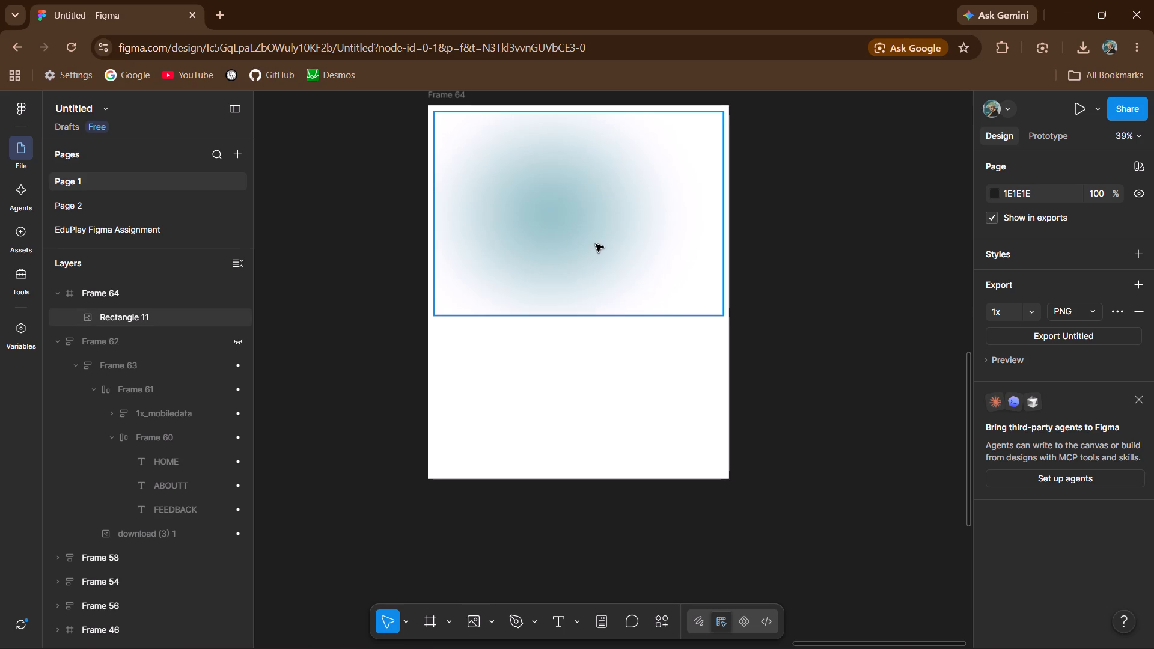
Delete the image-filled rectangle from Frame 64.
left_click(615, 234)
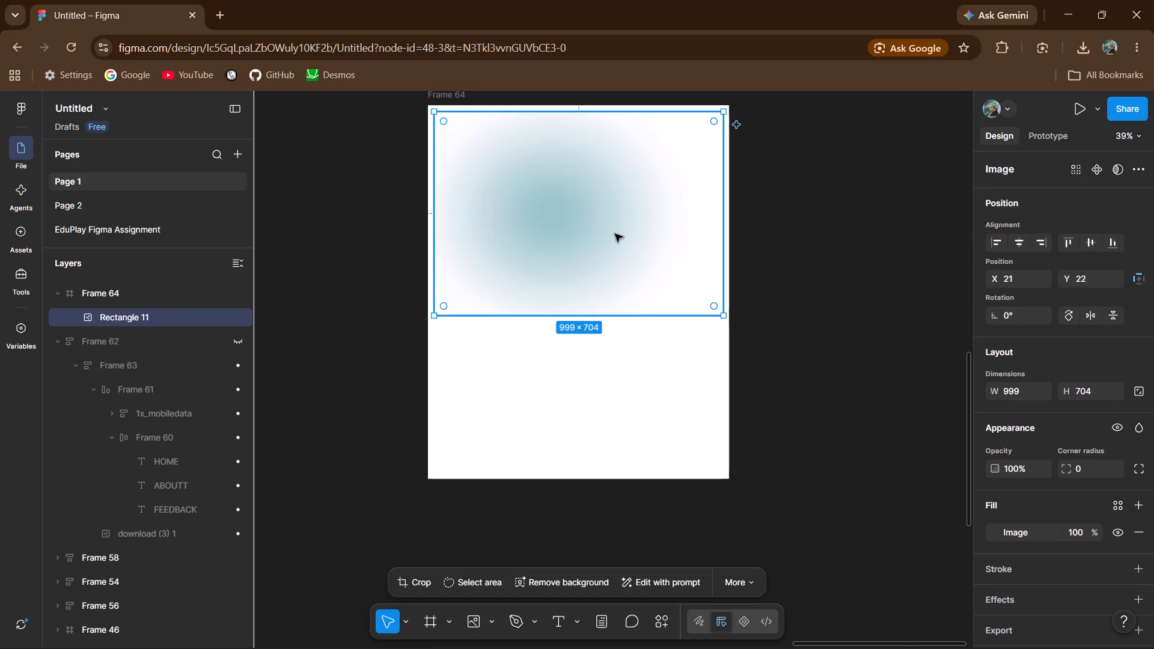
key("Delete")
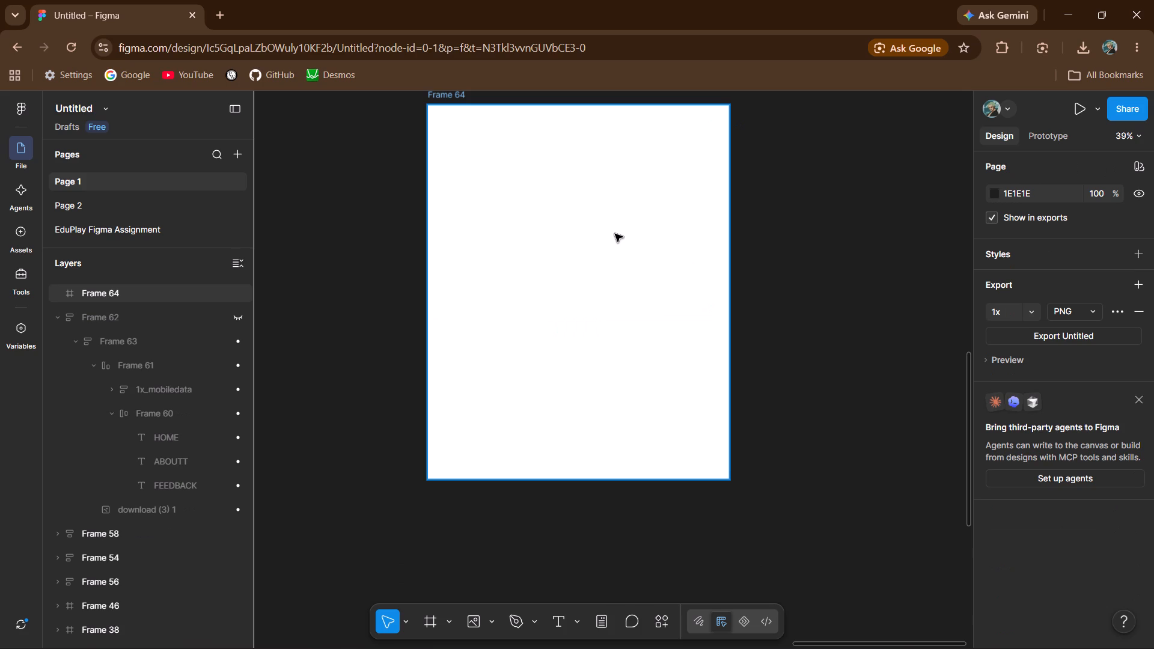
Draw a nested frame about 995 × 609 across the upper part of Frame 64.
left_click(430, 618)
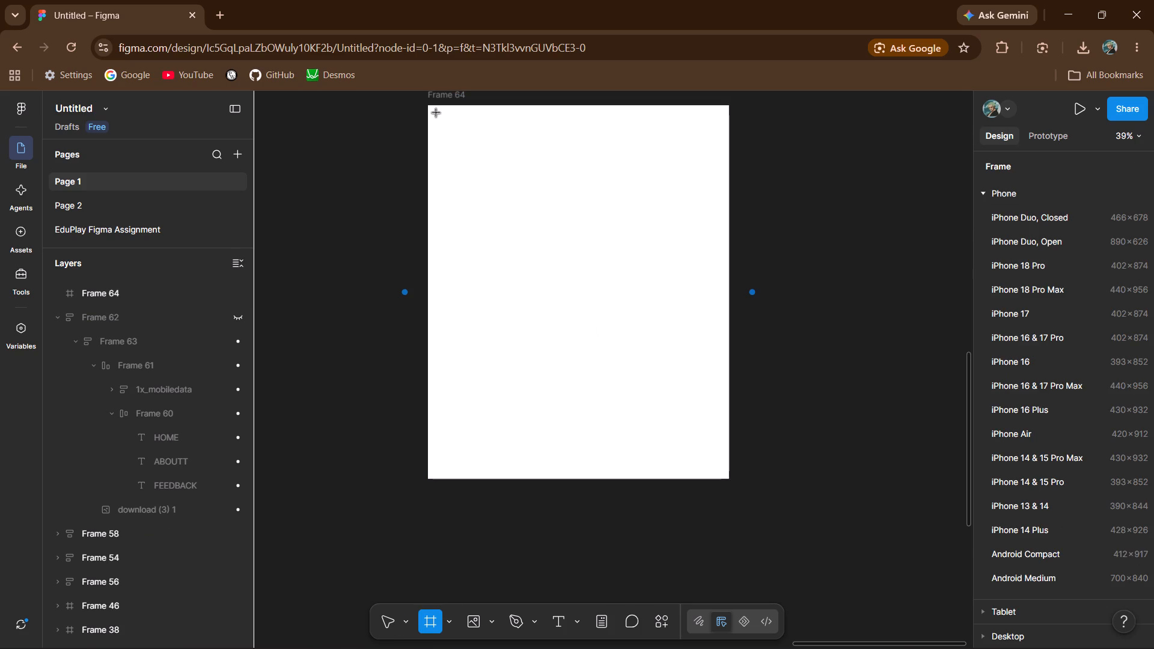
left_click_drag(434, 110, 584, 281)
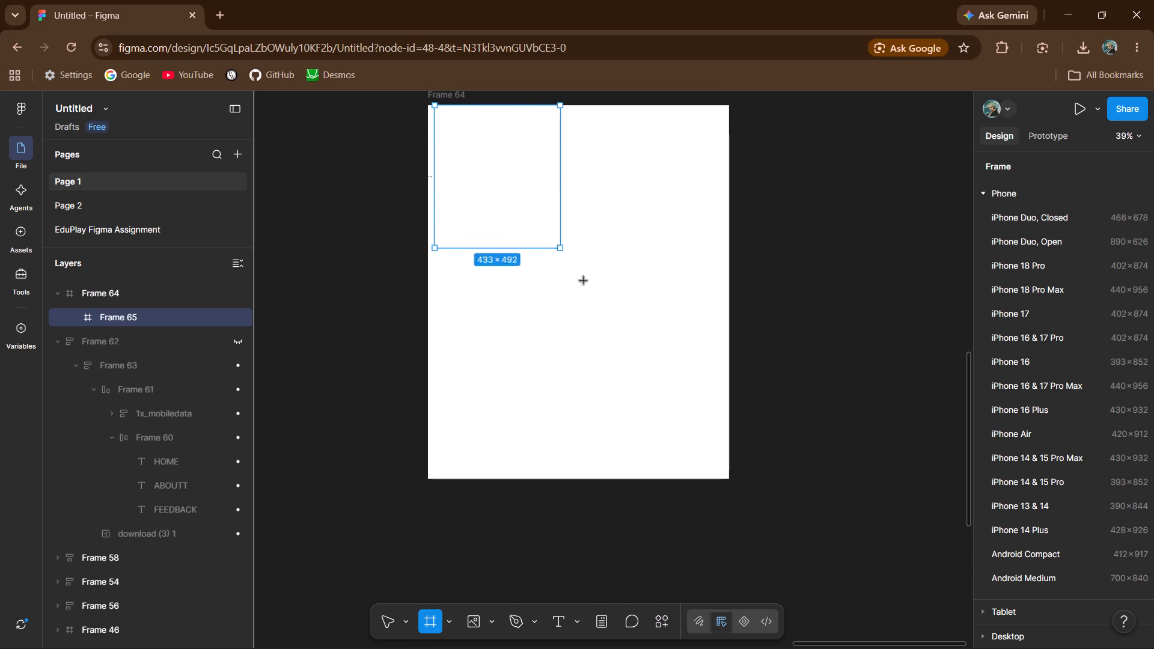
left_click_drag(584, 281, 715, 288)
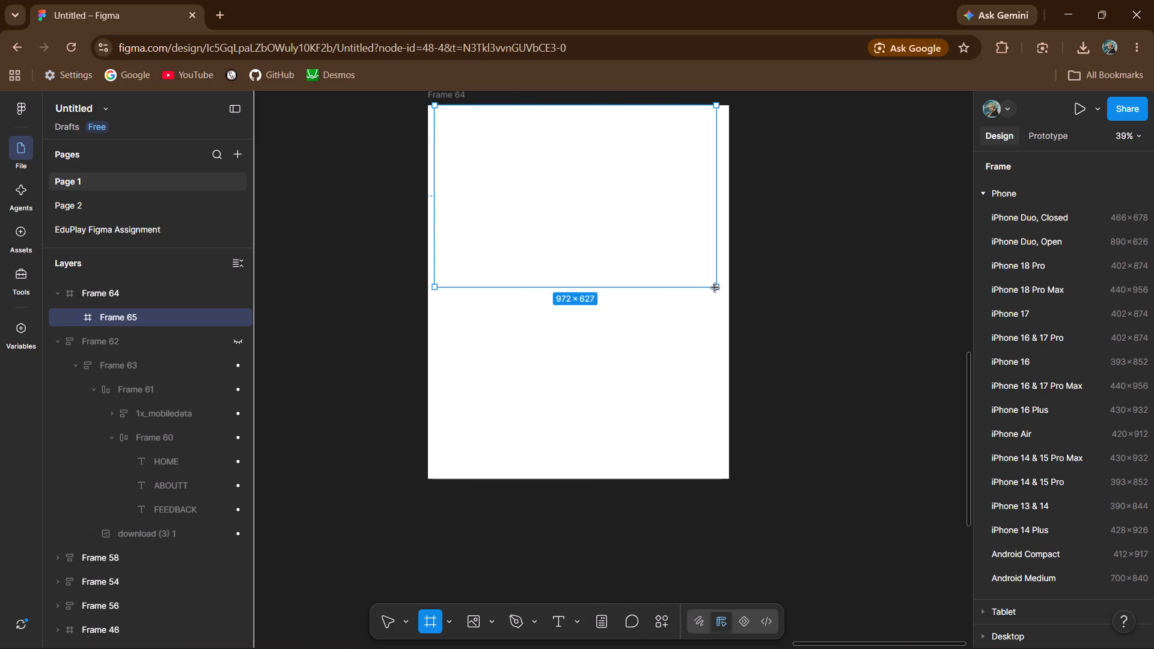
left_click_drag(715, 288, 725, 290)
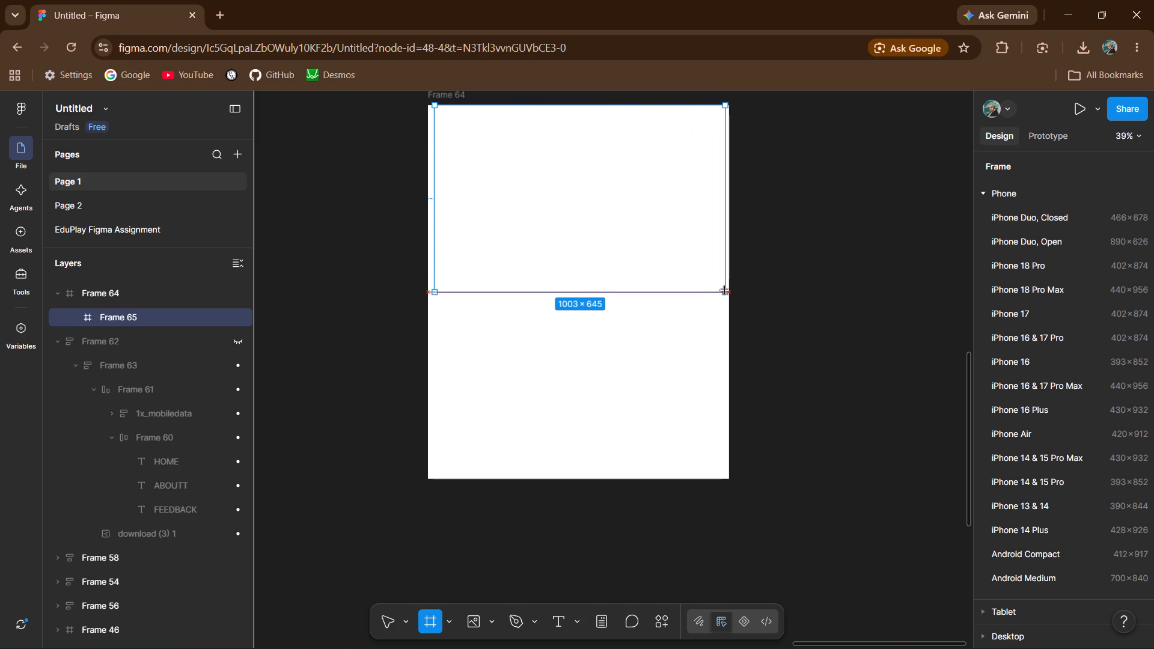
left_click_drag(725, 290, 722, 288)
left_click(575, 108)
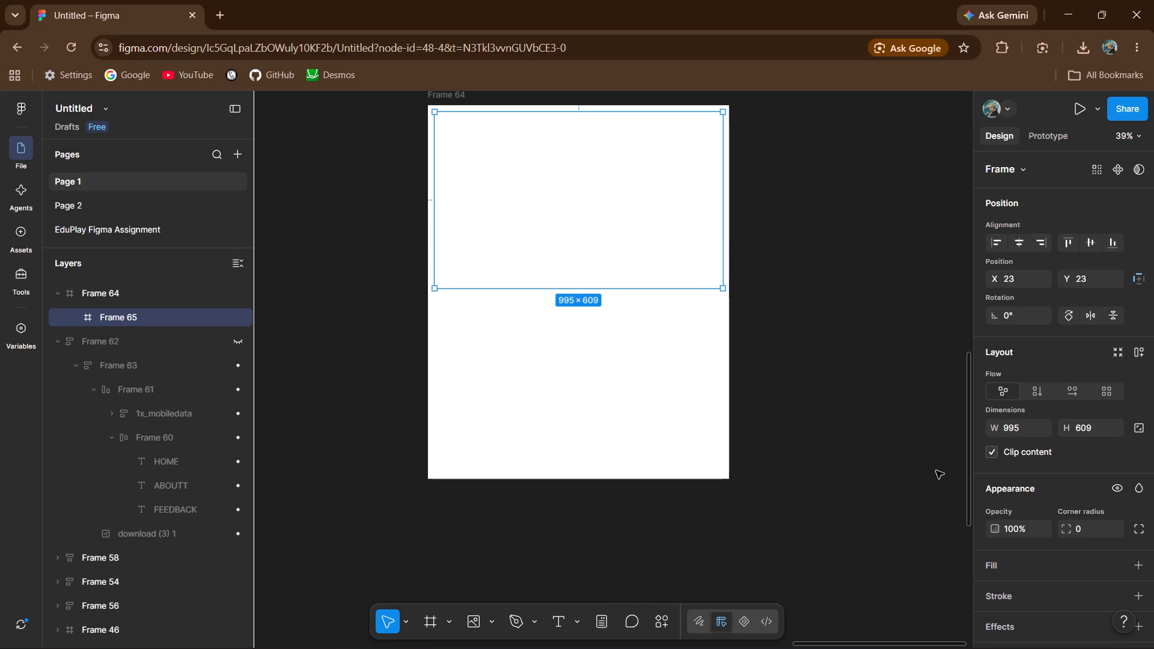
Give the nested Frame 65 in Frame 64 a solid black fill, 000000.
scroll(1073, 505, "down", 6)
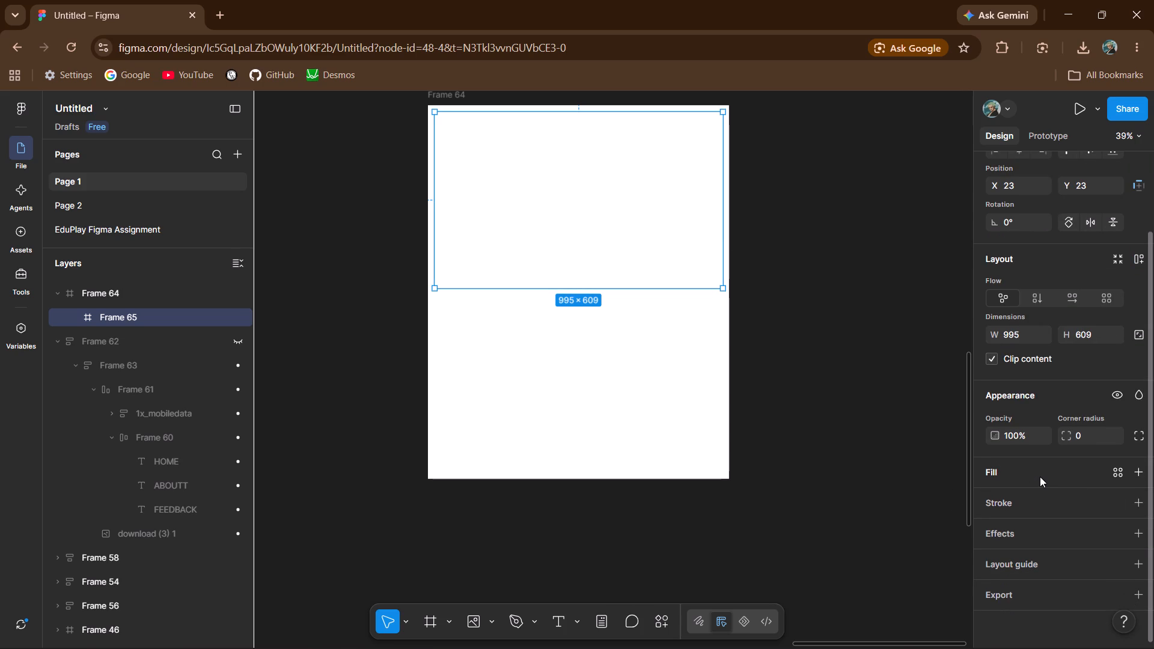
left_click(1040, 477)
left_click(996, 496)
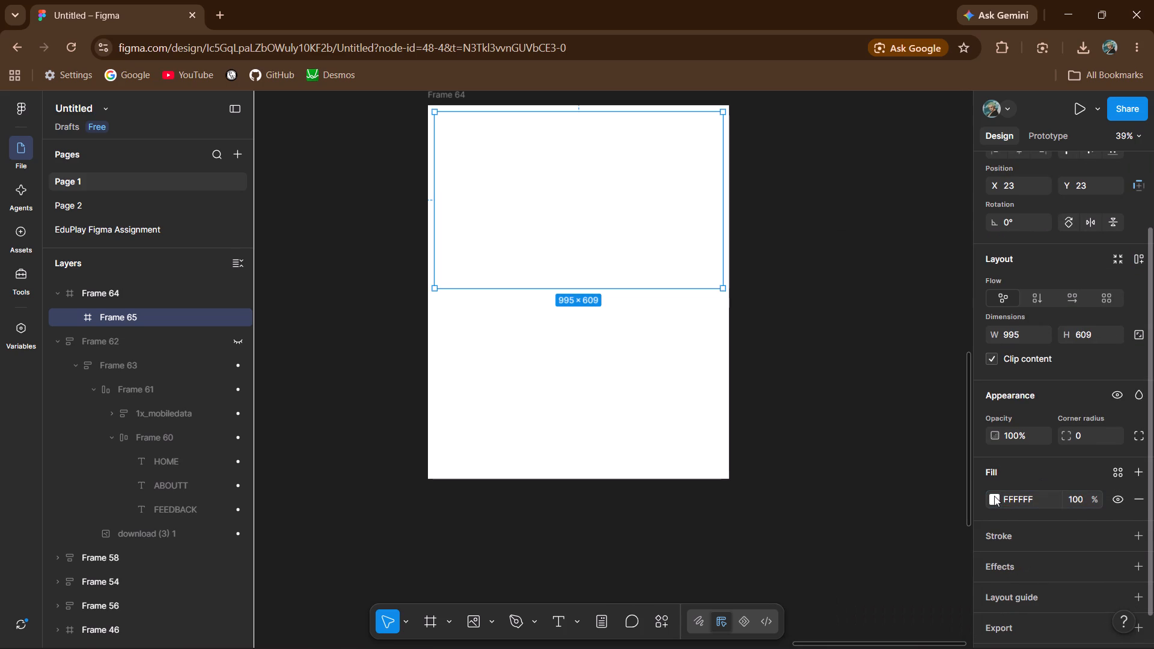
left_click(994, 496)
left_click(755, 324)
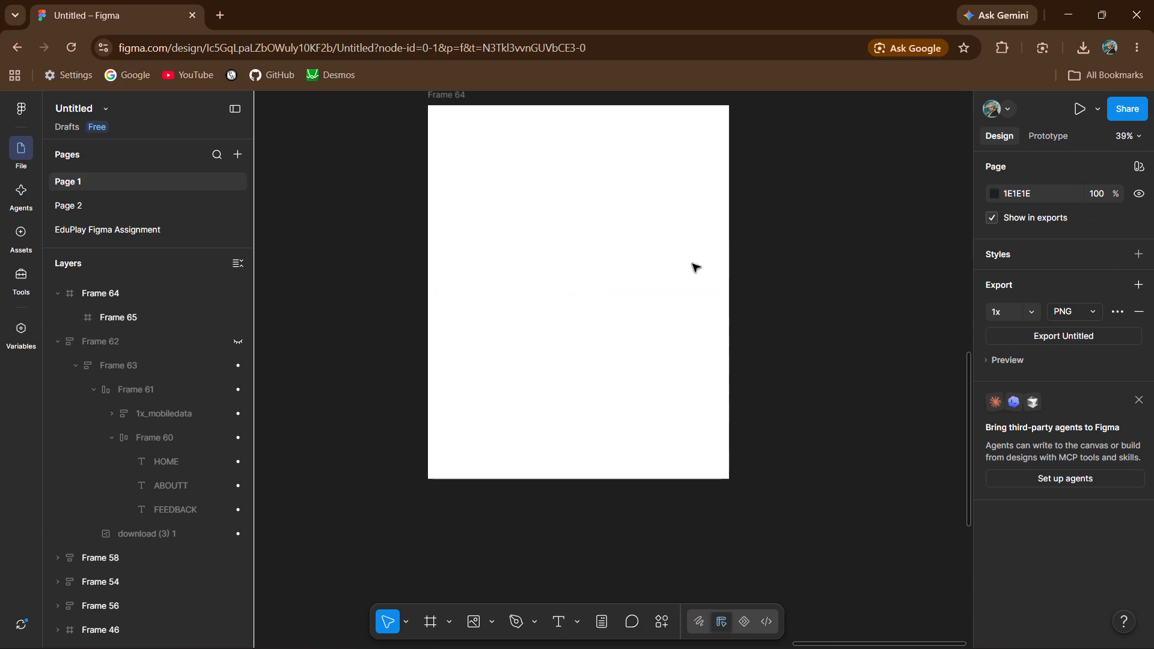
left_click(649, 229)
scroll(1042, 466, "down", 4)
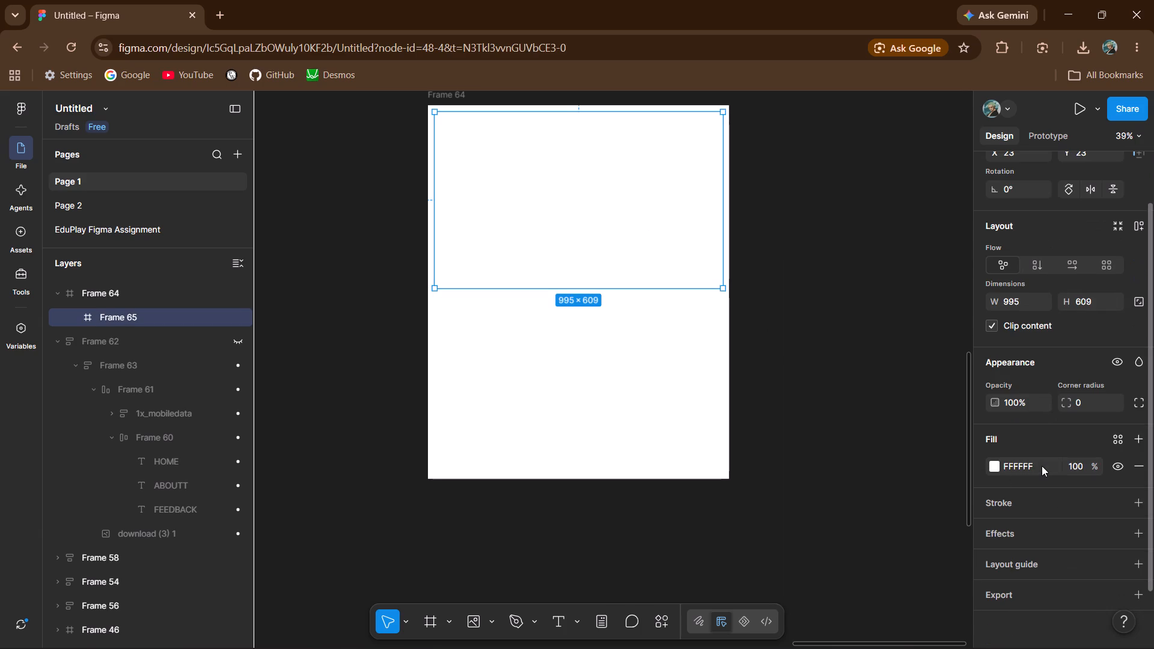
left_click(996, 464)
left_click_drag(875, 376, 839, 411)
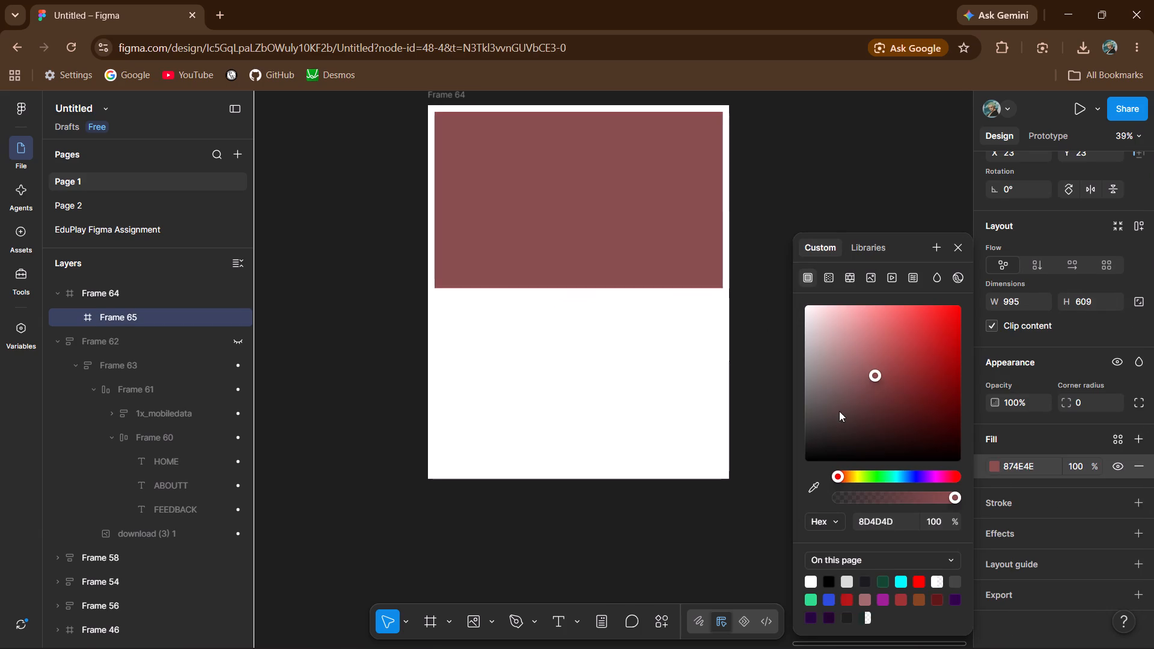
left_click_drag(839, 411, 812, 465)
left_click(772, 385)
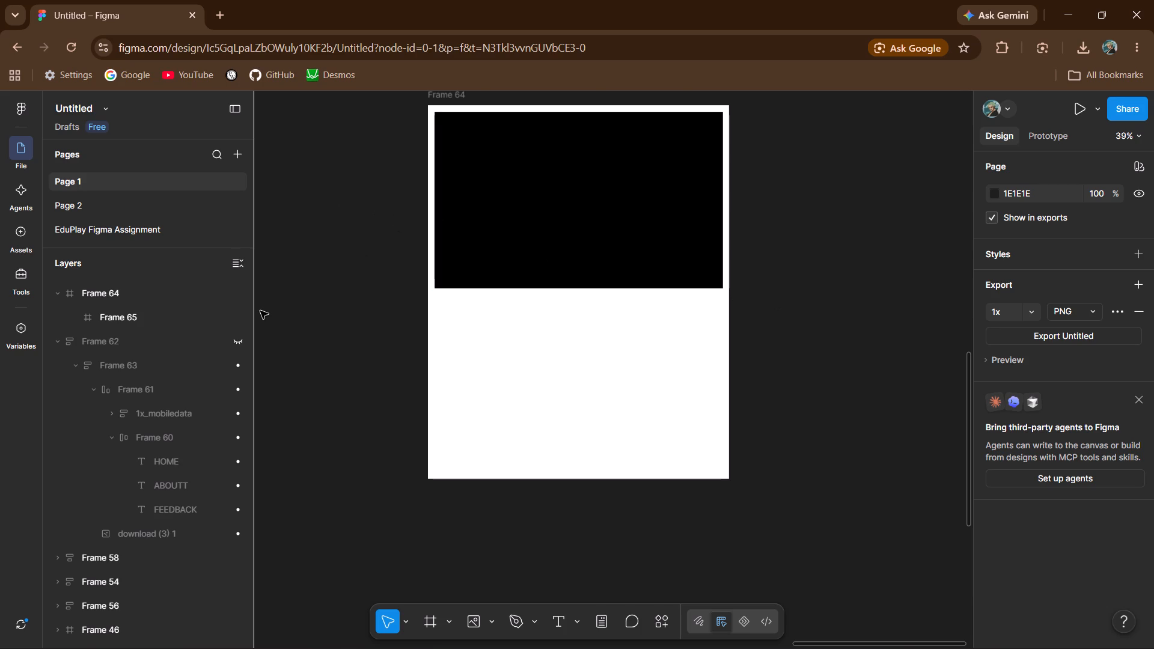
Switch to File Explorer, preview the Vector (1) and Vector images in the figma-assigment folder, and return to the design file.
key("alt+Tab")
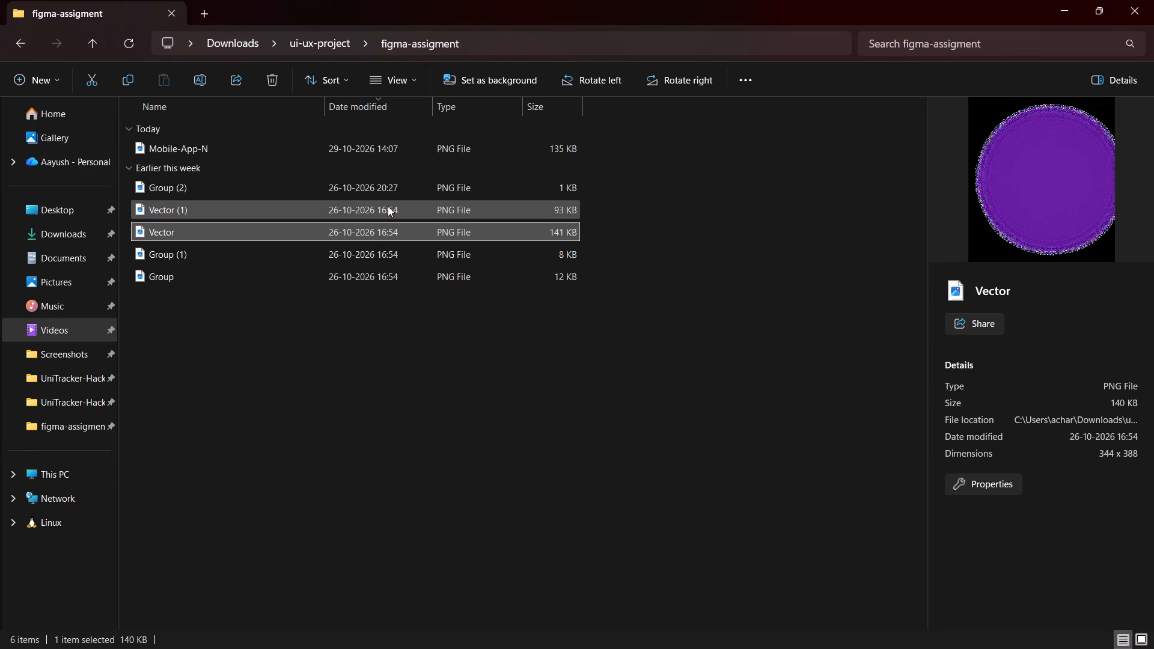
left_click(385, 208)
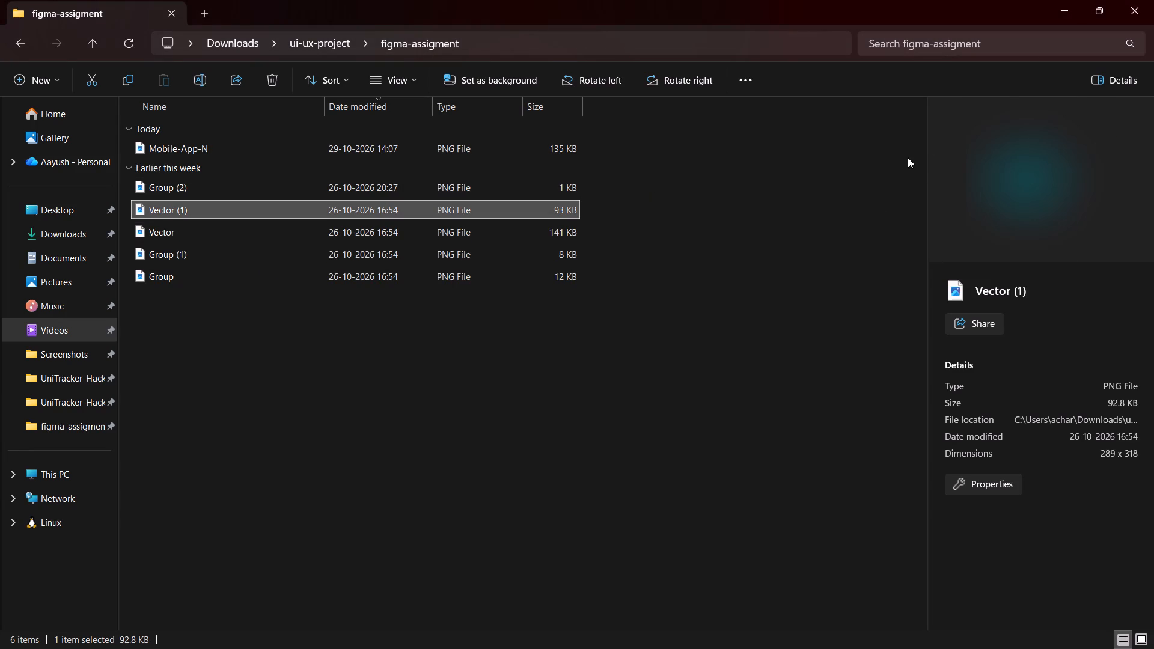
double_click(442, 230)
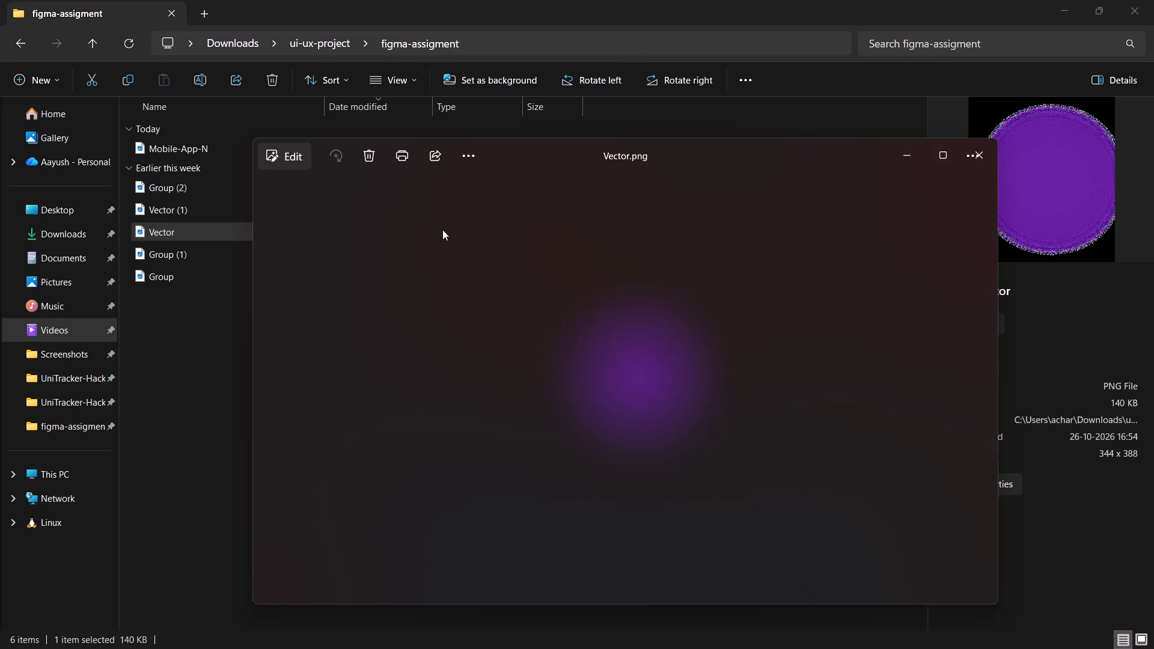
left_click(982, 148)
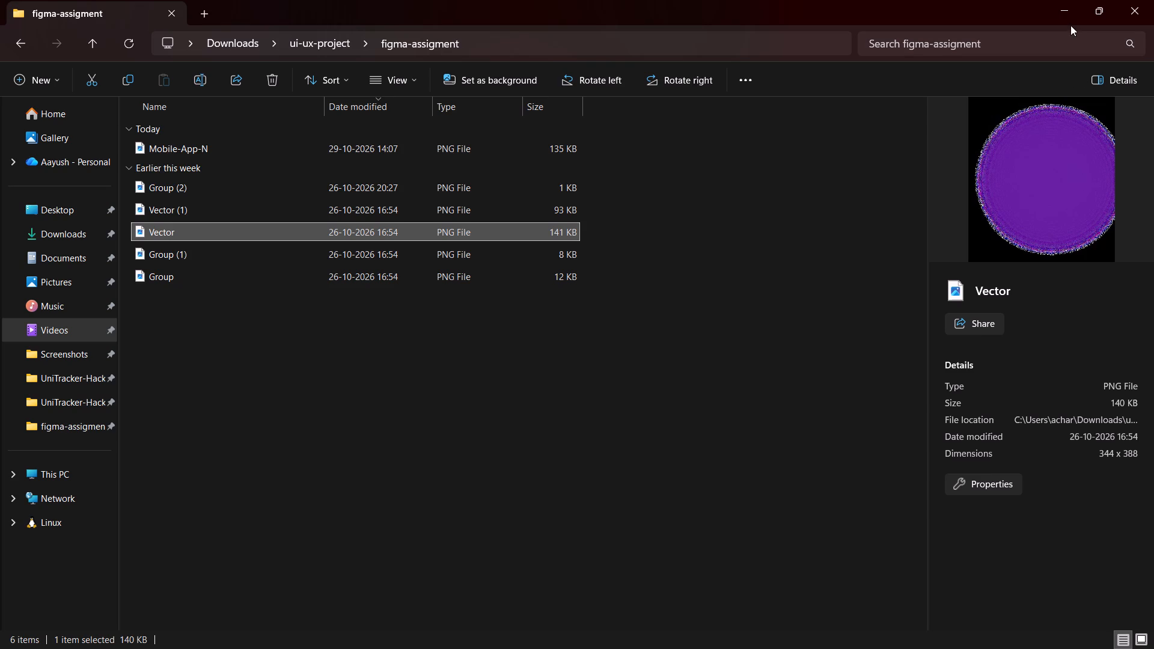
left_click(1066, 7)
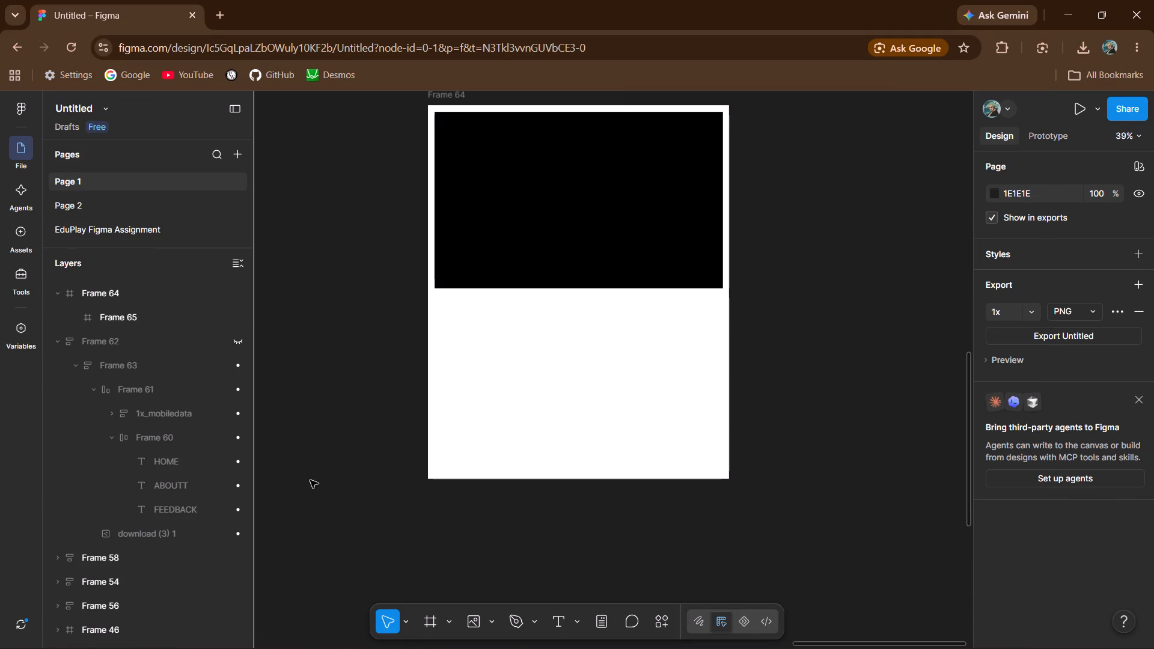
Place the Vector (1) image from the figma-assigment folder in the lower-left part of the black Frame 65.
left_click(489, 621)
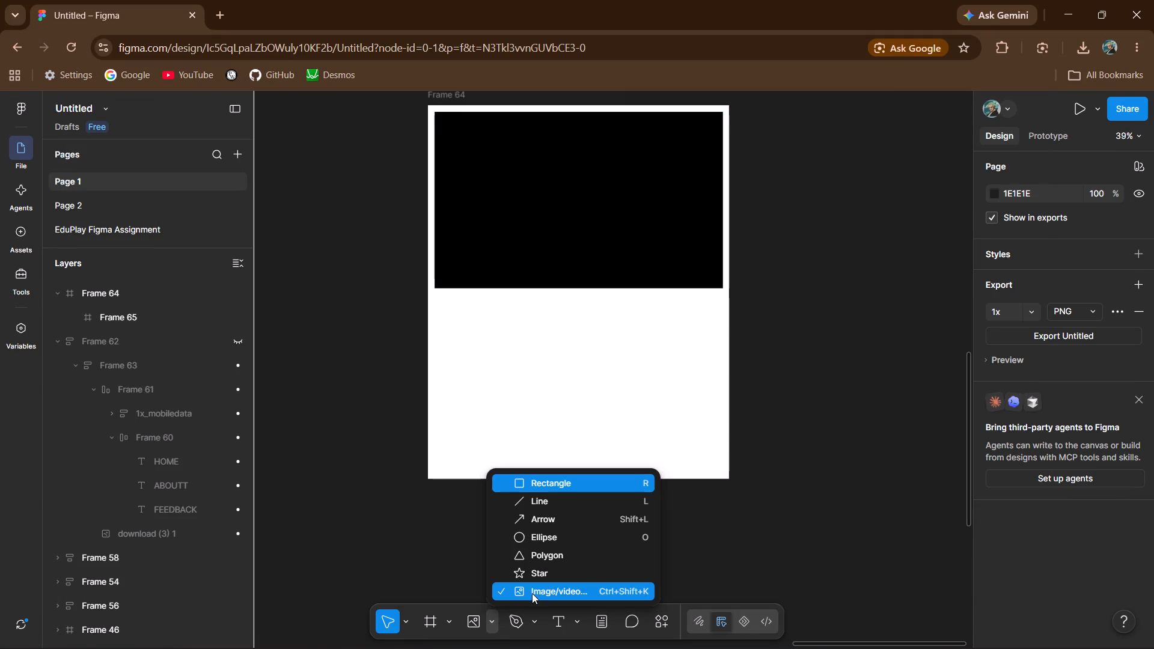
left_click(536, 591)
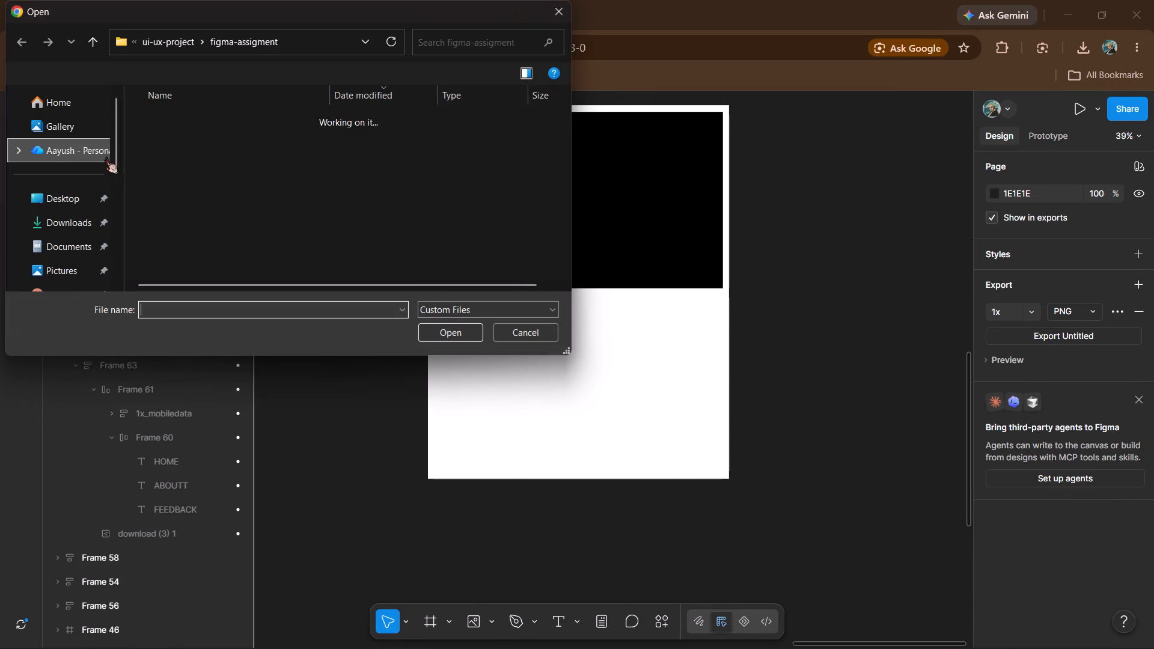
double_click(186, 201)
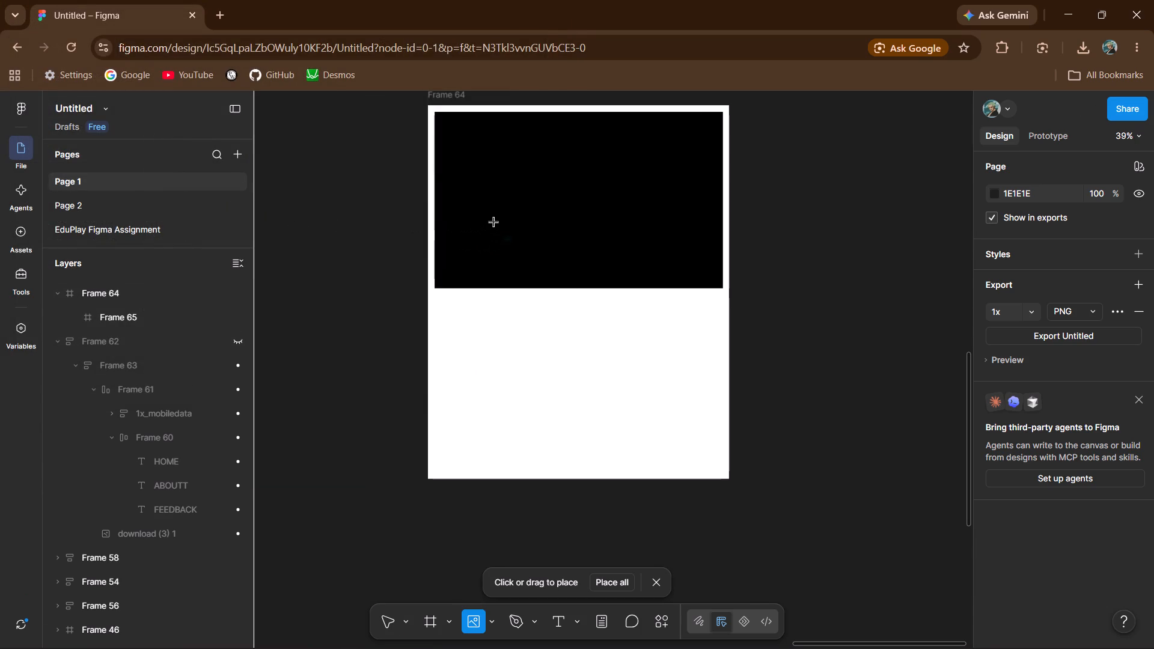
left_click(494, 222)
left_click(506, 225)
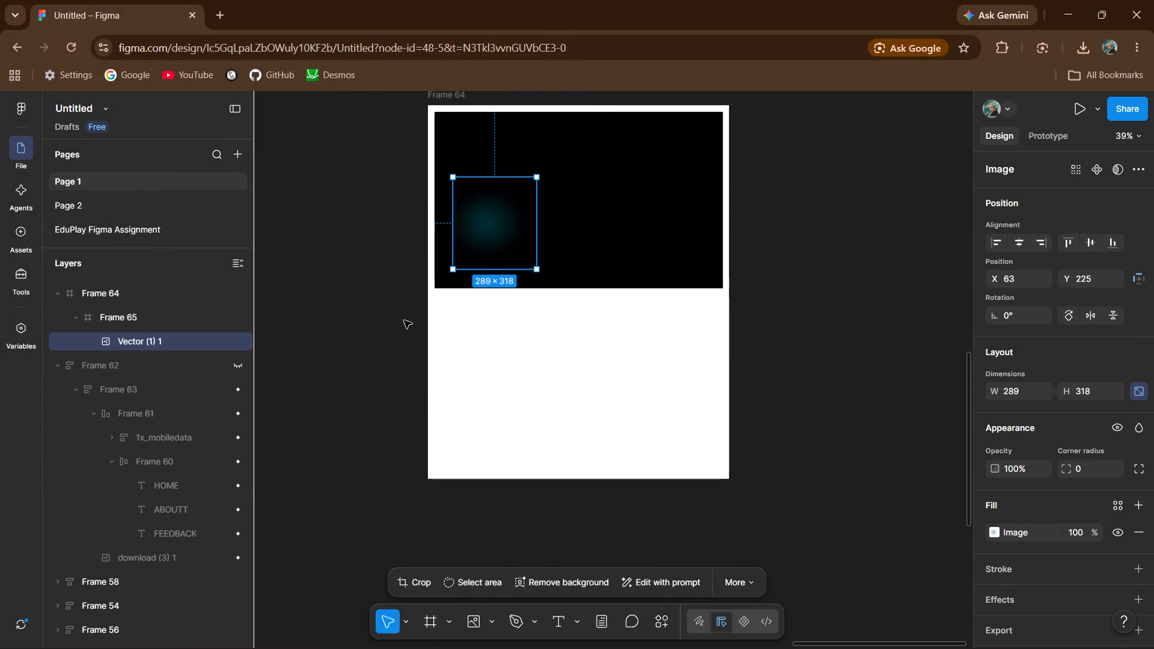
Place the Vector image from the figma-assigment folder near the top centre of the black Frame 65.
left_click(475, 618)
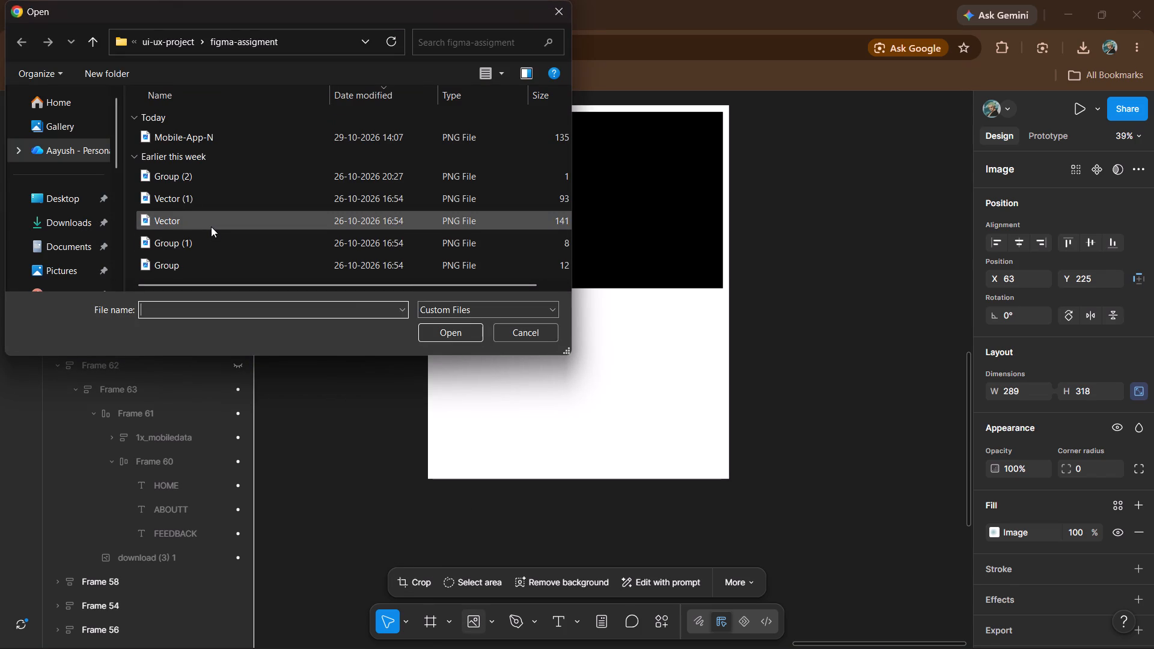
left_click(211, 227)
double_click(211, 227)
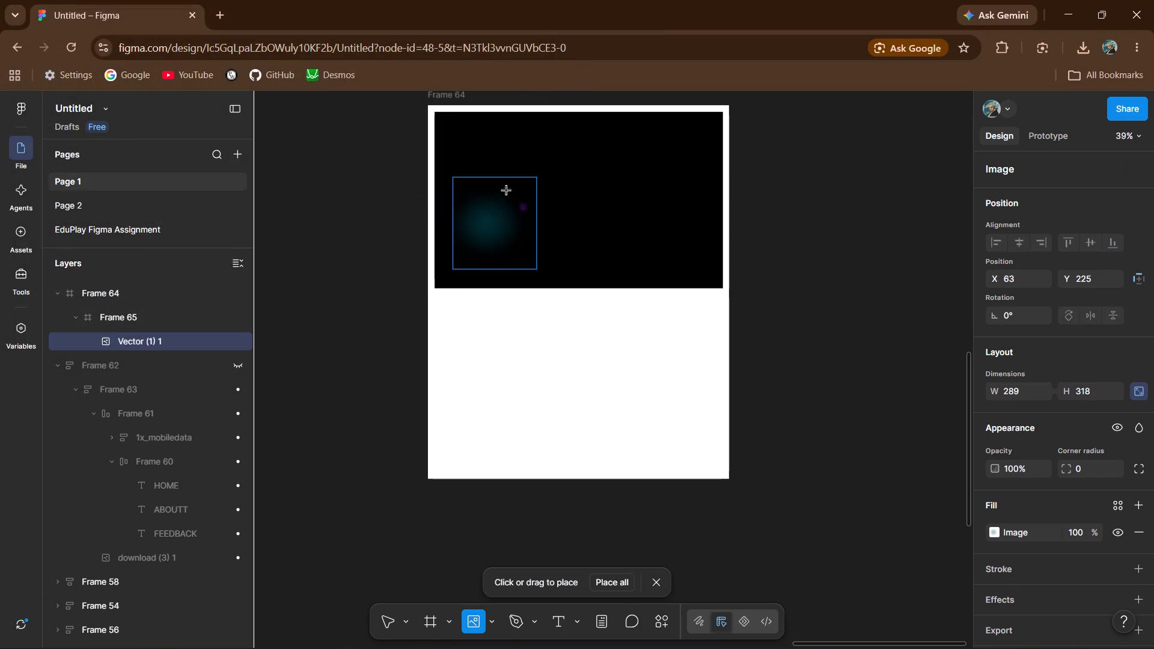
left_click(563, 159)
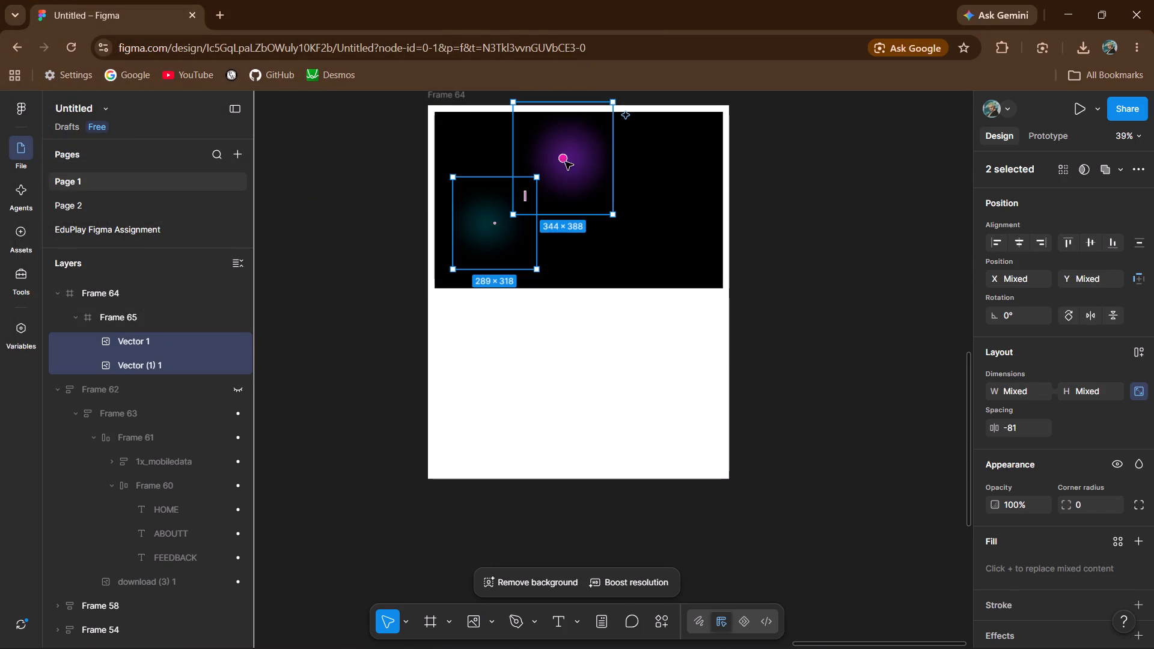
left_click(869, 310)
Place the Group image from the figma-assigment folder so that it straddles the bottom edge of Frame 65 near its centre.
left_click(472, 617)
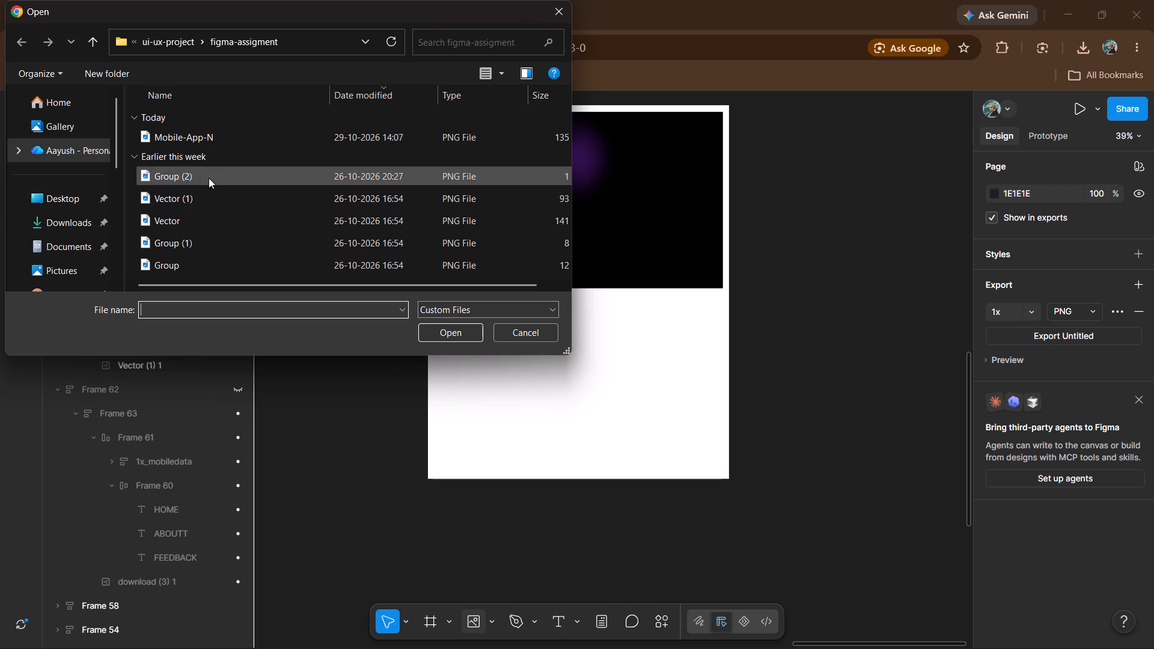
double_click(183, 271)
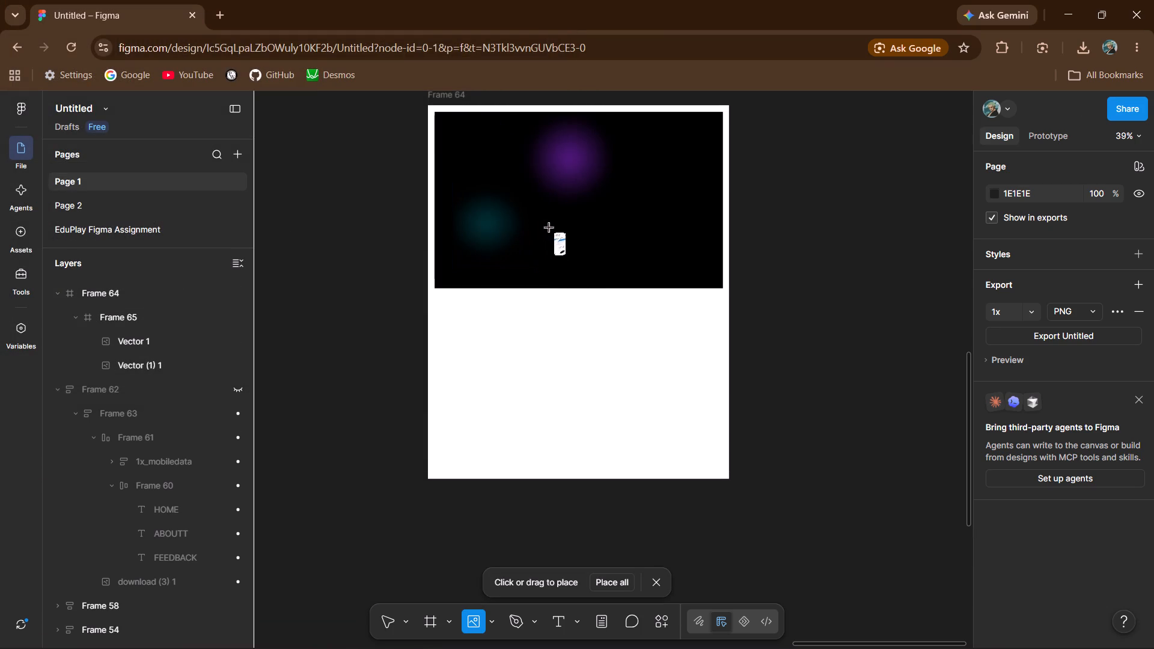
left_click(549, 228)
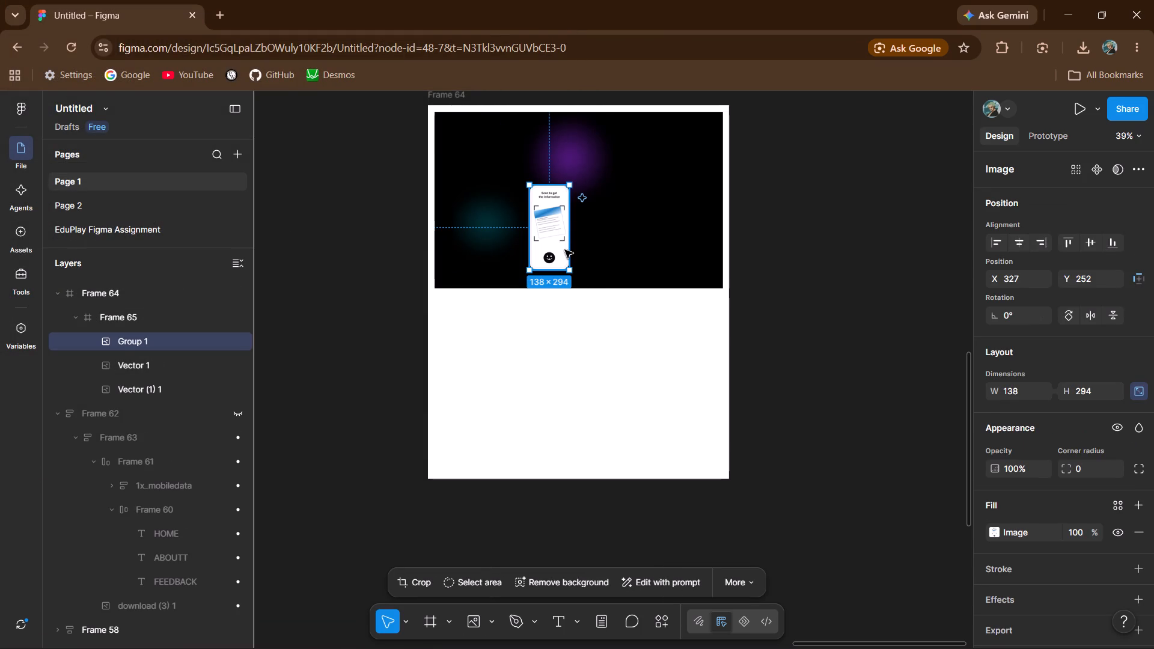
left_click_drag(564, 243, 578, 273)
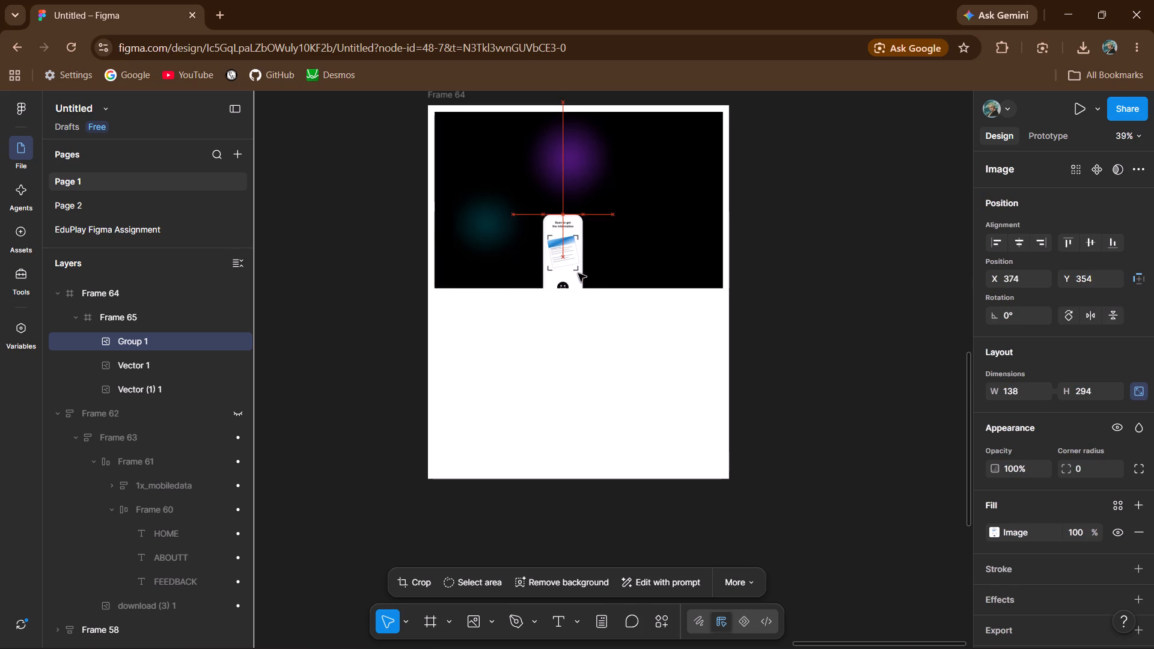
left_click_drag(578, 273, 577, 290)
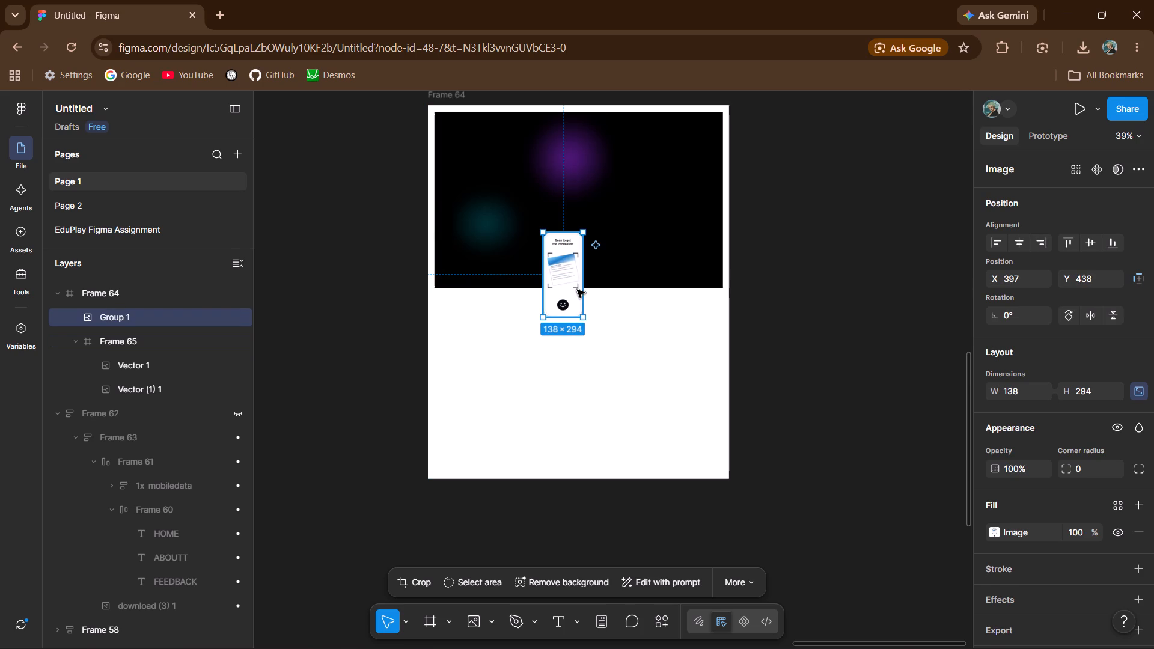
Enlarge the phone image to about 269 × 573 and position it at about X 345, Y 248 in Frame 64.
left_click_drag(584, 233, 603, 212)
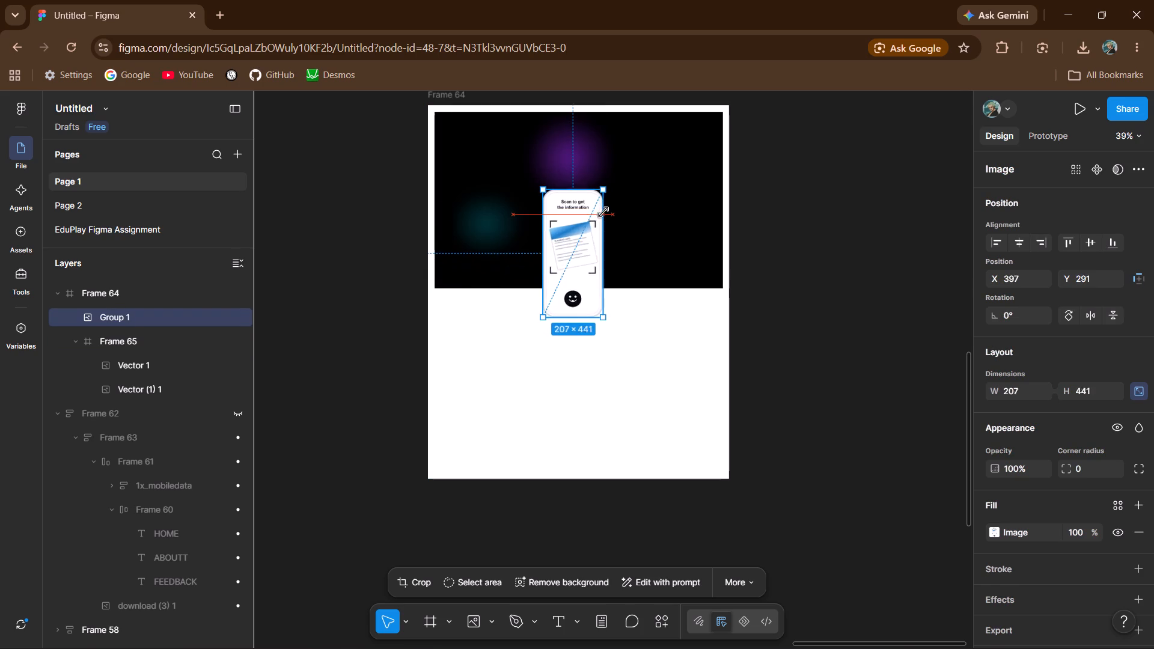
left_click_drag(603, 212, 621, 198)
left_click_drag(581, 211, 569, 236)
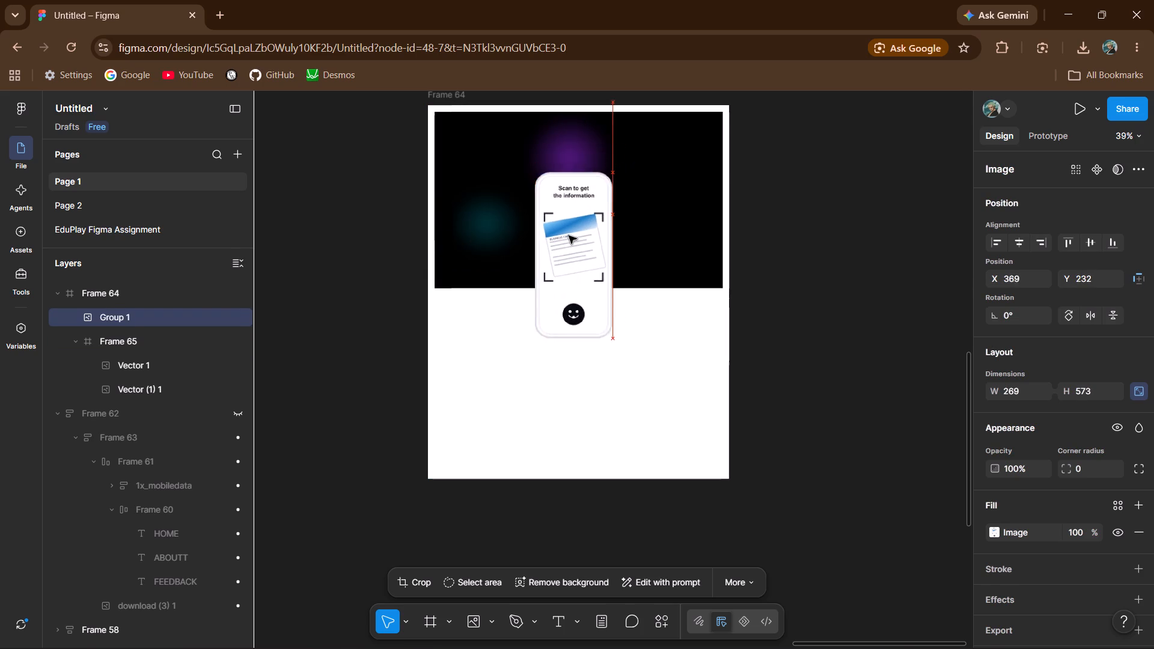
left_click_drag(569, 236, 566, 238)
left_click(647, 320)
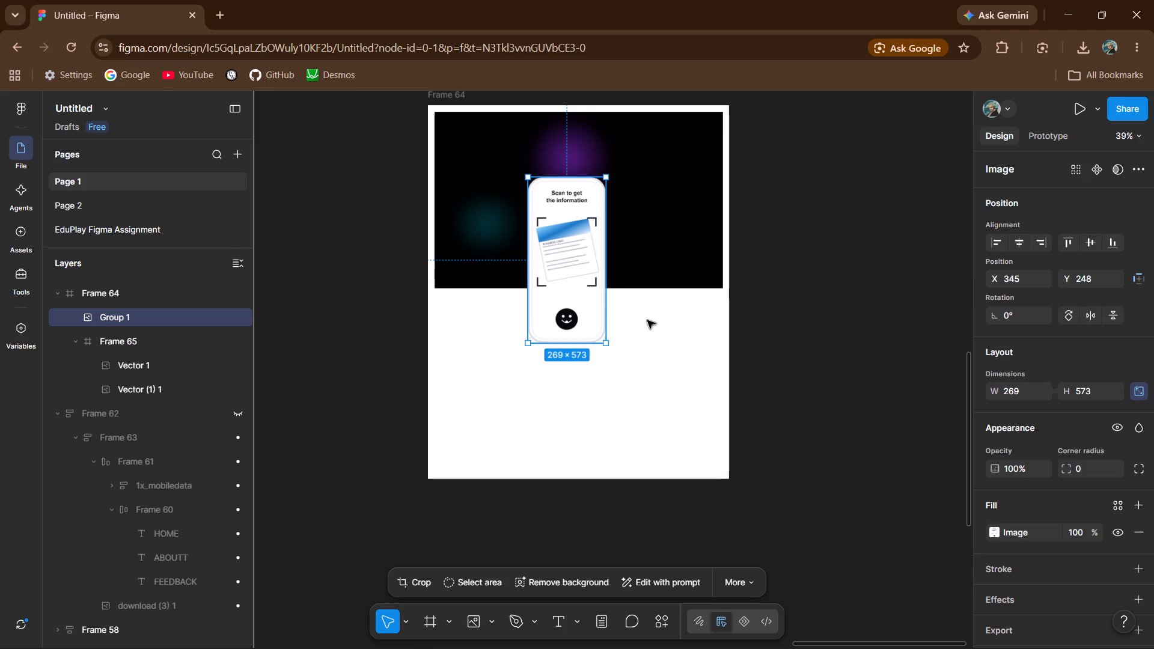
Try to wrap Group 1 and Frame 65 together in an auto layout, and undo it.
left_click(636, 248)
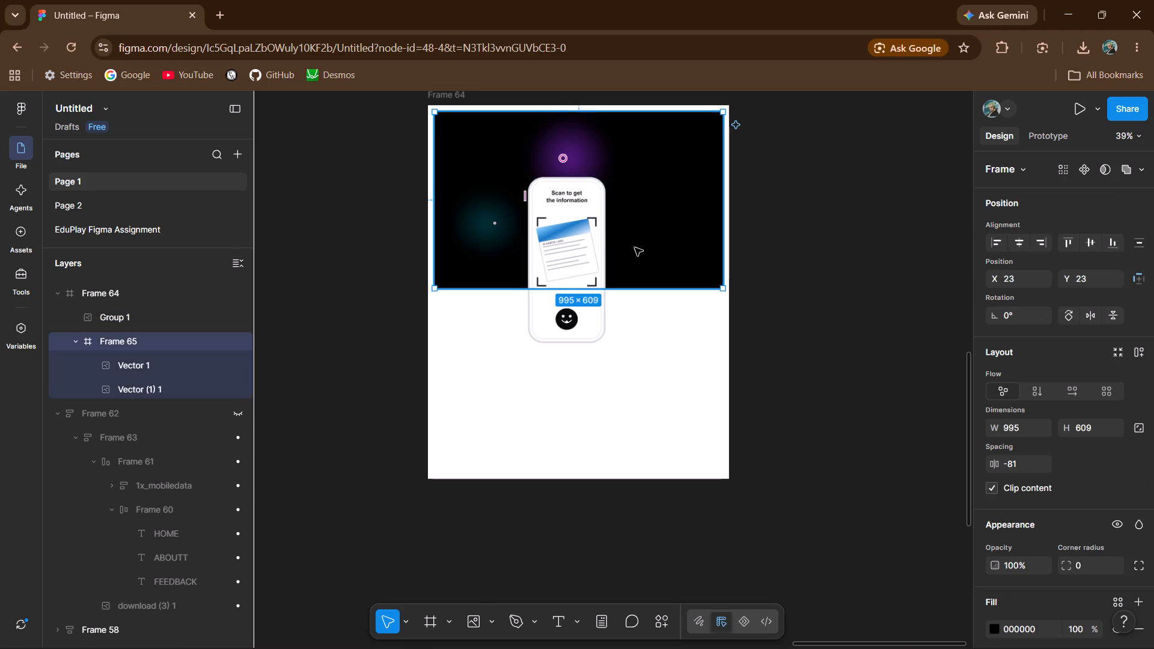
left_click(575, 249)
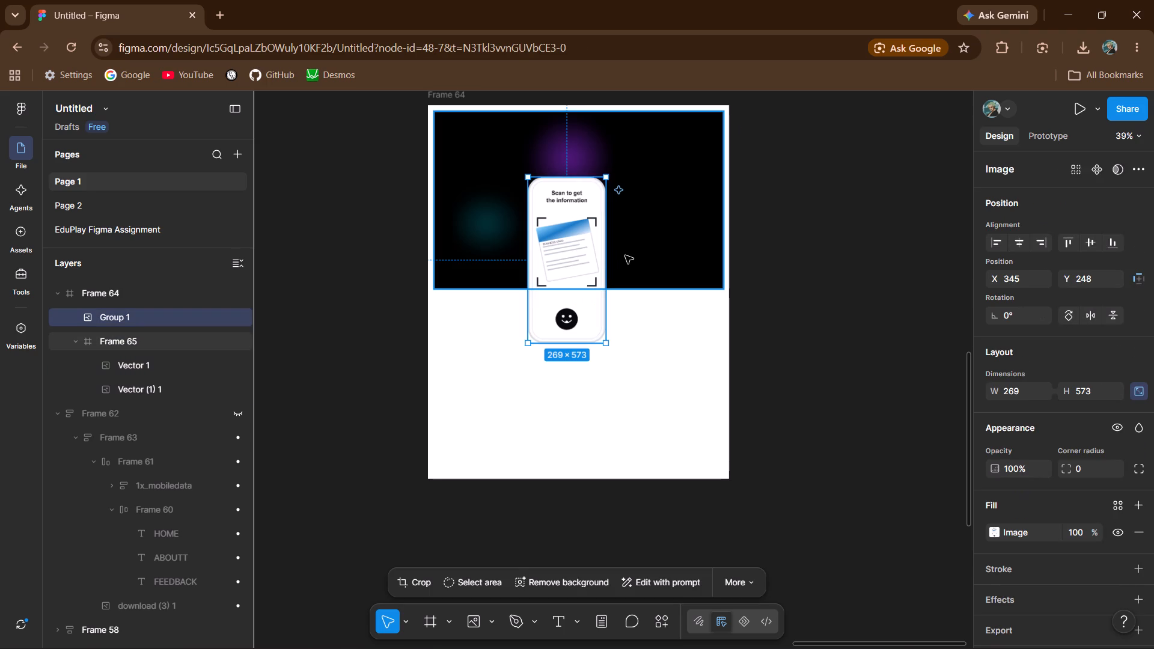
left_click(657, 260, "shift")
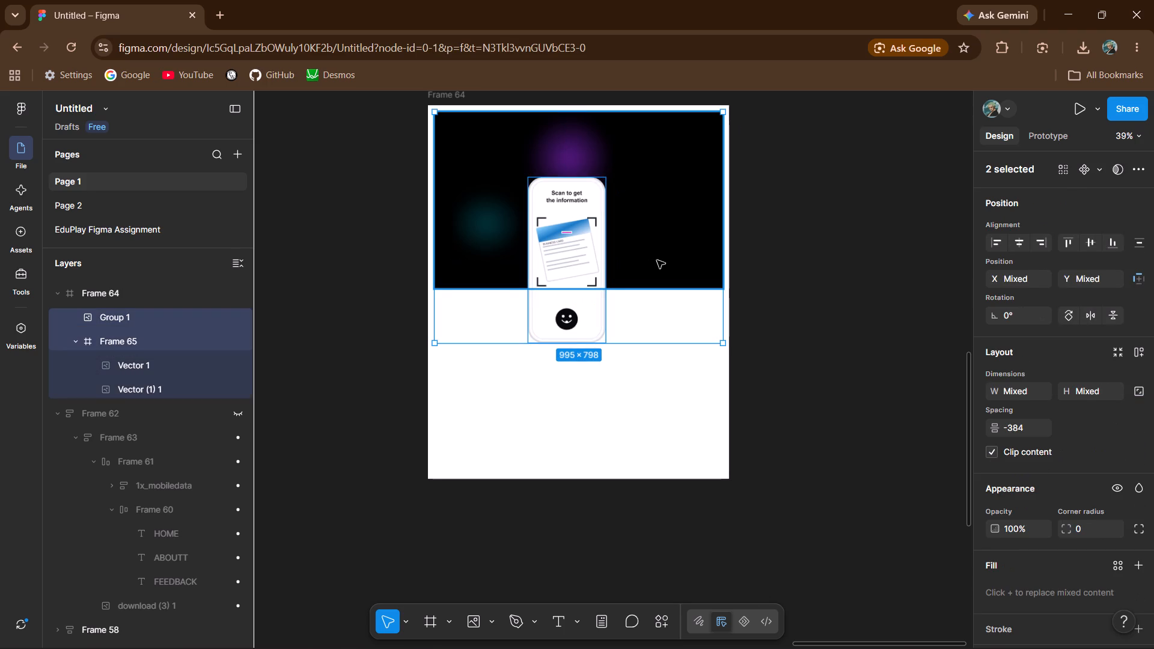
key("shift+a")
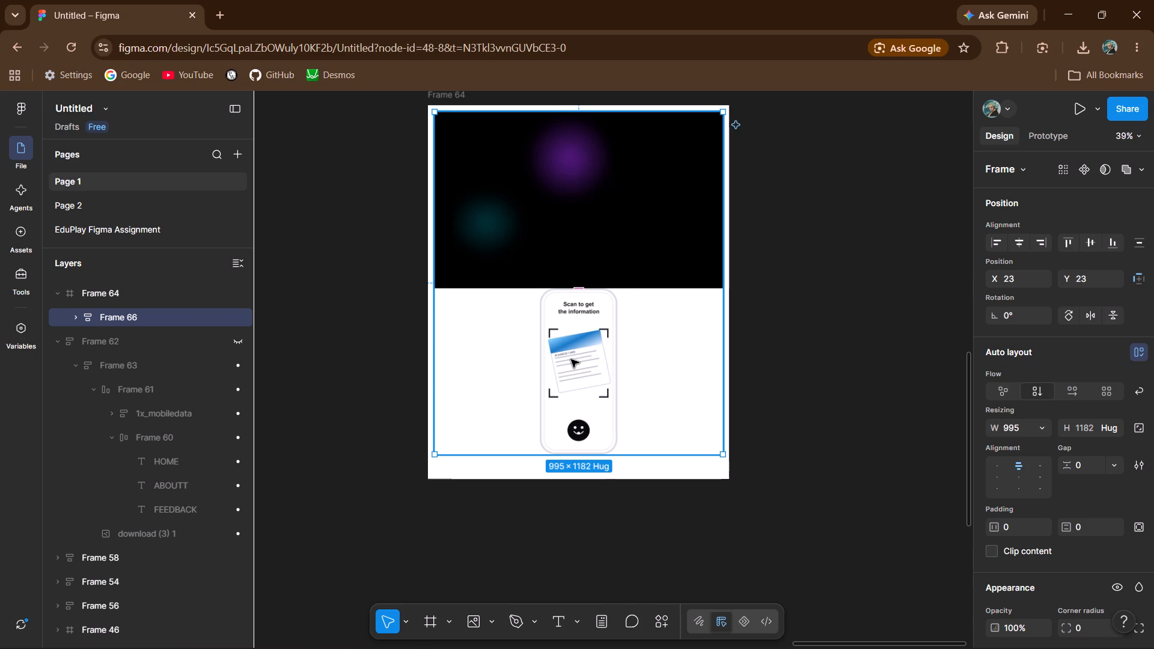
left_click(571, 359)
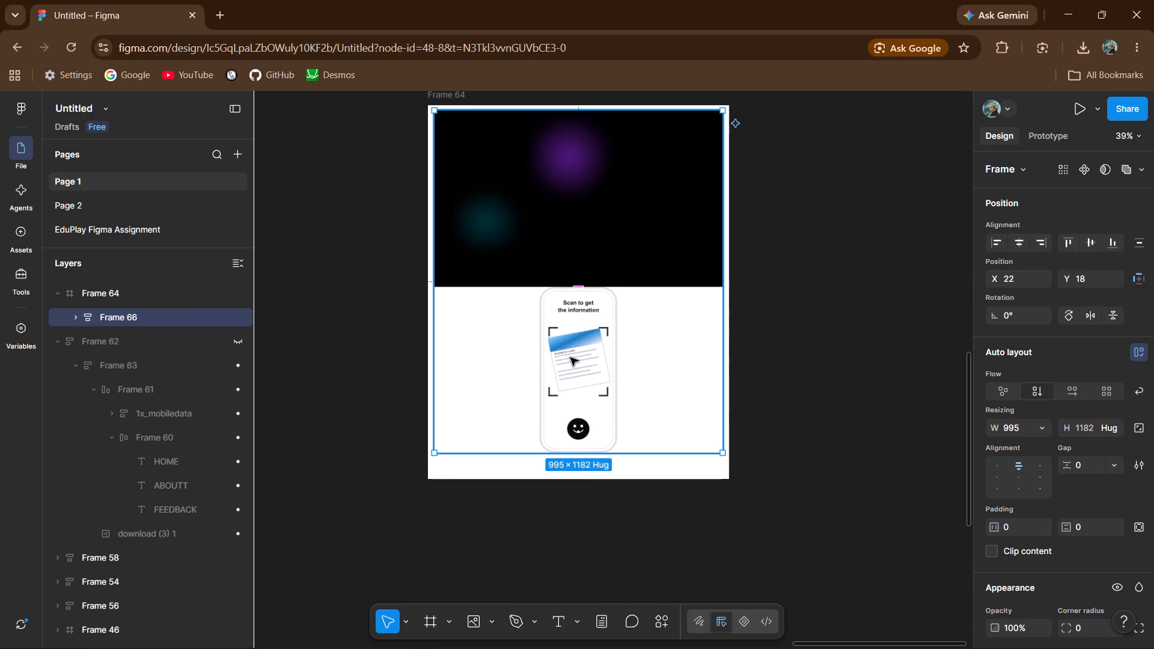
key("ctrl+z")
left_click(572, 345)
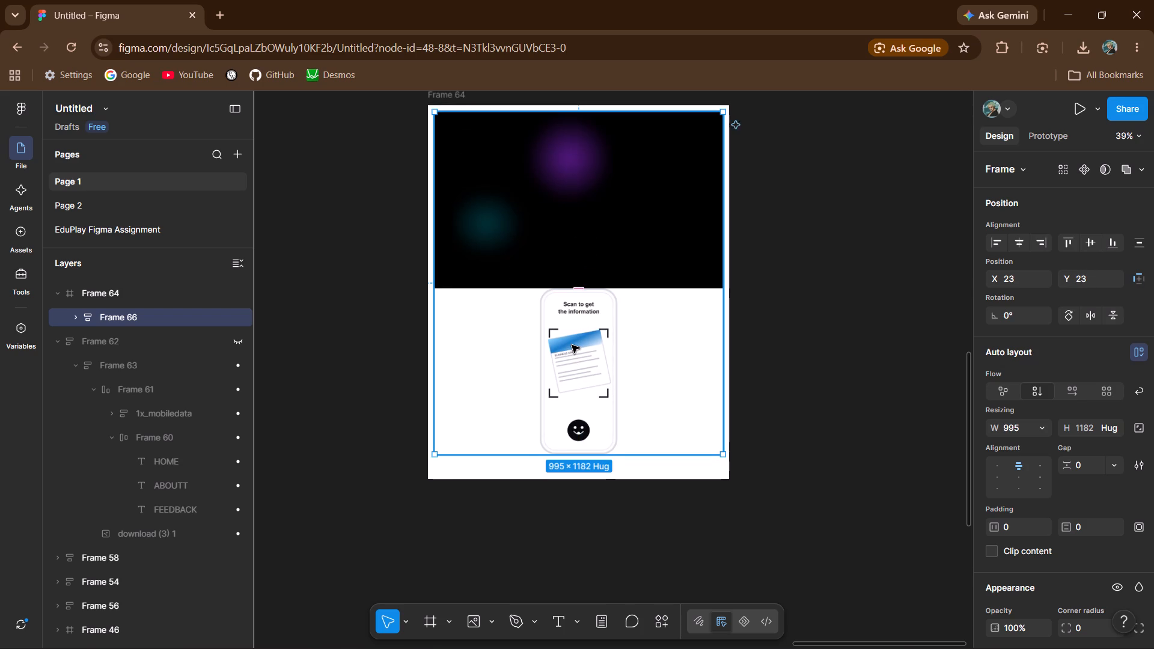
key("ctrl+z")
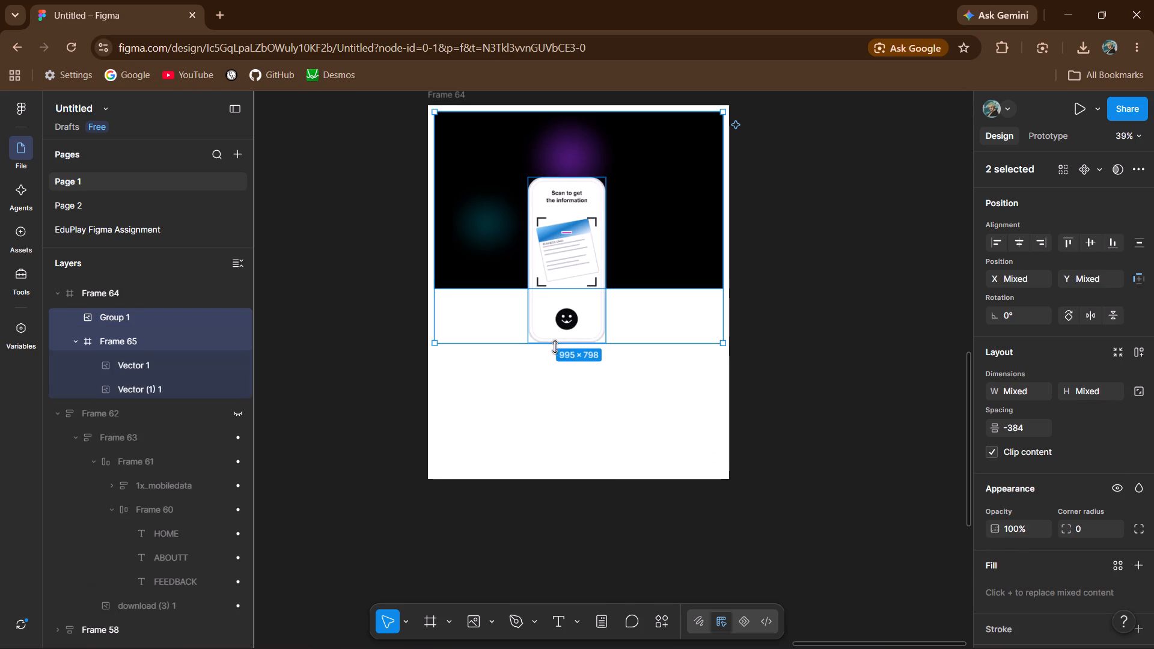
Reduce the height of Group 1 and Frame 65 together to a combined size of about 995 × 759.
left_click_drag(567, 346, 570, 317)
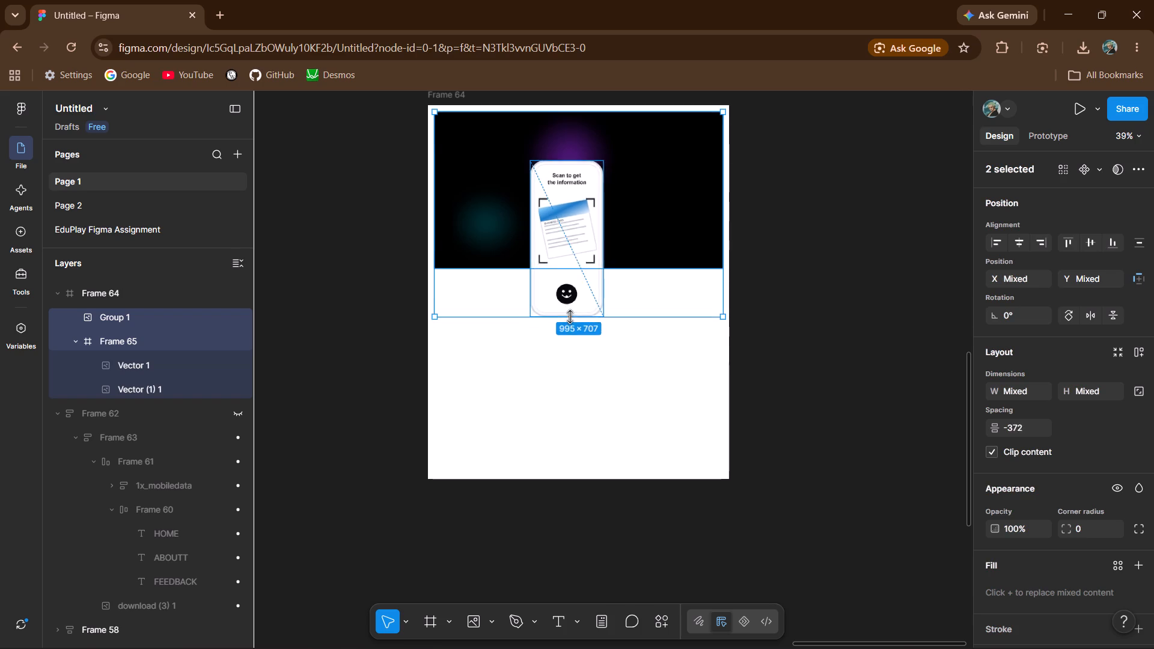
left_click_drag(570, 317, 559, 332)
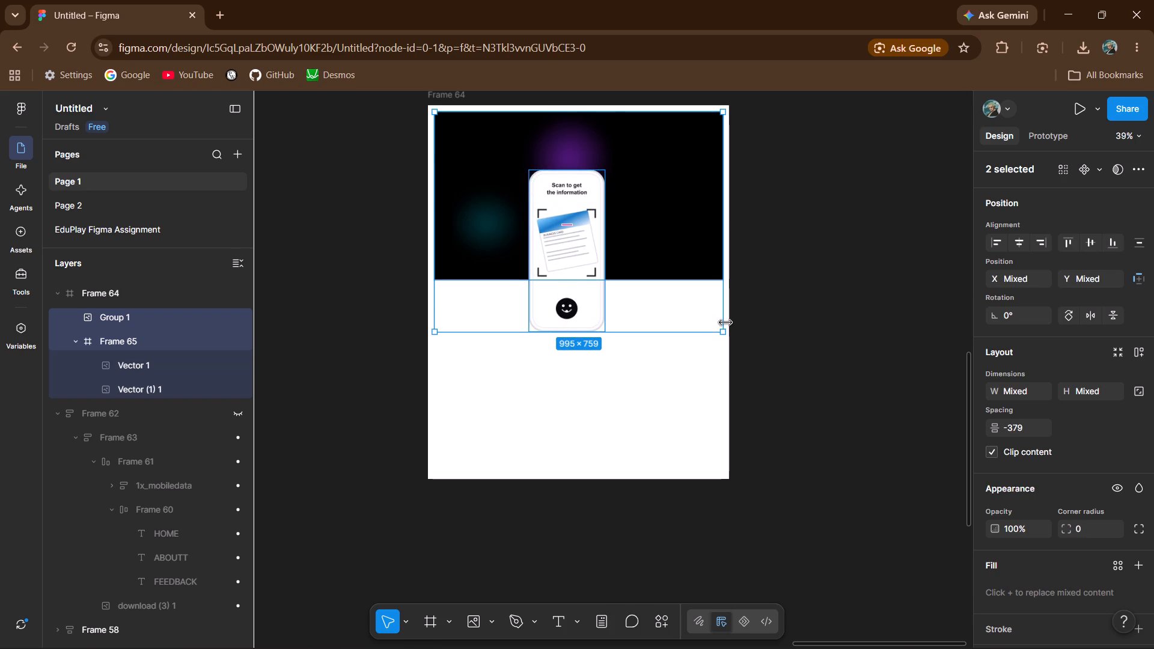
Resize the phone image (Group 1) to about 253 × 539 at about X 353, Y 223 in Frame 64.
left_click(762, 320)
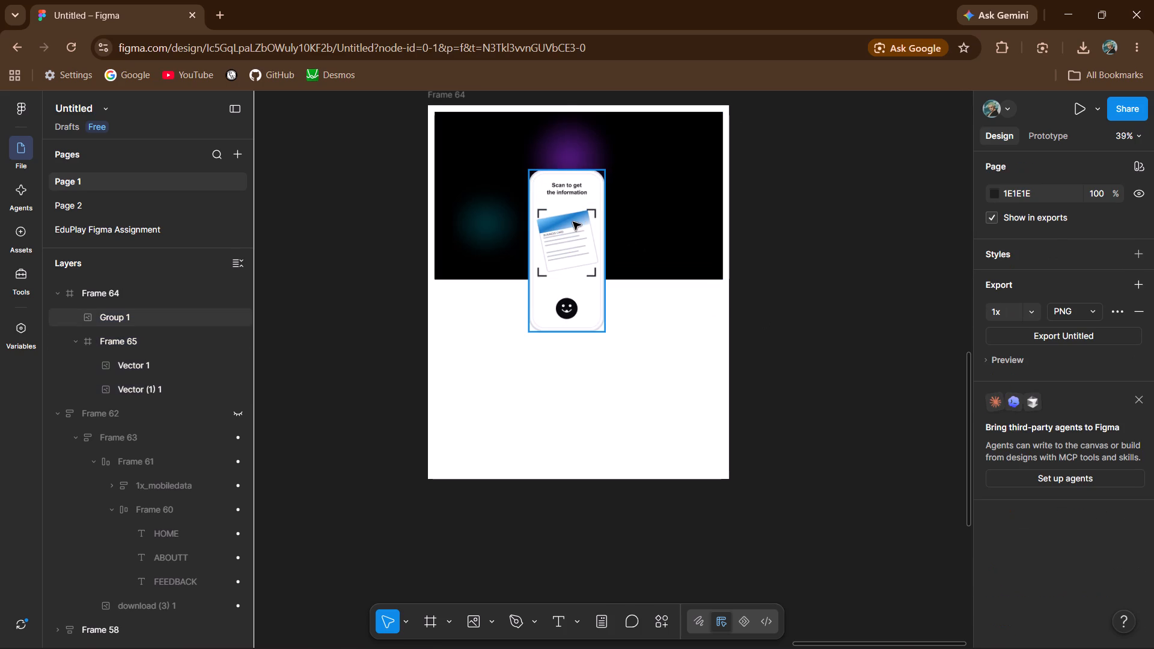
left_click(573, 222)
left_click_drag(568, 331, 572, 290)
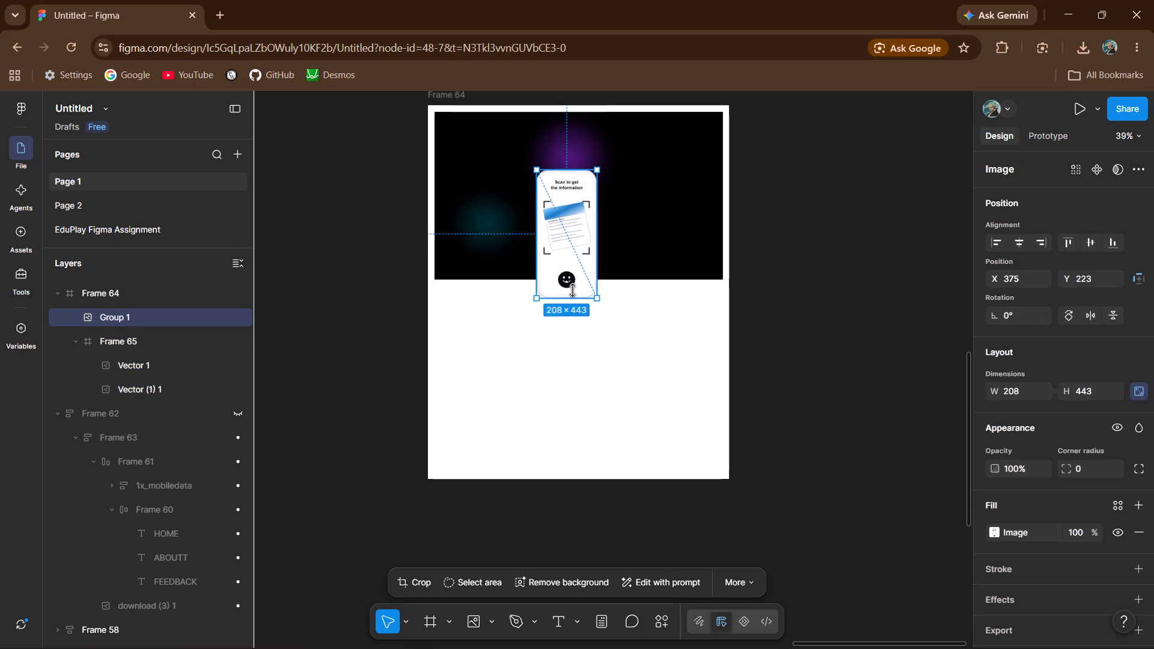
left_click_drag(572, 290, 560, 327)
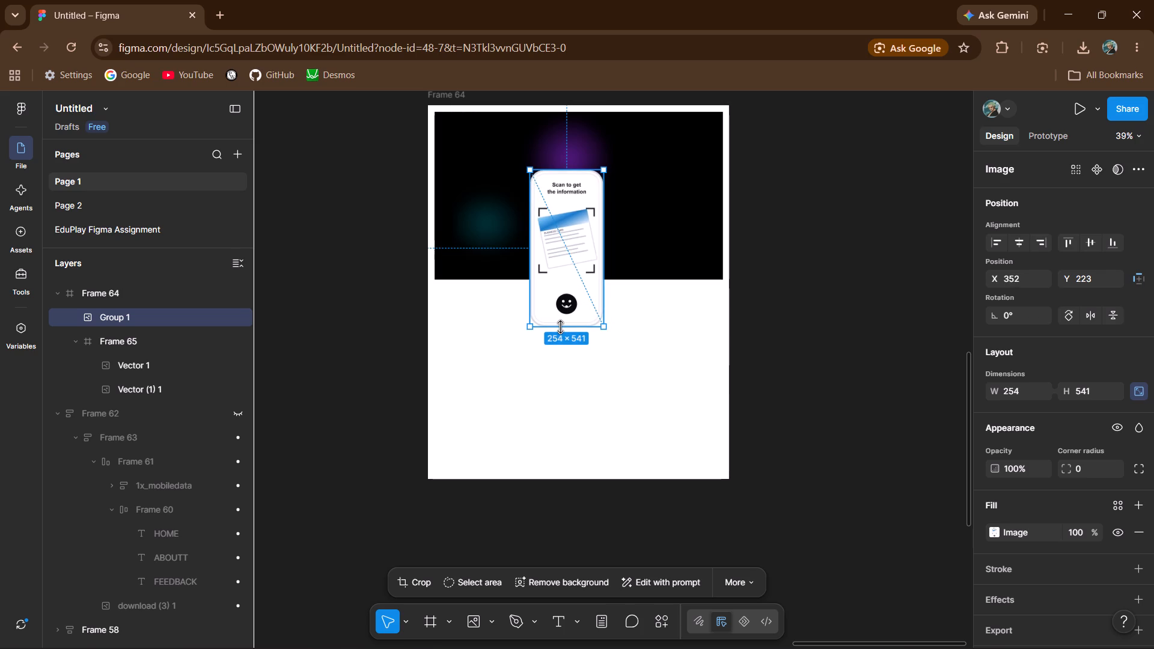
left_click_drag(560, 327, 560, 326)
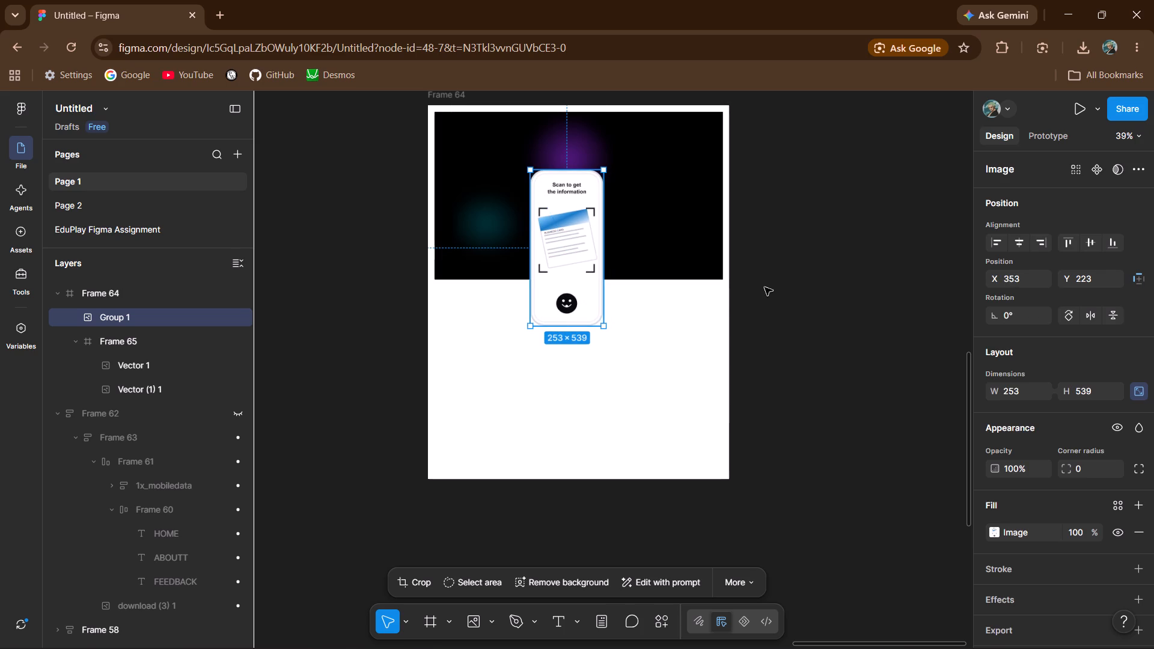
left_click(769, 287)
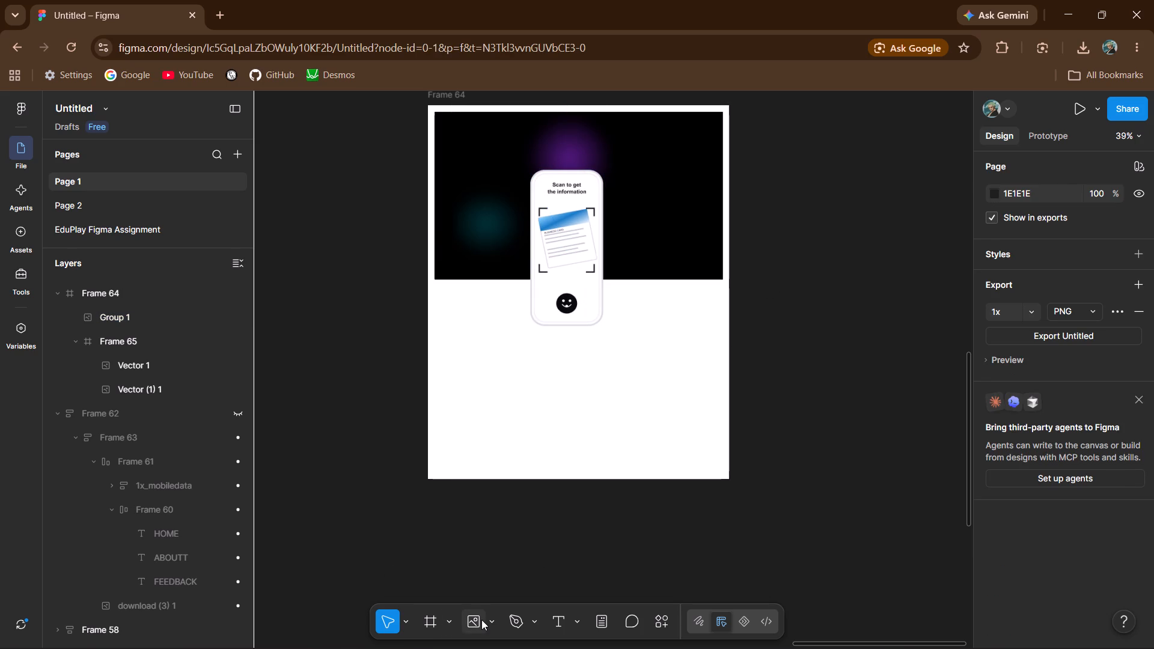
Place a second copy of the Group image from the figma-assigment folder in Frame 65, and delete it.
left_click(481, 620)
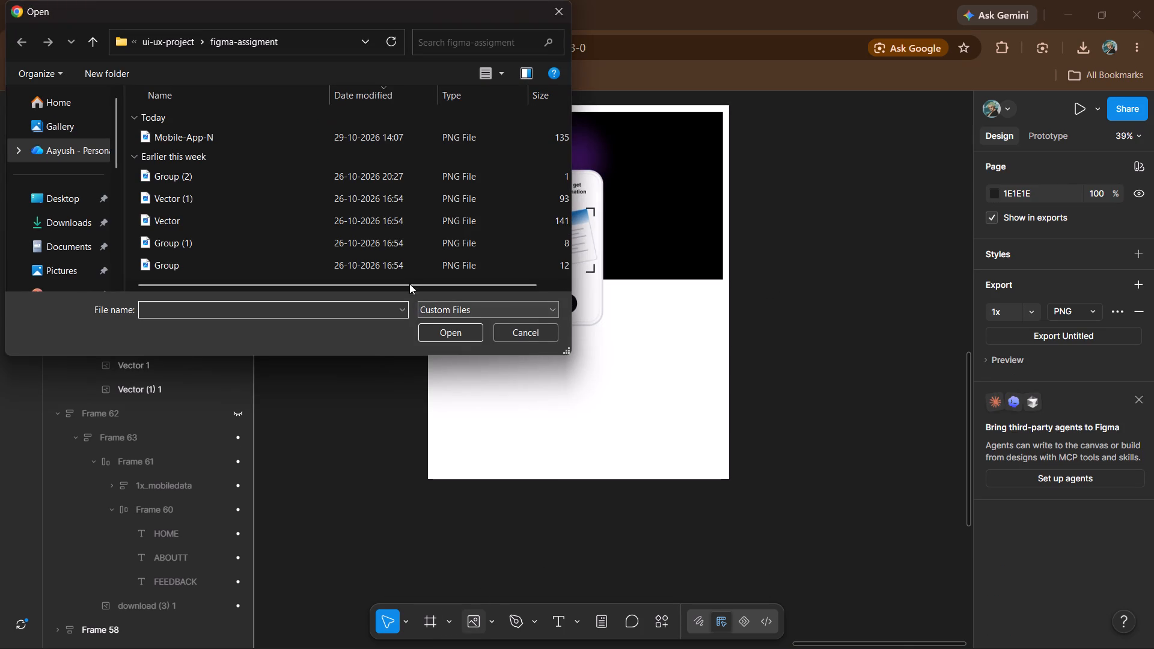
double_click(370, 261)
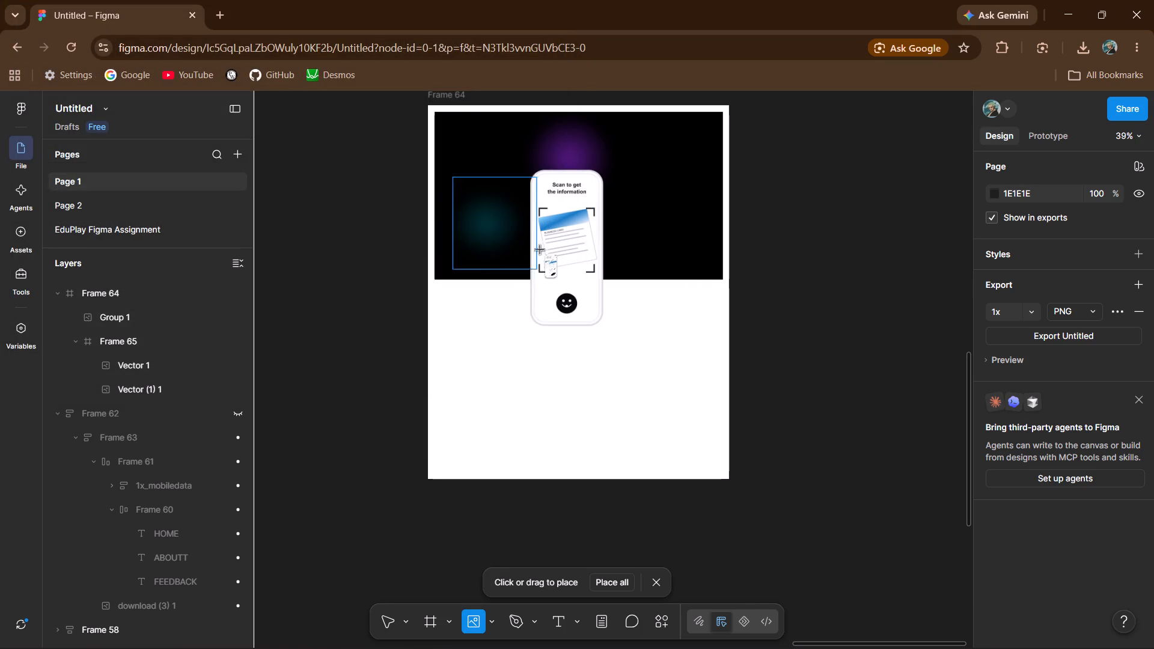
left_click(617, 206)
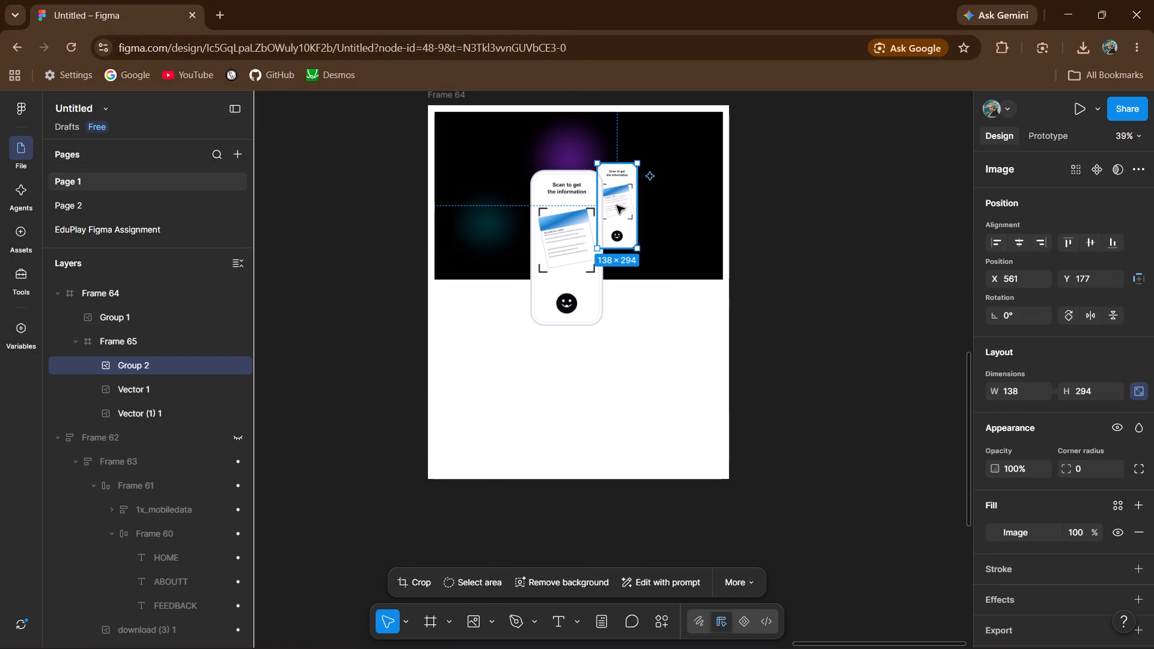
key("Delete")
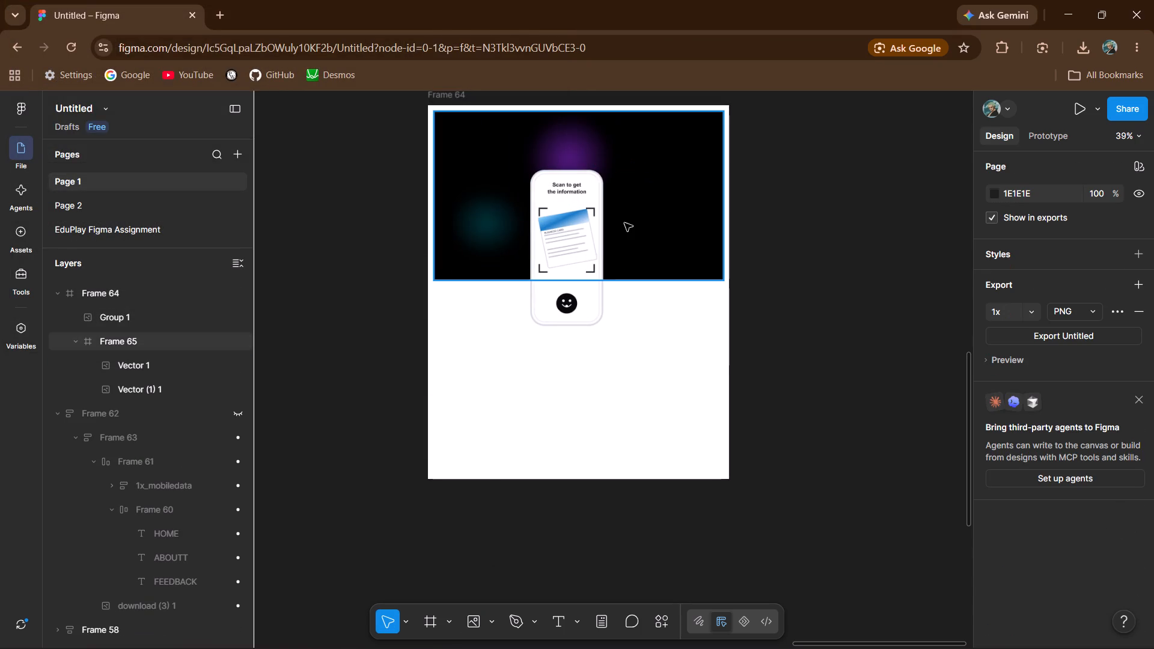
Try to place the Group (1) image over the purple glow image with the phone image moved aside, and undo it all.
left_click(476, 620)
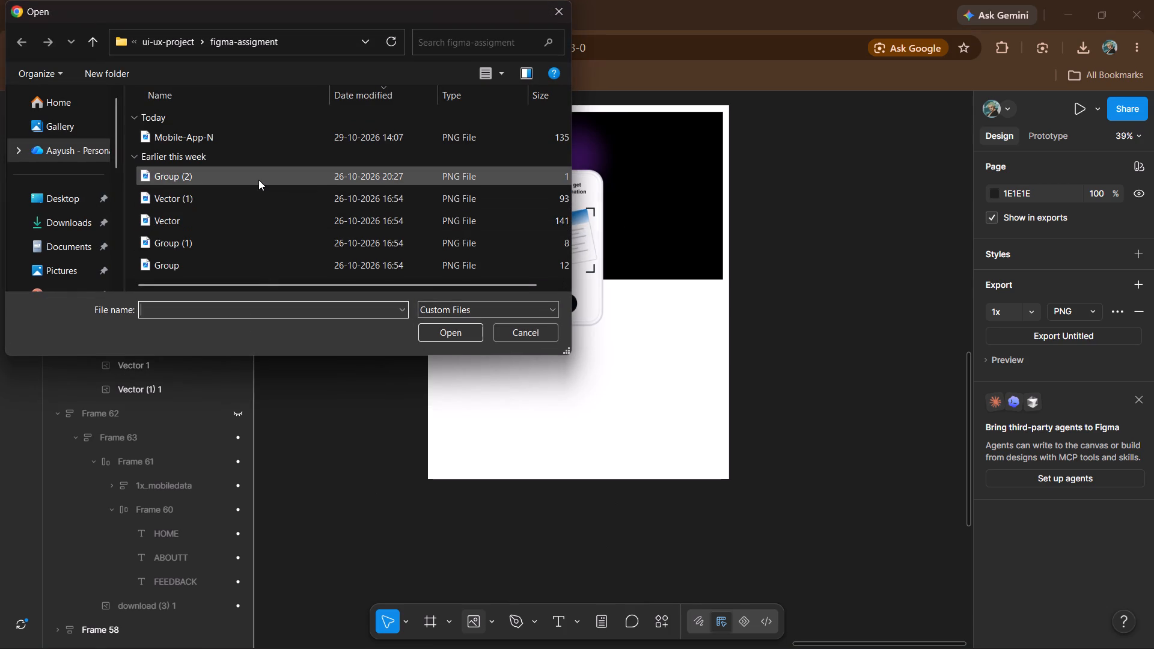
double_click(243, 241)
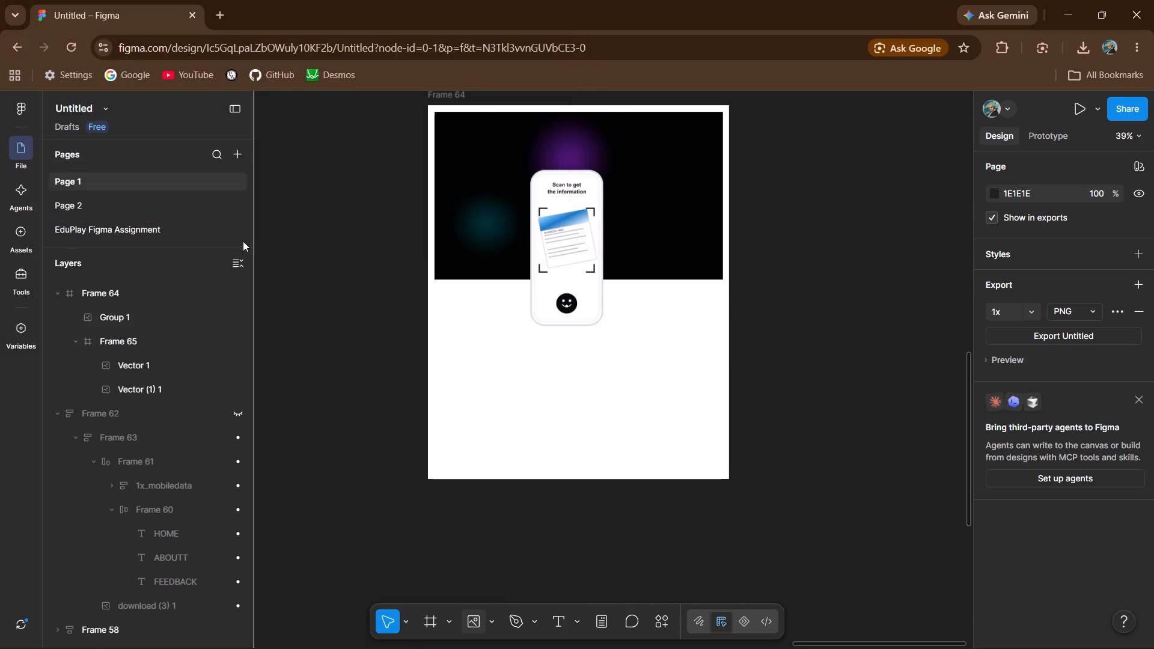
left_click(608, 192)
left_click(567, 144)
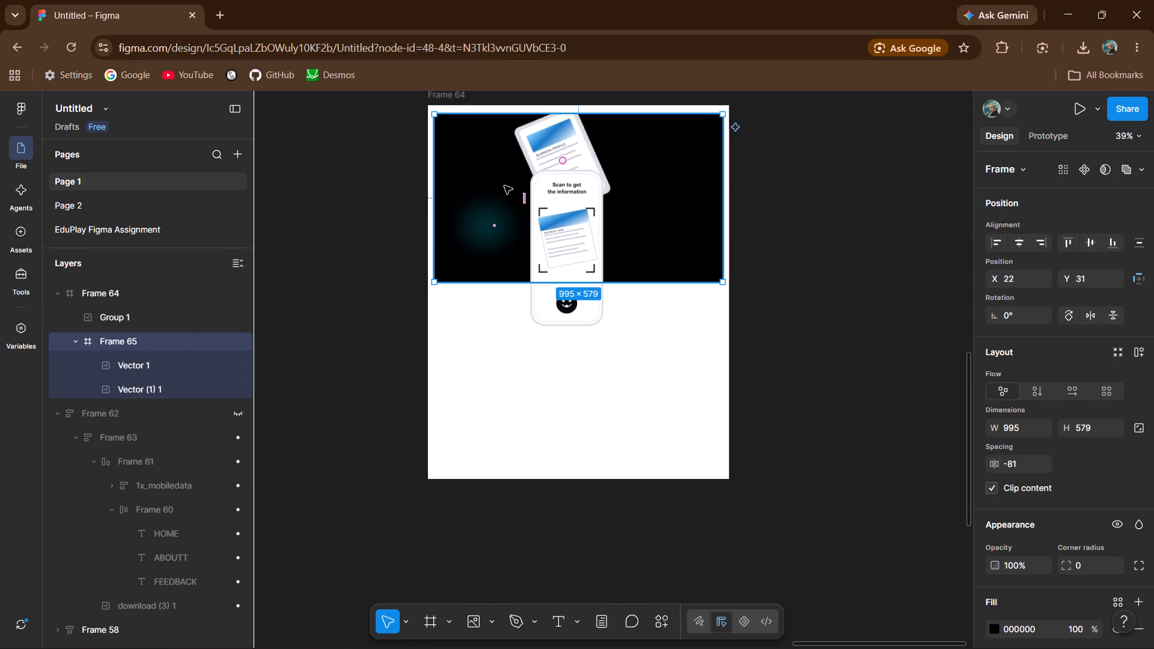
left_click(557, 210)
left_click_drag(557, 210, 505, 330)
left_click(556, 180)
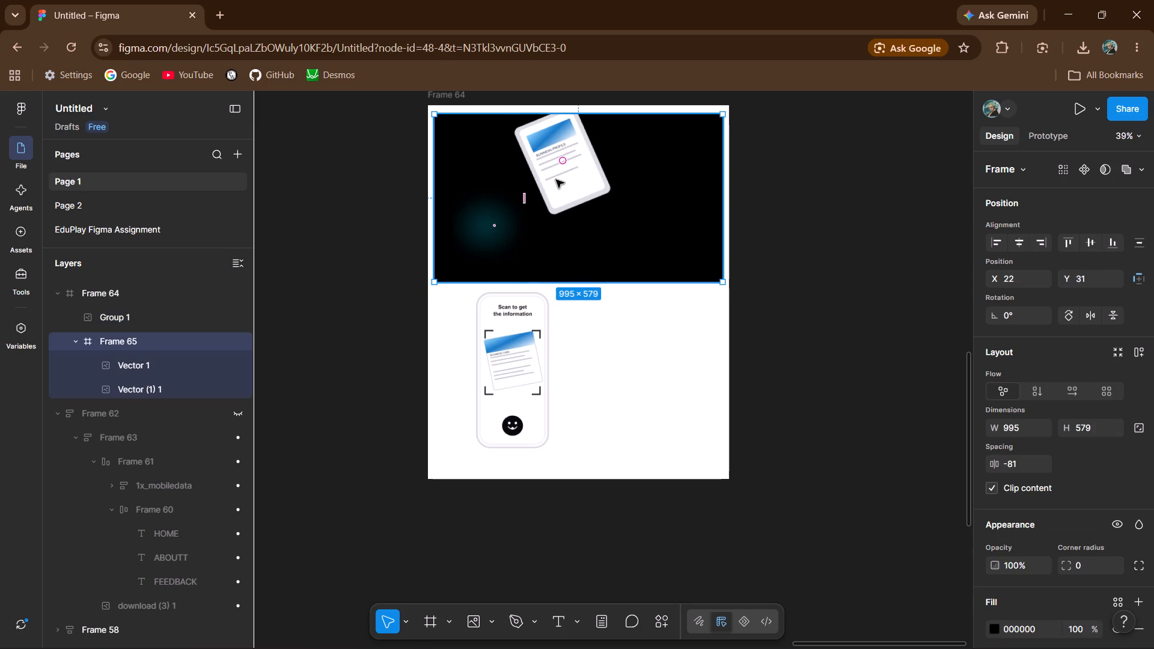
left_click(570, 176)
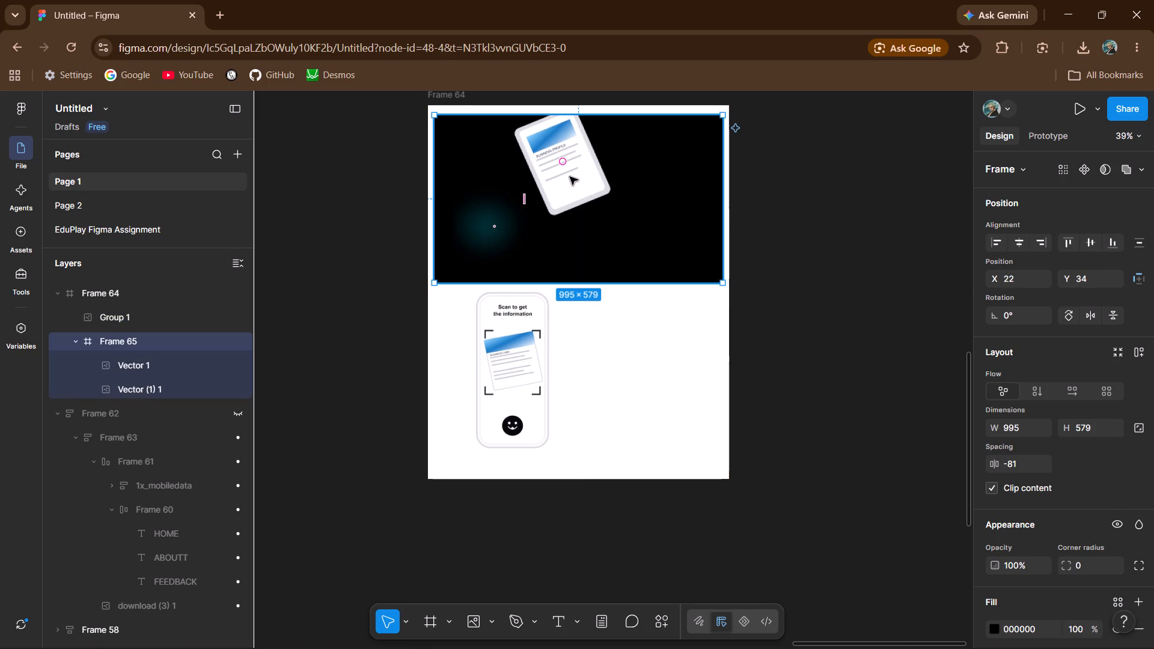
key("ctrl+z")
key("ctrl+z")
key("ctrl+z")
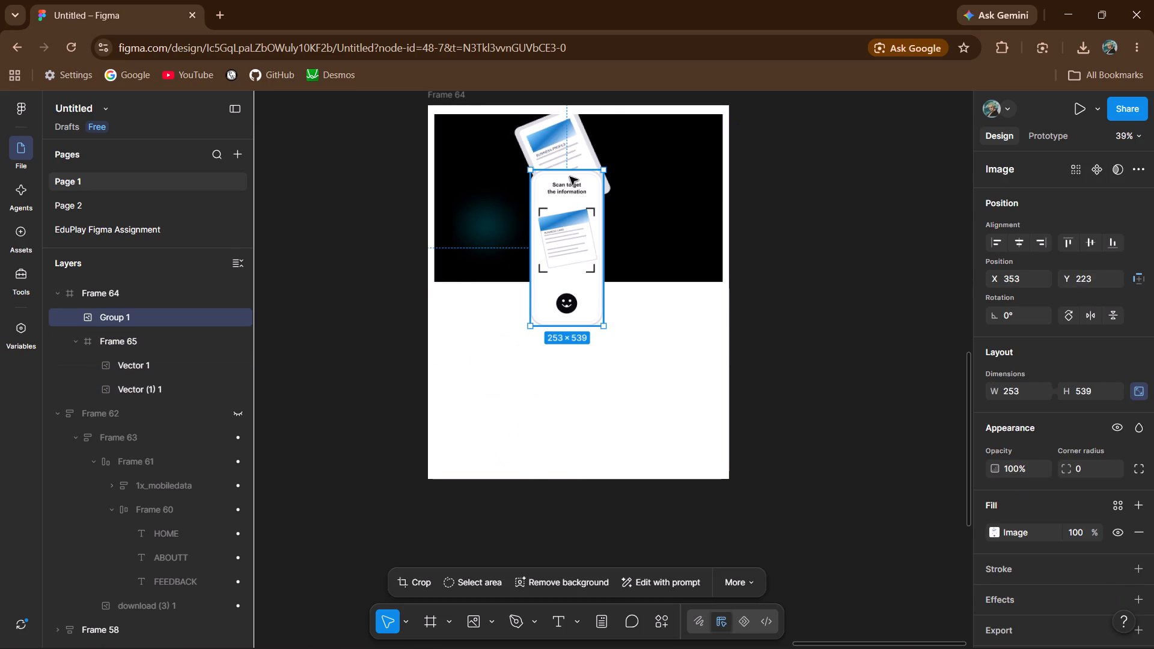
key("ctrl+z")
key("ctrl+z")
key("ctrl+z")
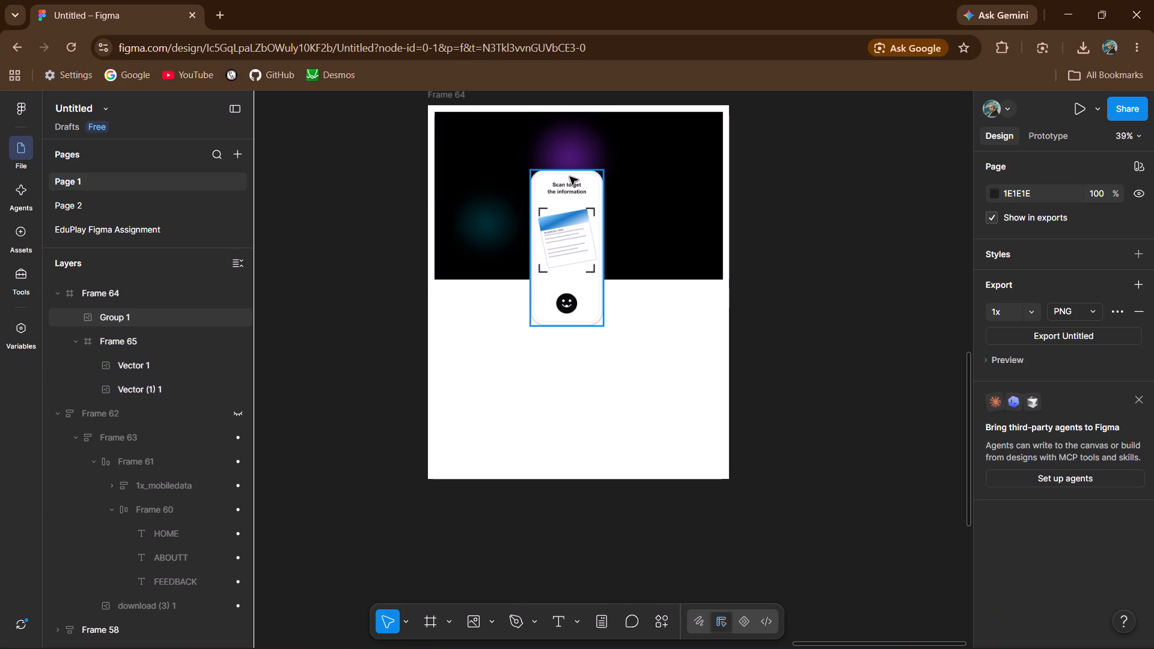
Place the Group (1) image from the figma-assigment folder in Frame 65, sized about 307 × 345 at X 515, Y 101.
left_click(468, 632)
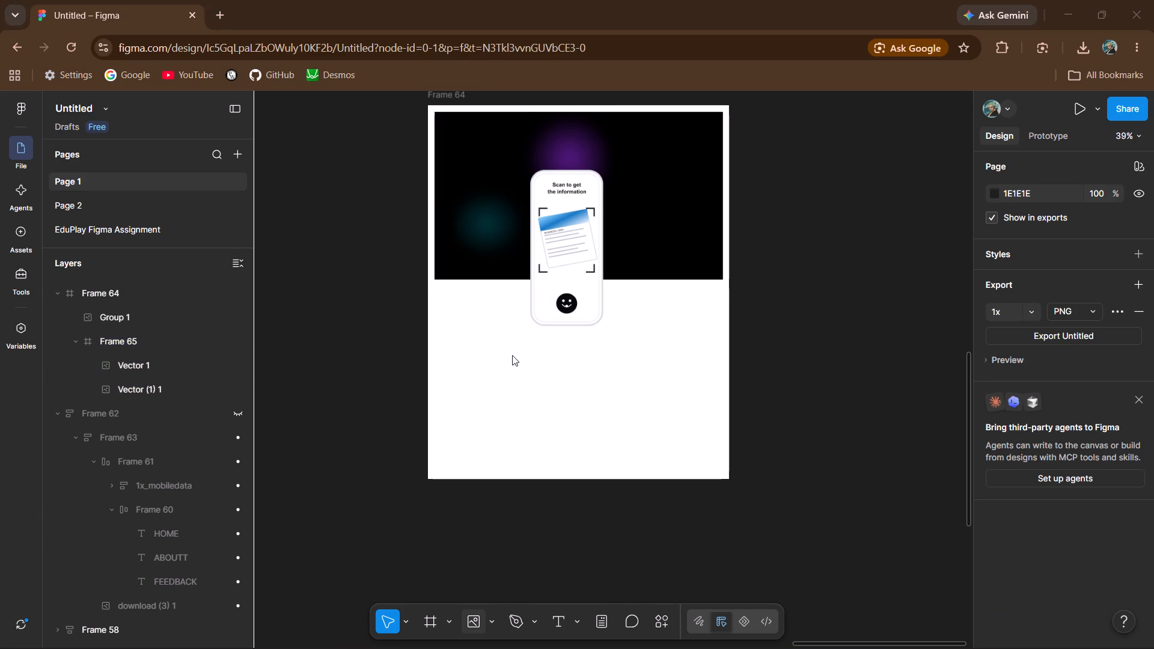
double_click(386, 251)
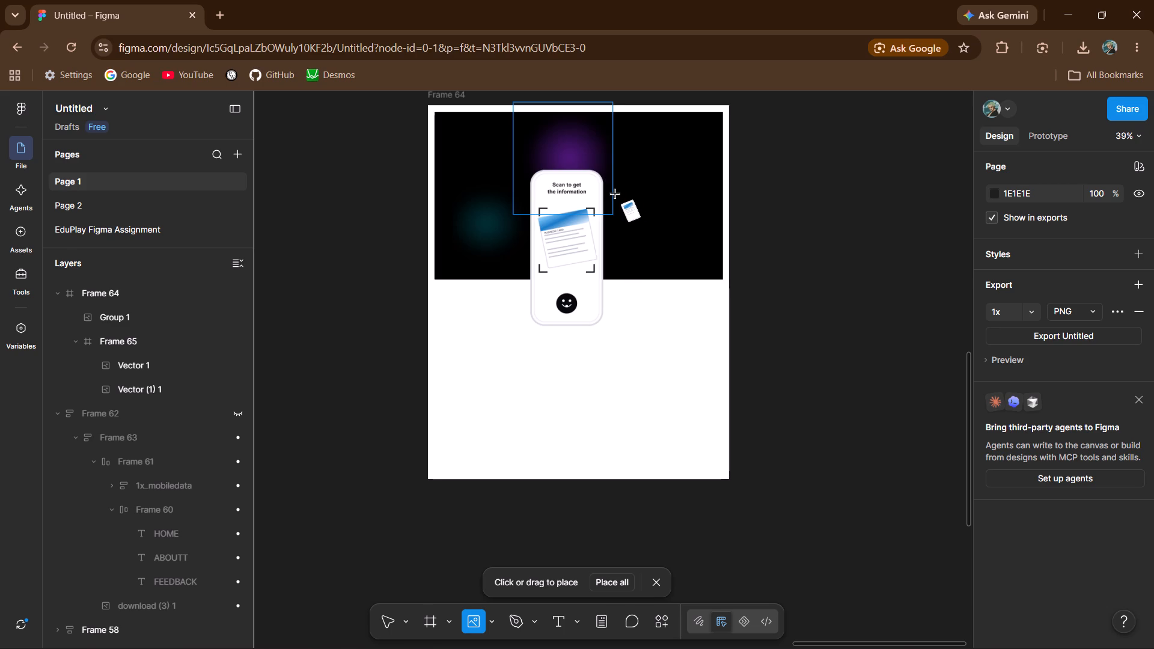
left_click(617, 194)
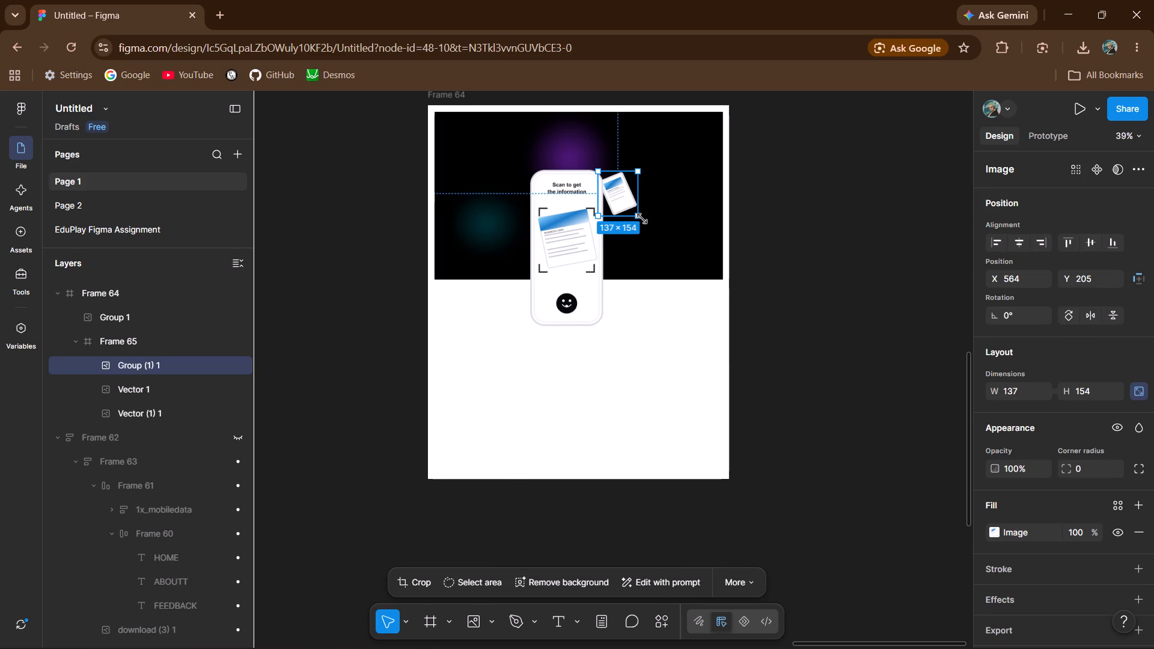
left_click_drag(641, 218, 661, 233)
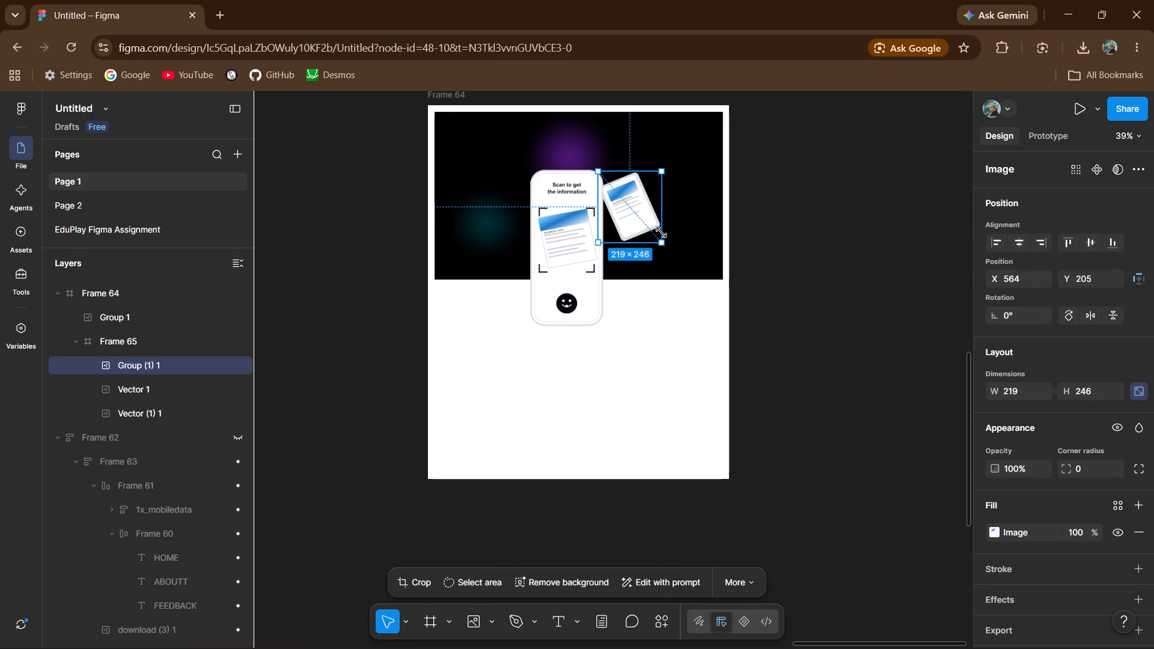
left_click_drag(661, 233, 665, 236)
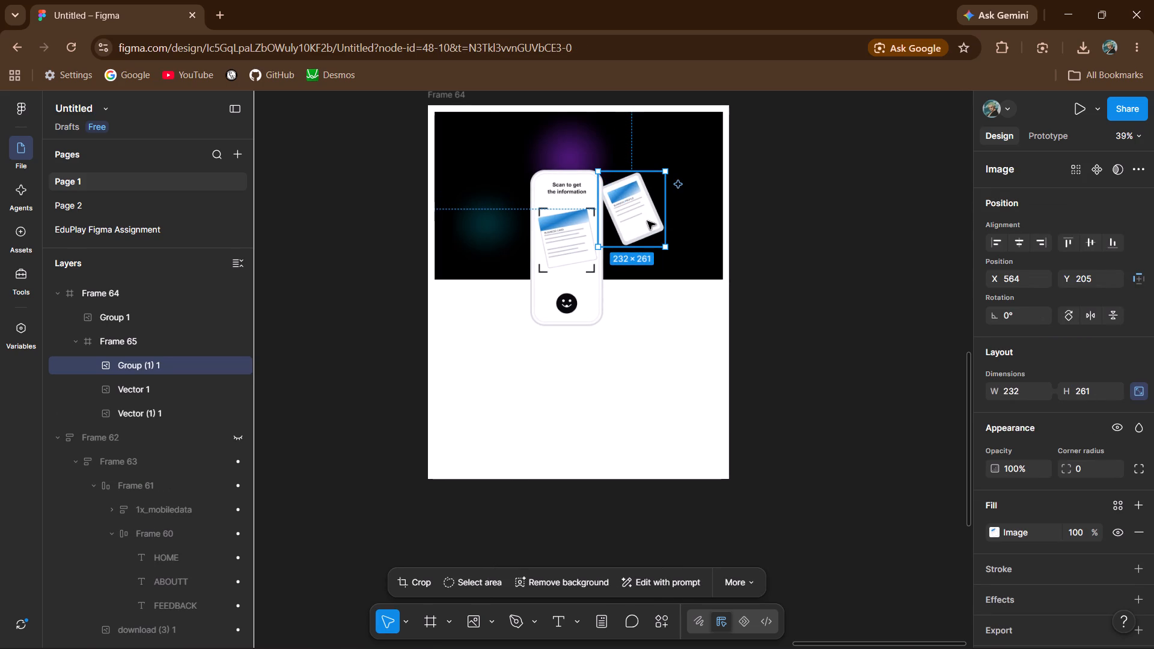
left_click_drag(647, 221, 633, 203)
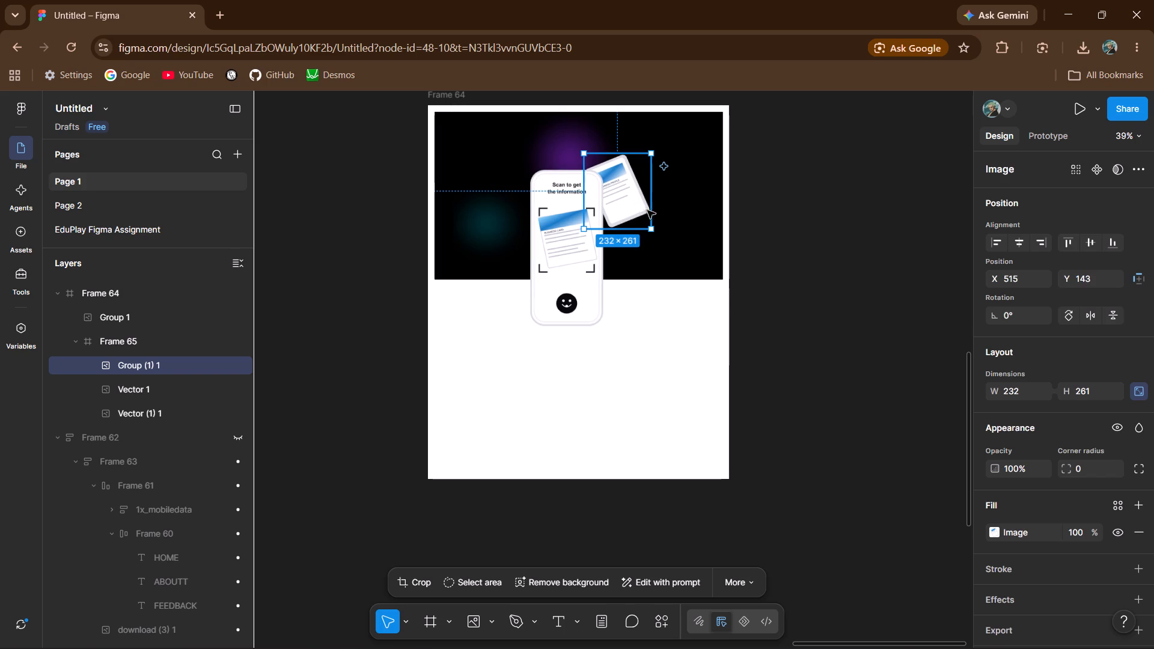
left_click_drag(653, 215, 668, 213)
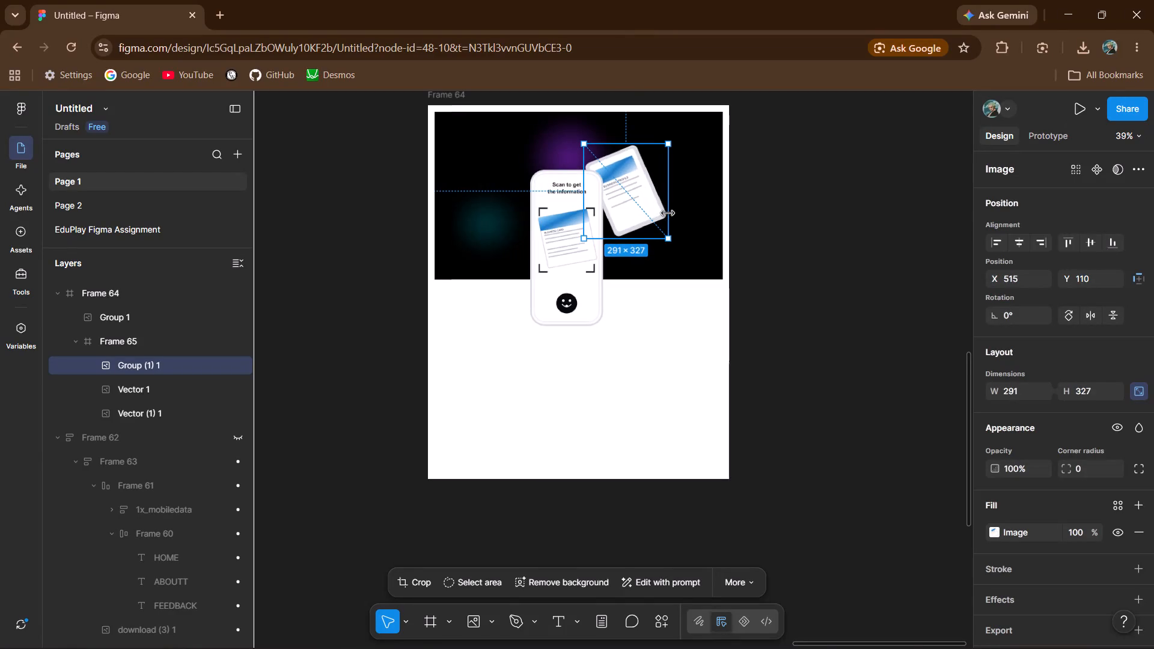
left_click_drag(668, 213, 673, 213)
Shift the picture slightly left and down inside the crop bounds of the business profile card, Group (1) 1.
left_click(646, 204)
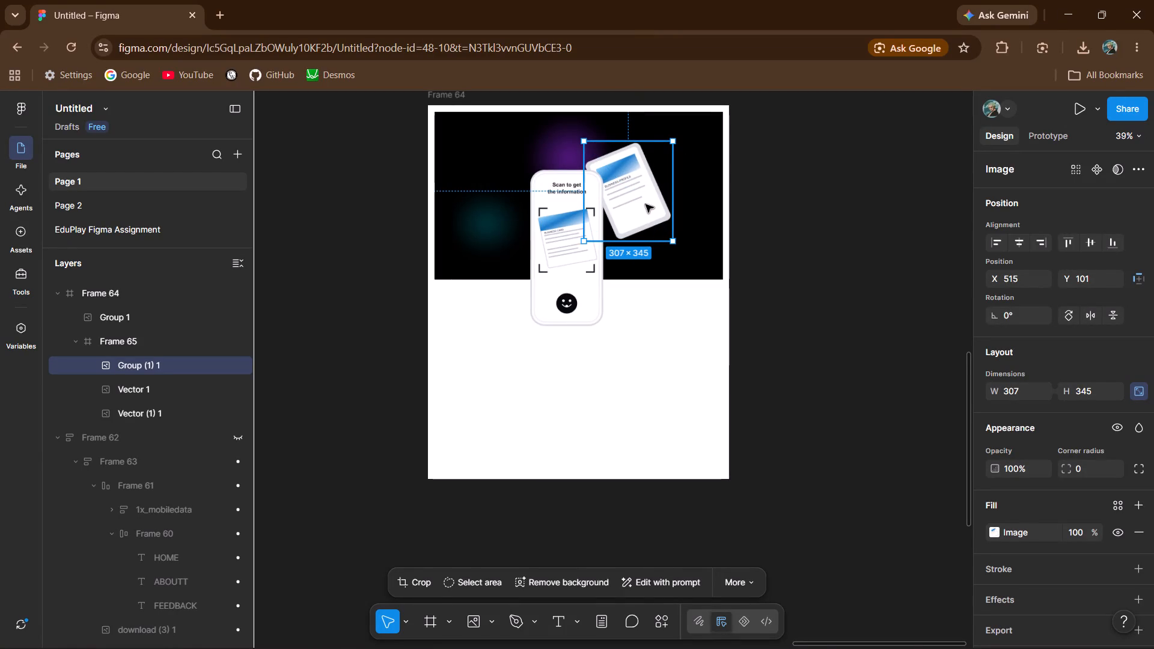
left_click_drag(646, 204, 631, 221)
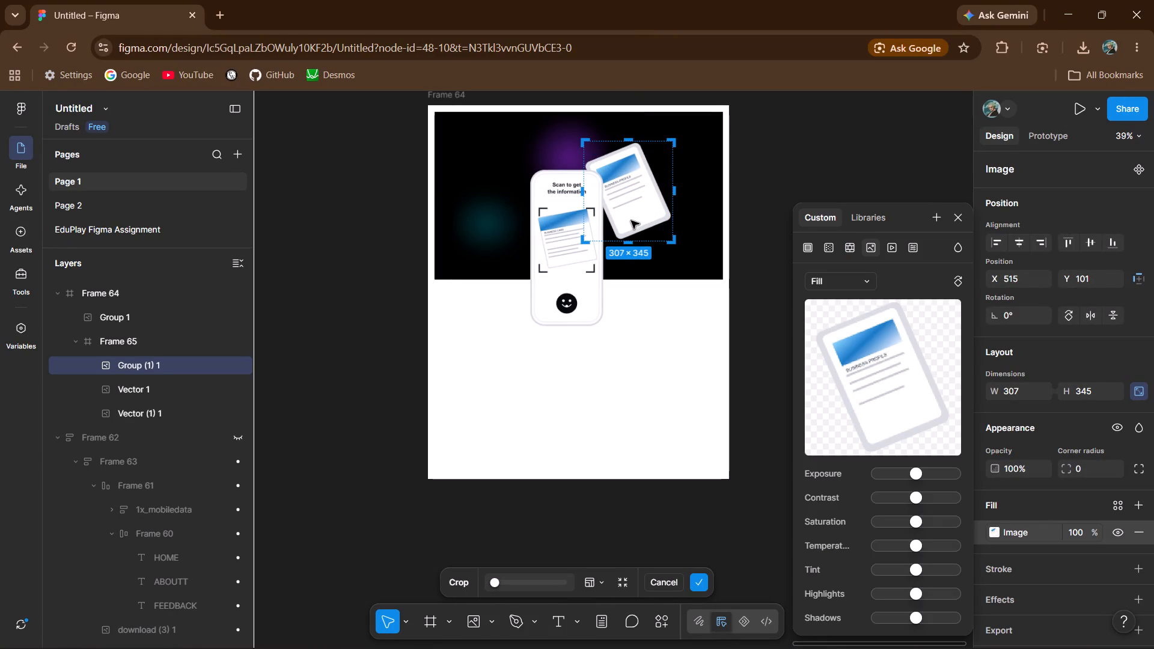
left_click_drag(631, 221, 641, 213)
left_click_drag(641, 213, 637, 219)
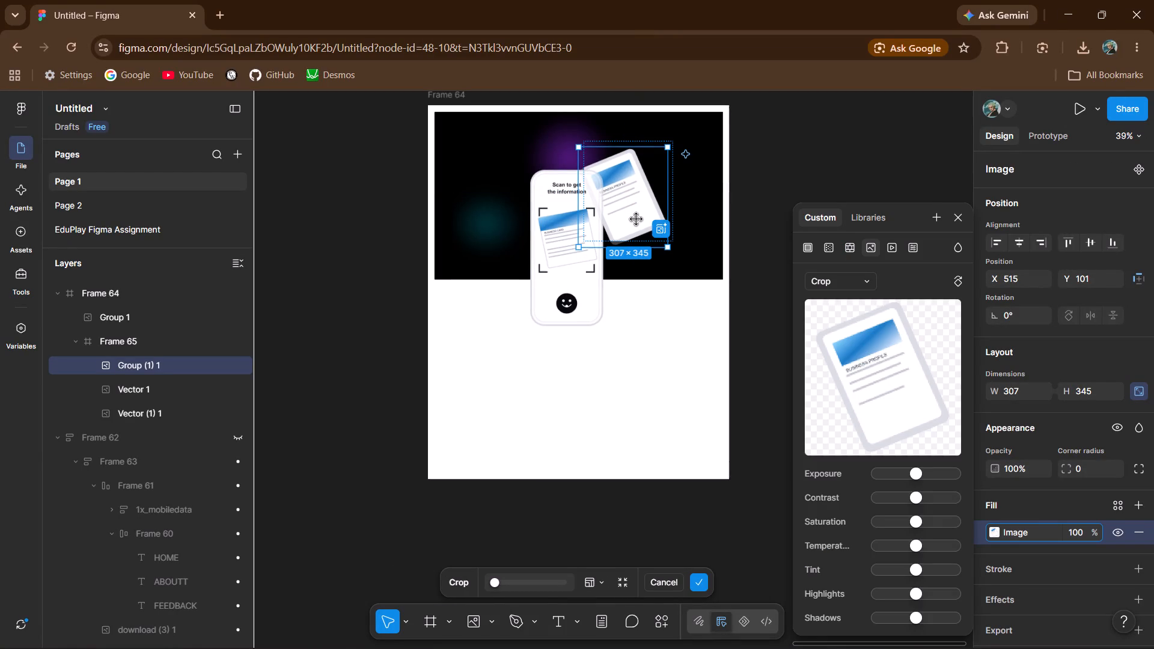
left_click(760, 177)
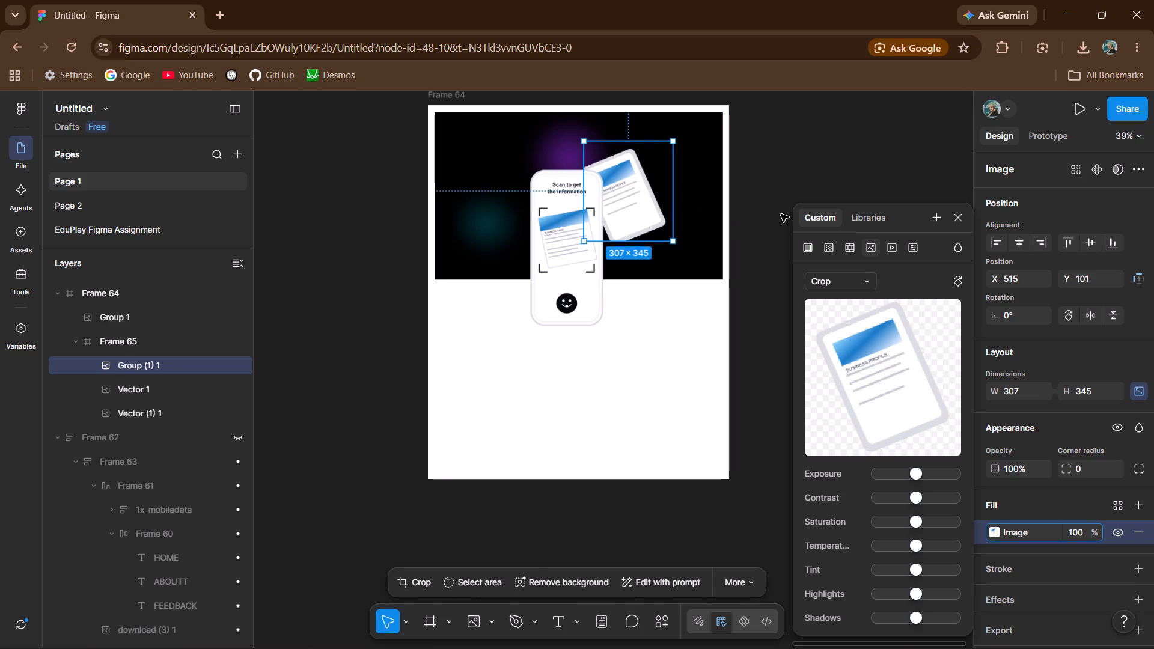
left_click(781, 214)
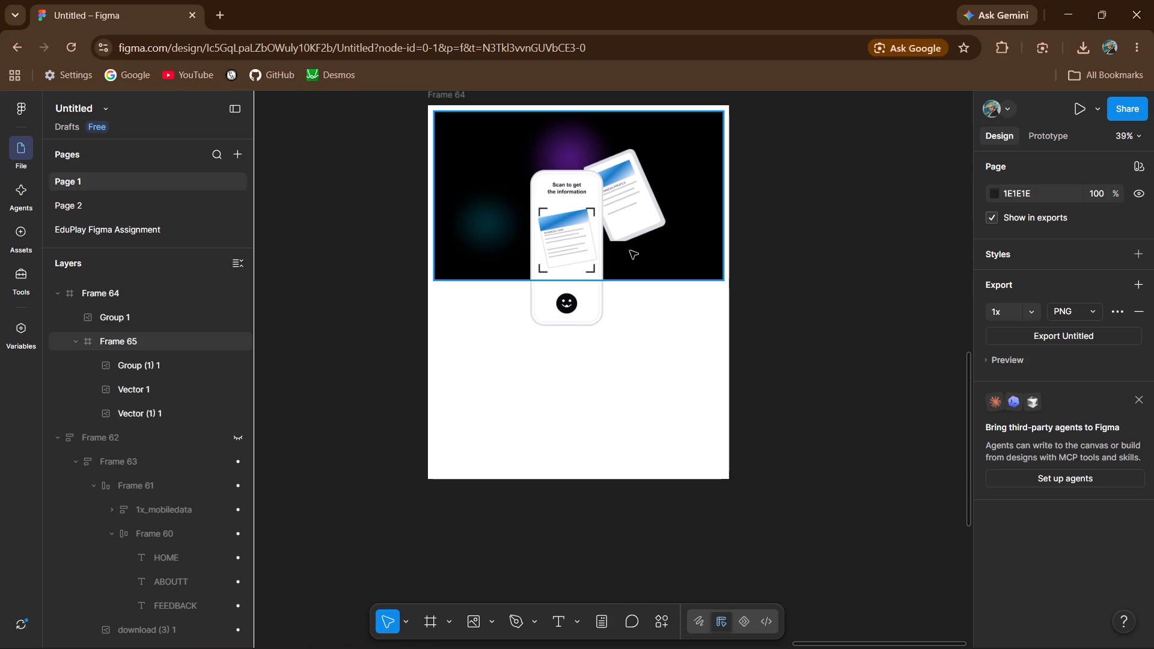
Enlarge the teal glow image, Vector (1) 1, to about 394 × 434 and position it at about X 23, Y 145.
left_click(490, 228)
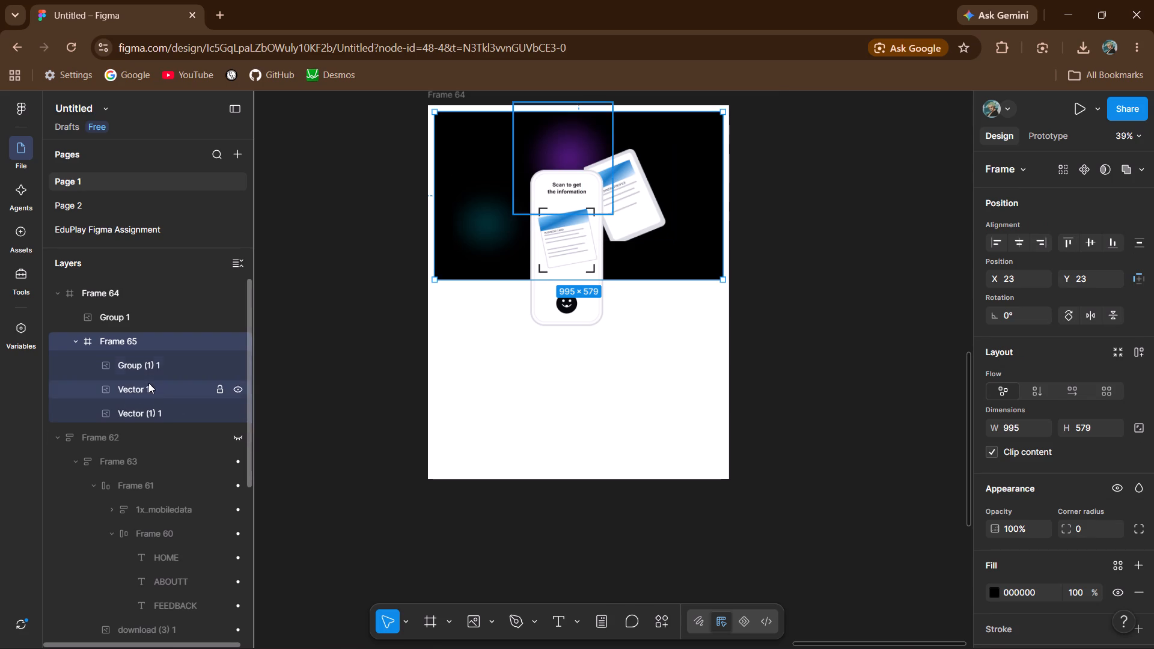
left_click(144, 410)
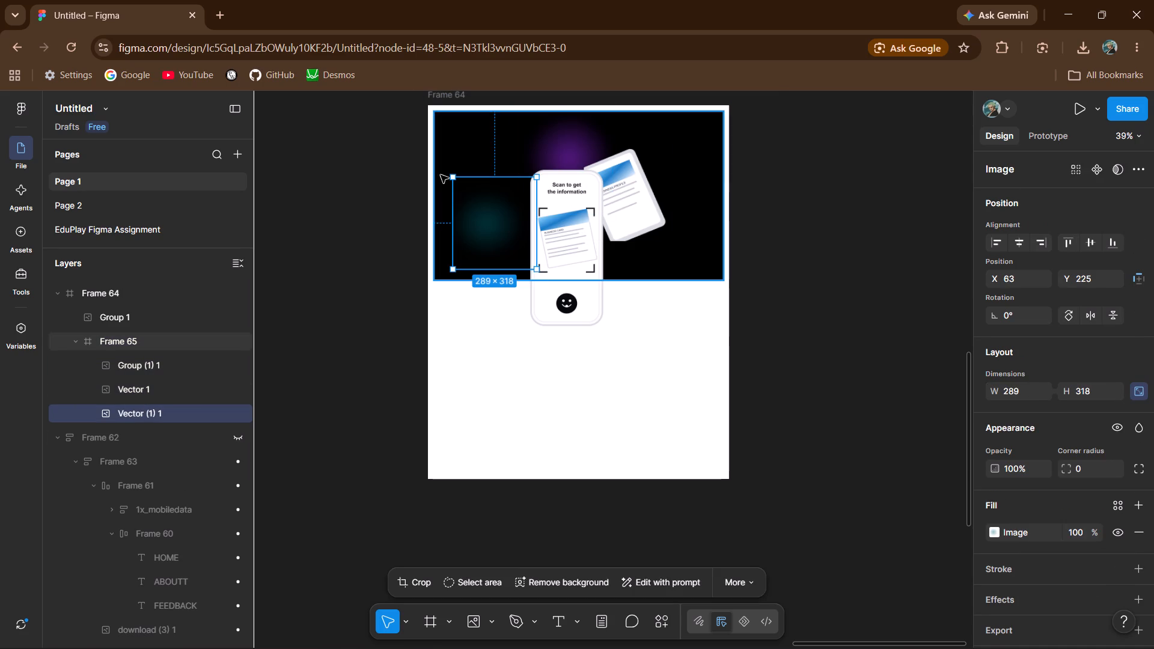
left_click_drag(454, 179, 422, 164)
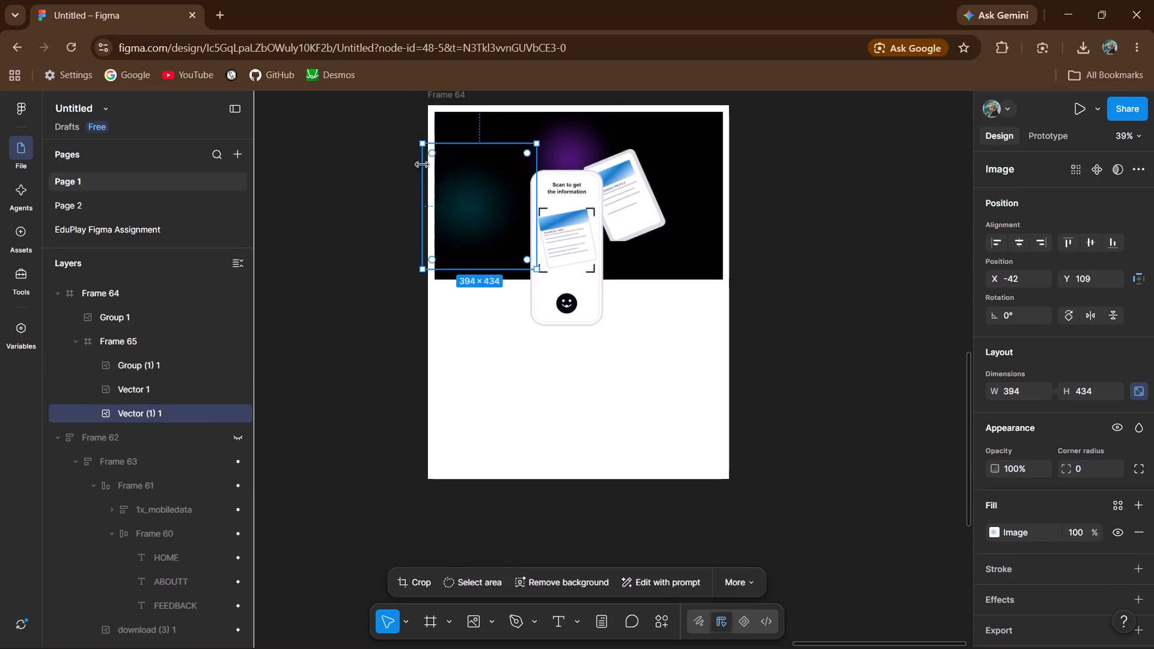
left_click_drag(481, 197, 501, 208)
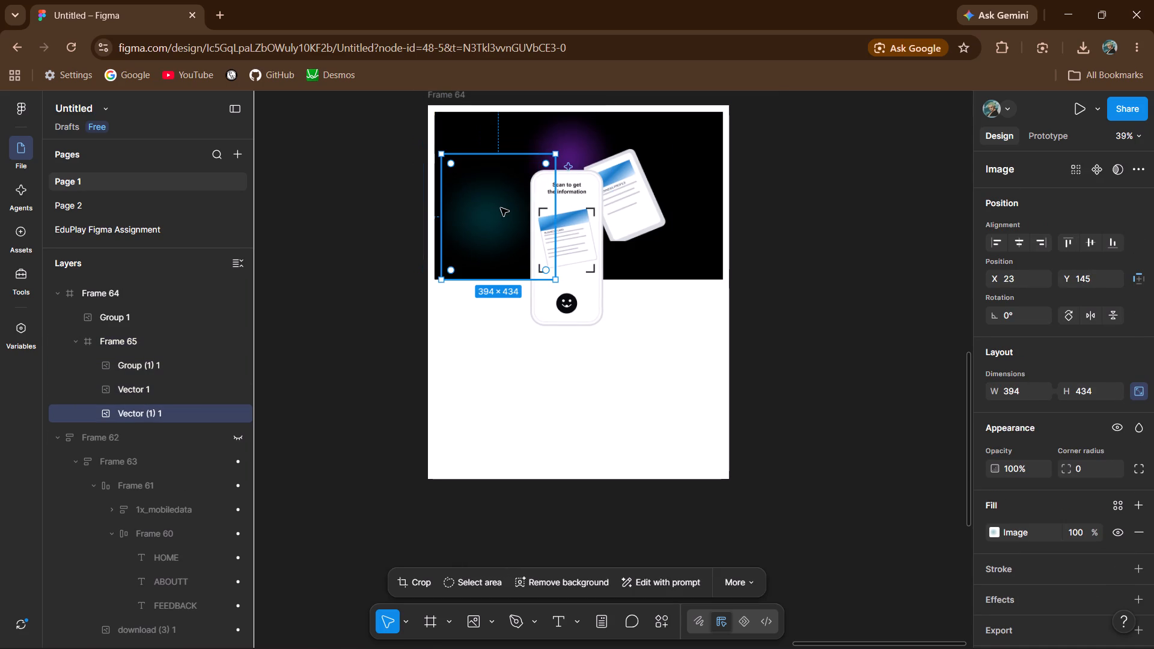
Enlarge the purple glow image, Vector 1, to about 426 × 480 and position it at about X 220, Y -34.
left_click(182, 391)
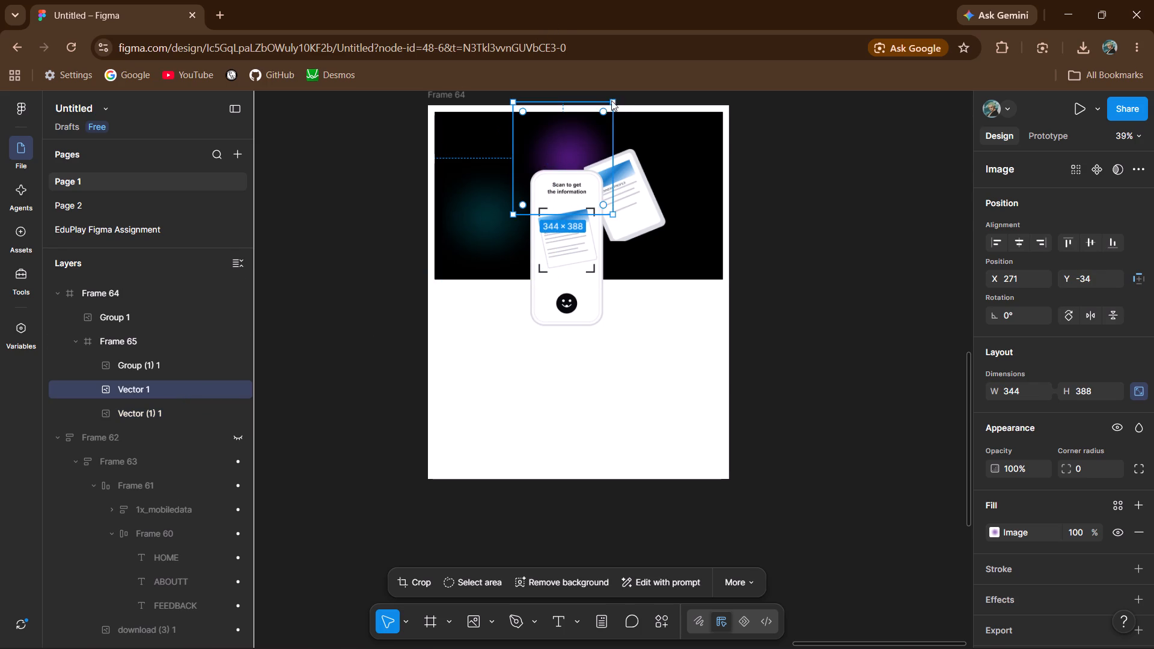
left_click_drag(516, 215, 489, 235)
left_click_drag(544, 153, 552, 154)
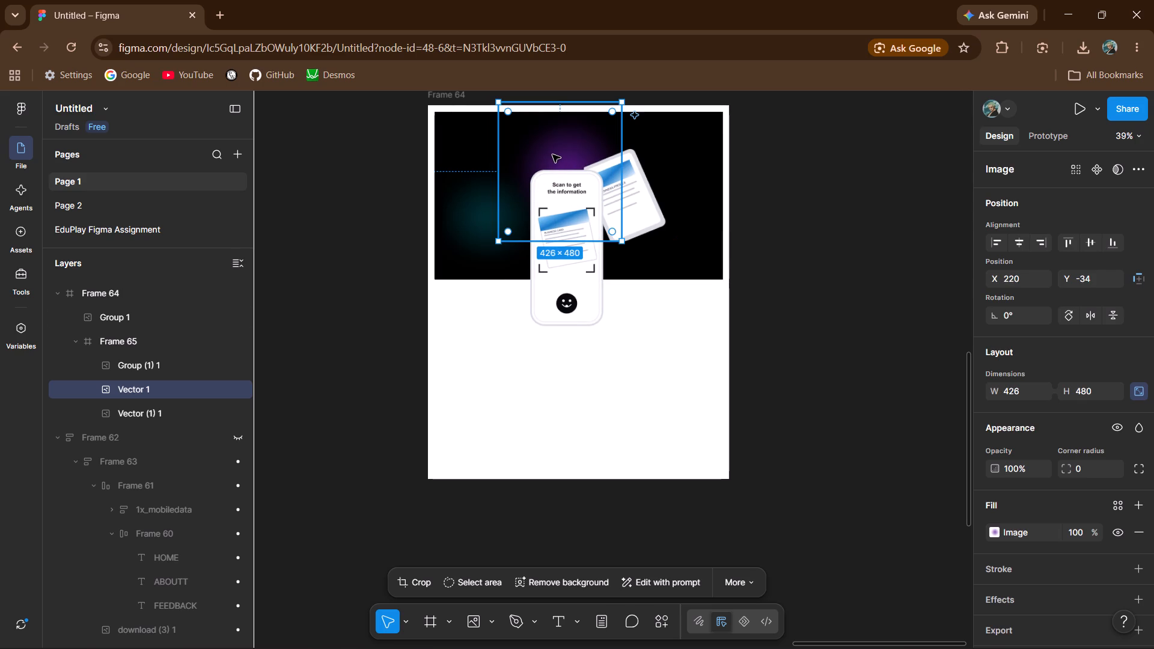
left_click(807, 218)
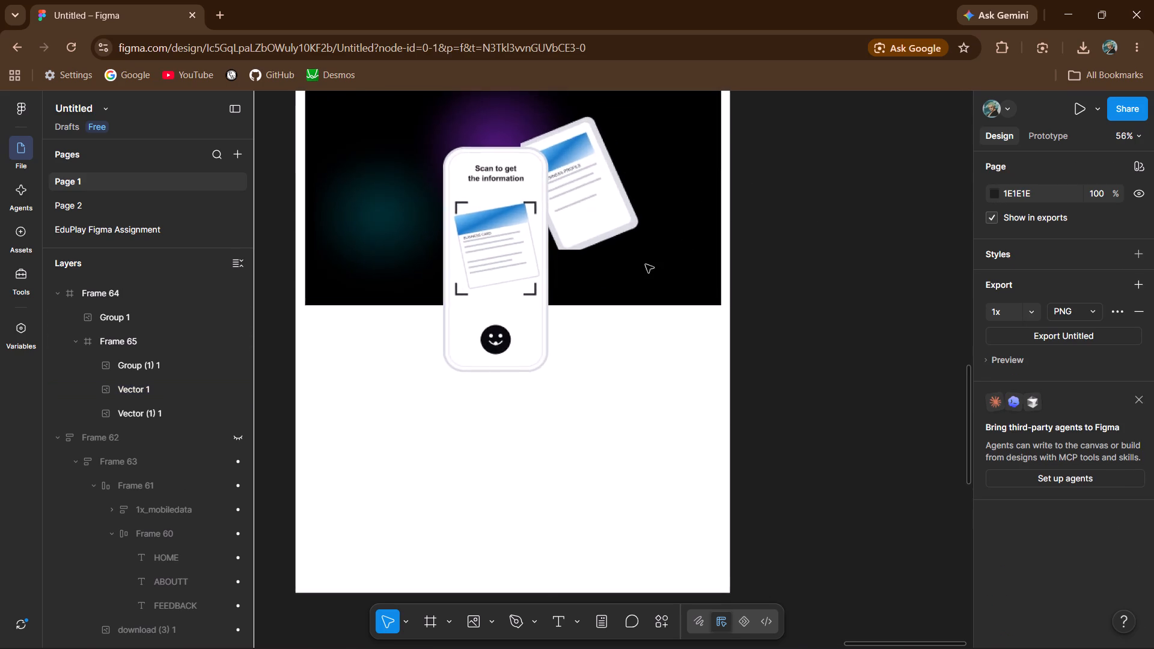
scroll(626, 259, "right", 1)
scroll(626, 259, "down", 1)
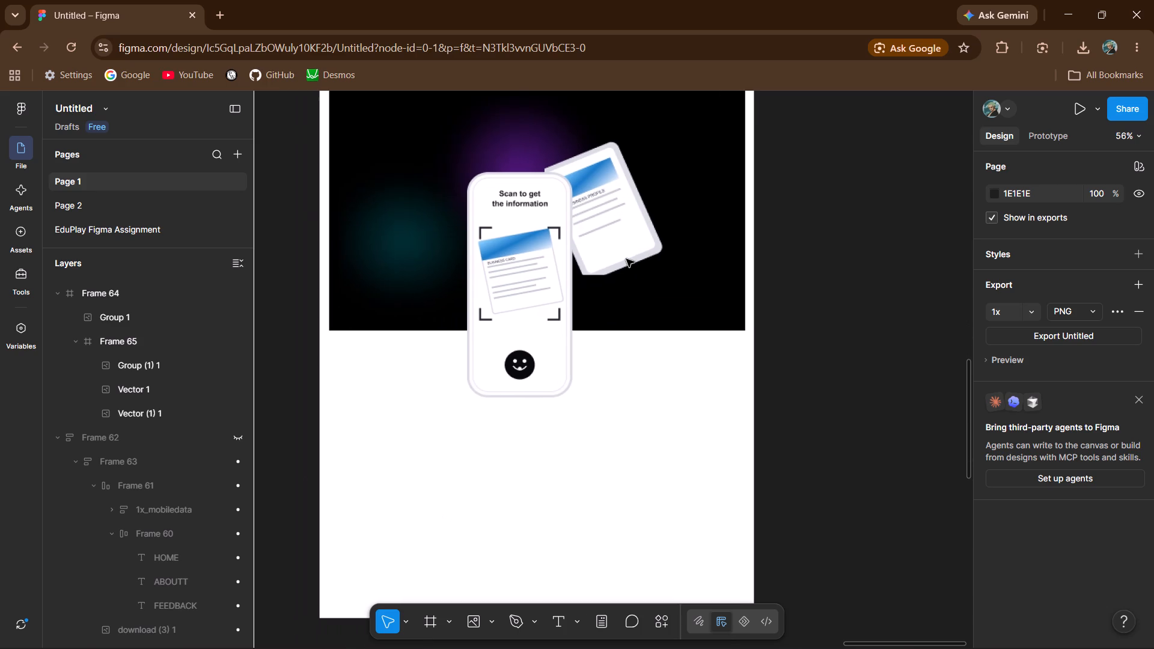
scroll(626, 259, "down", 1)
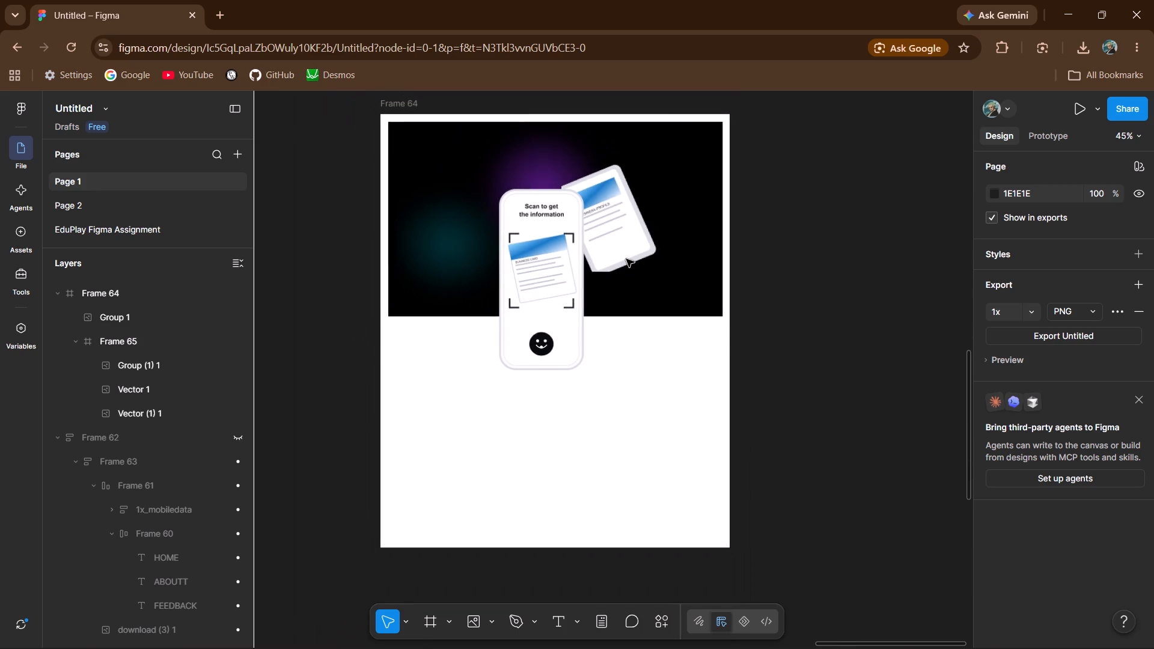
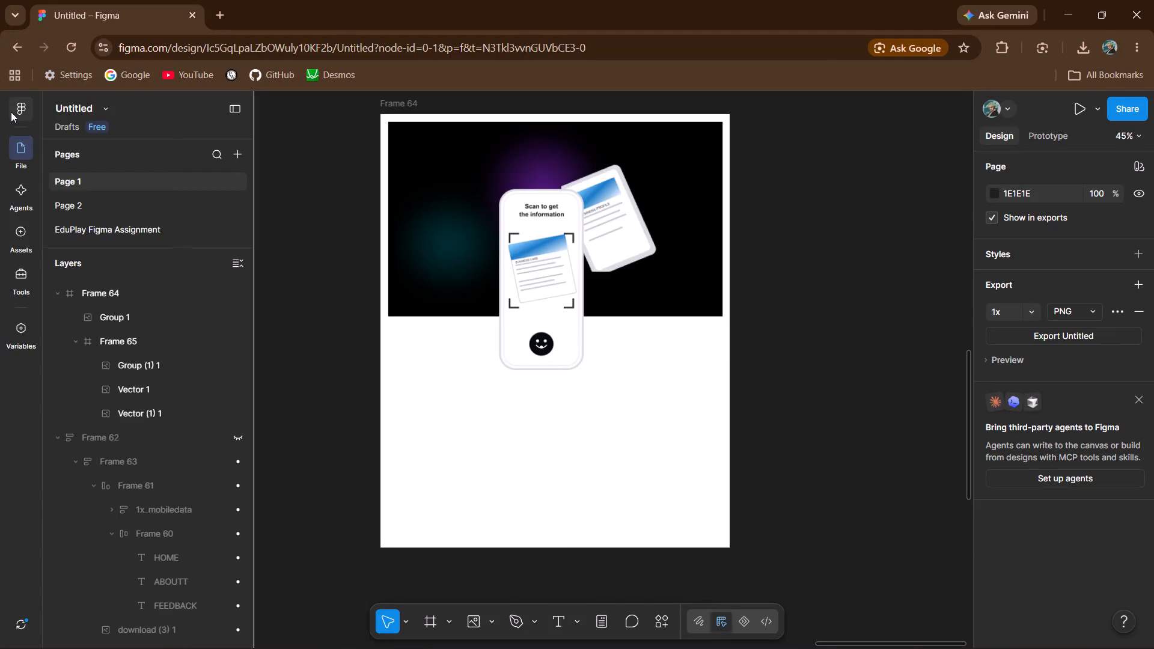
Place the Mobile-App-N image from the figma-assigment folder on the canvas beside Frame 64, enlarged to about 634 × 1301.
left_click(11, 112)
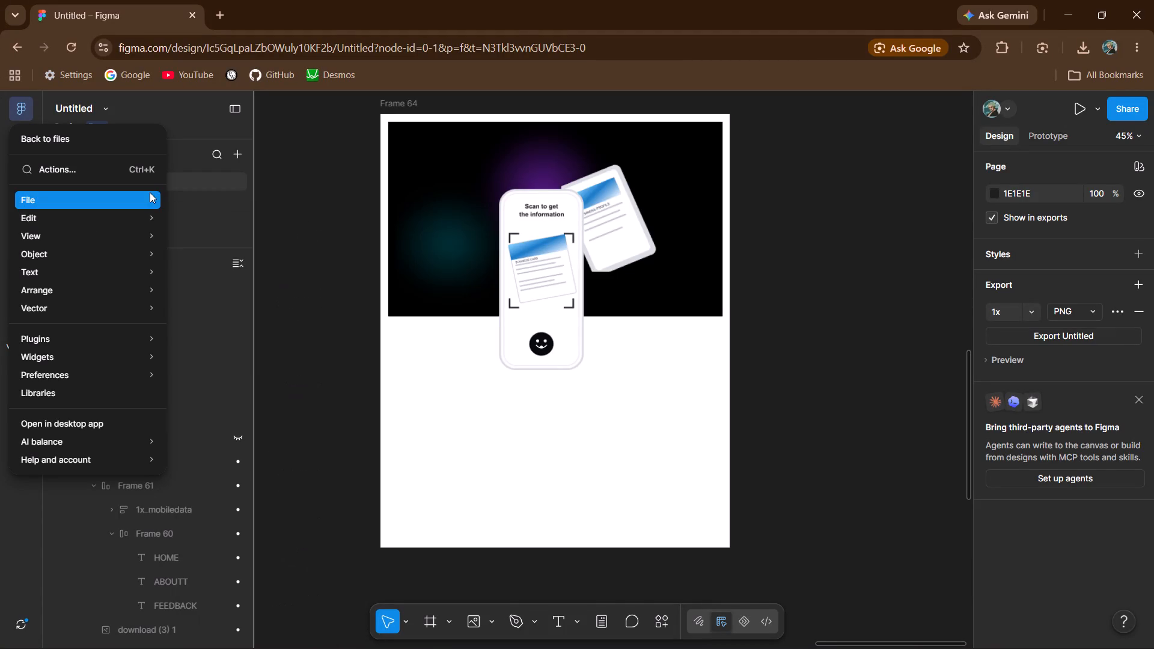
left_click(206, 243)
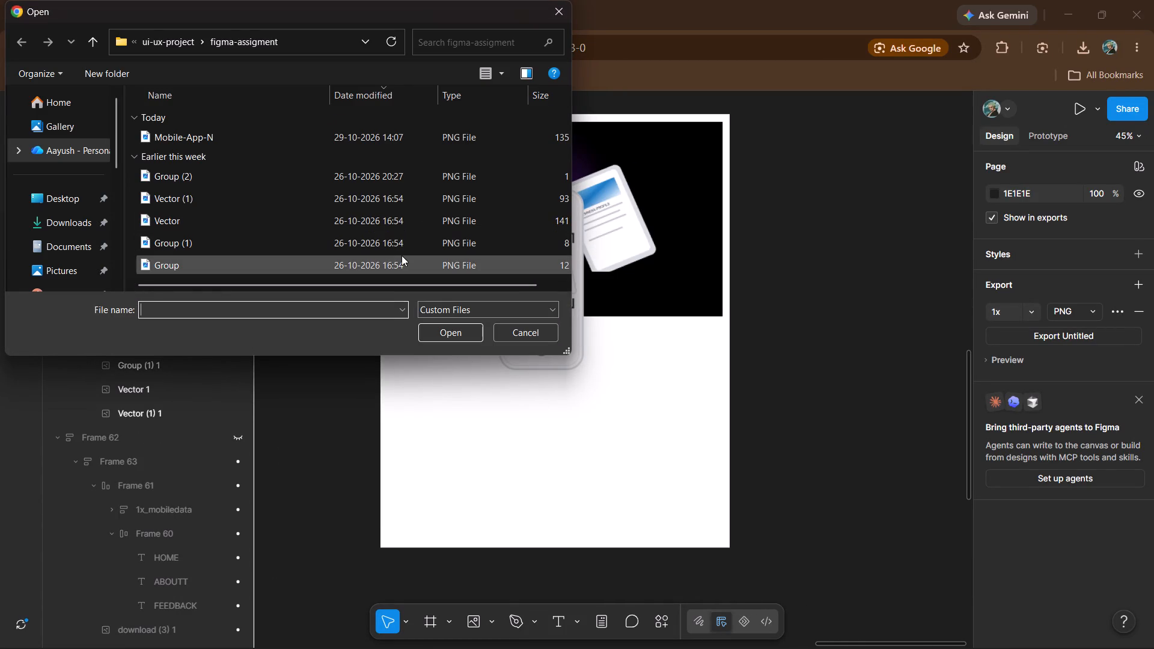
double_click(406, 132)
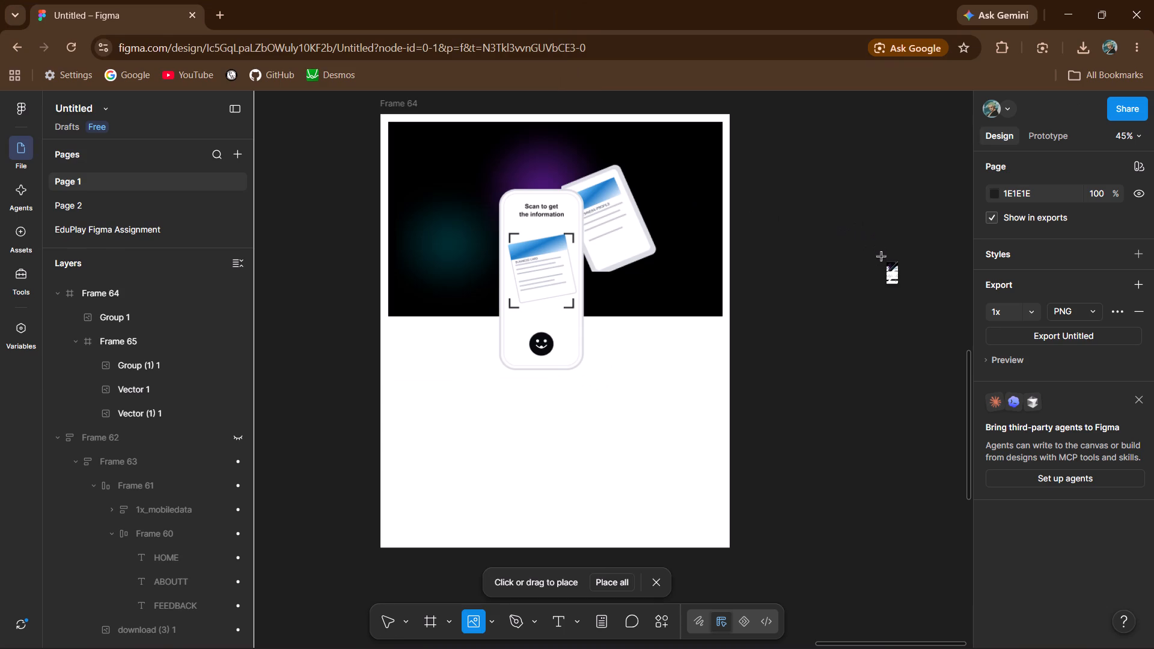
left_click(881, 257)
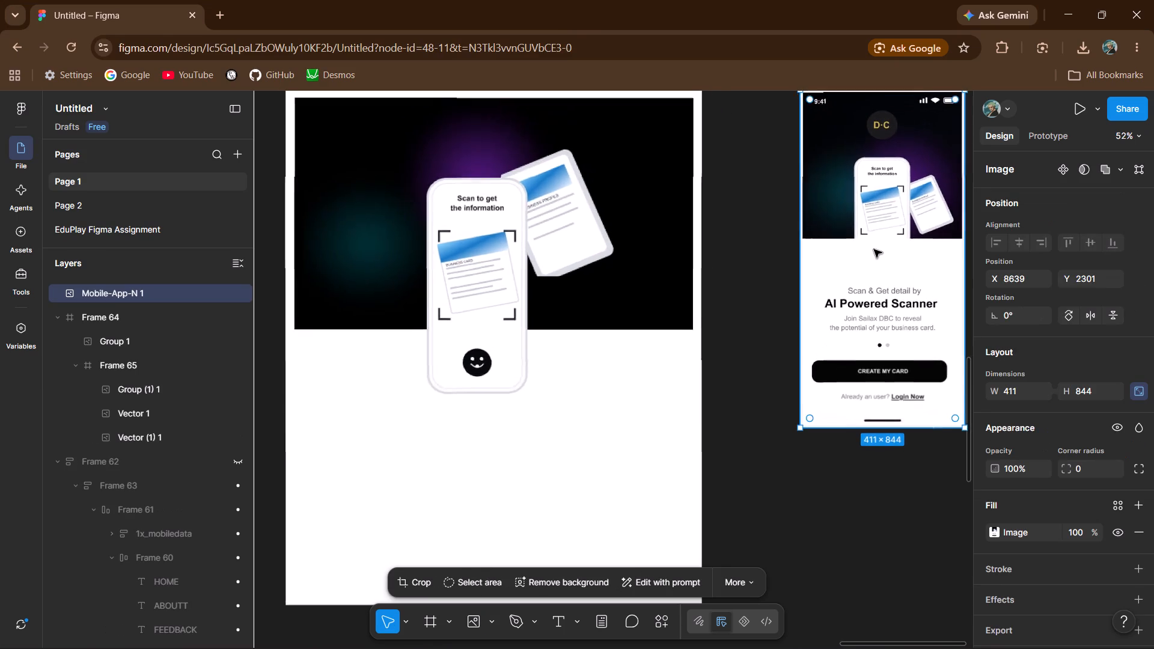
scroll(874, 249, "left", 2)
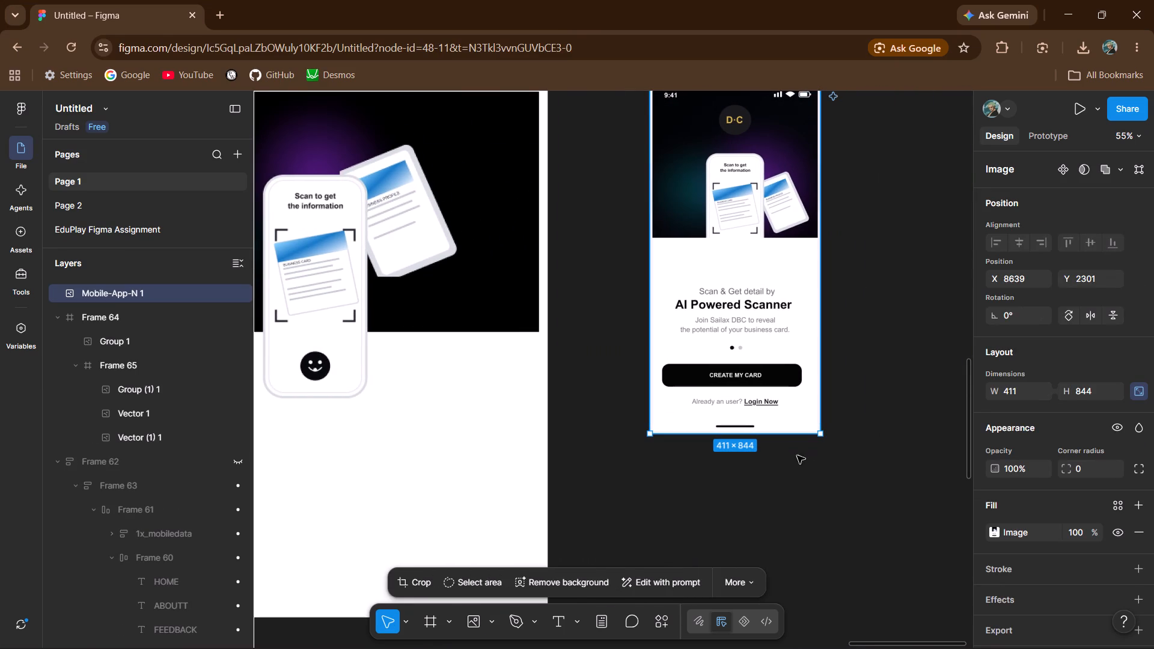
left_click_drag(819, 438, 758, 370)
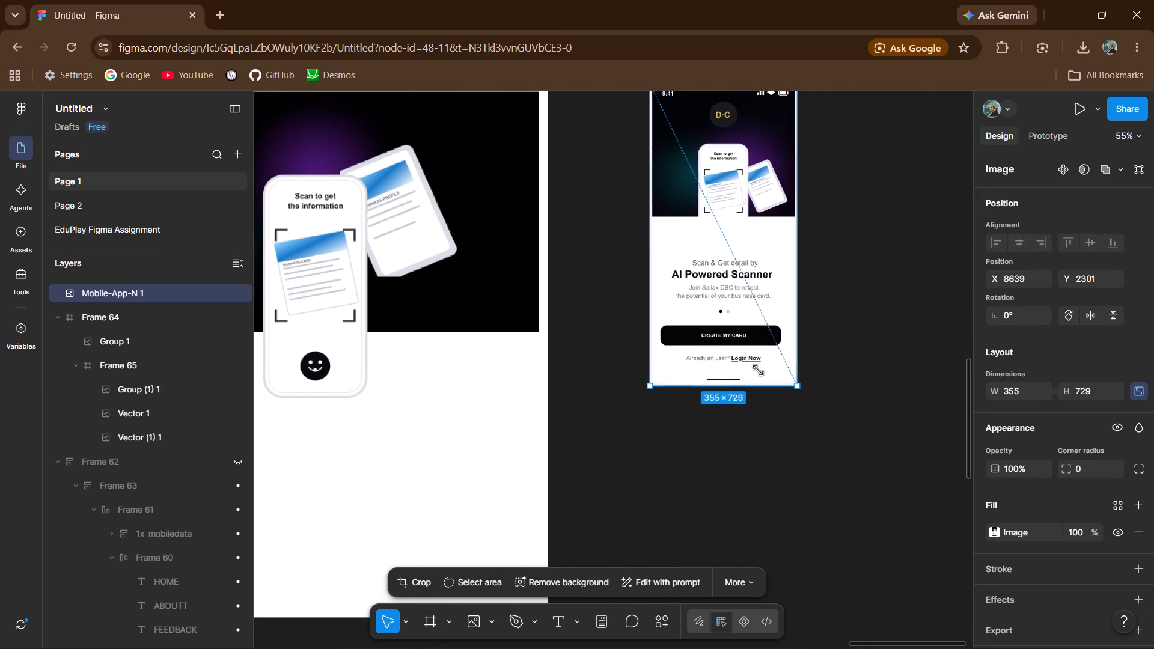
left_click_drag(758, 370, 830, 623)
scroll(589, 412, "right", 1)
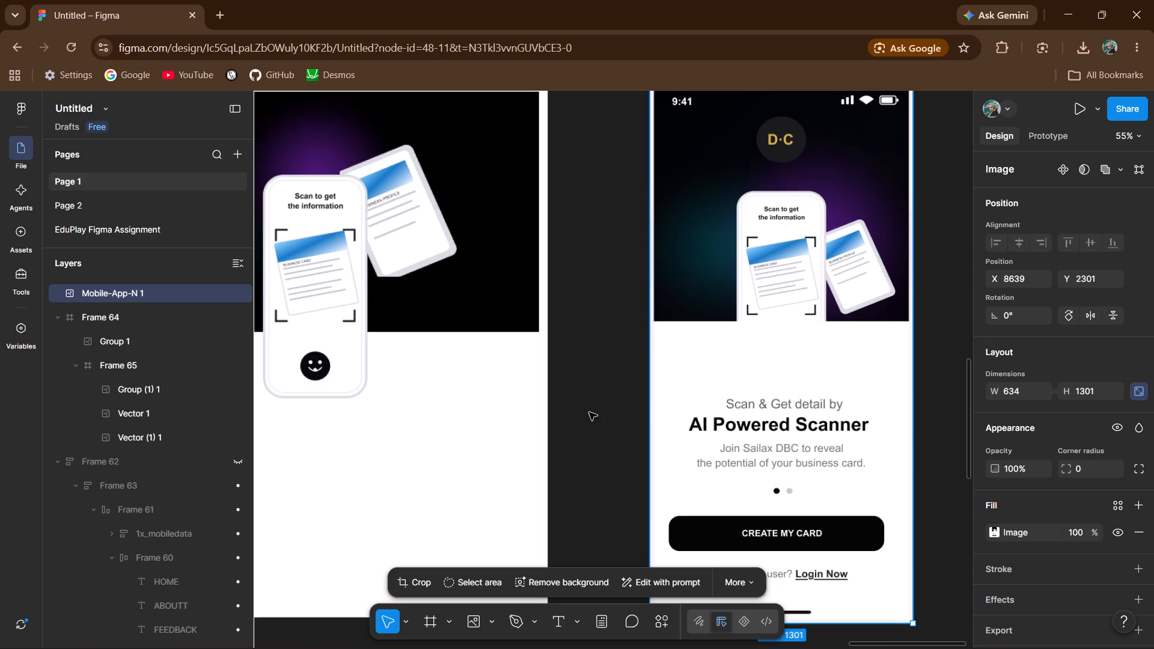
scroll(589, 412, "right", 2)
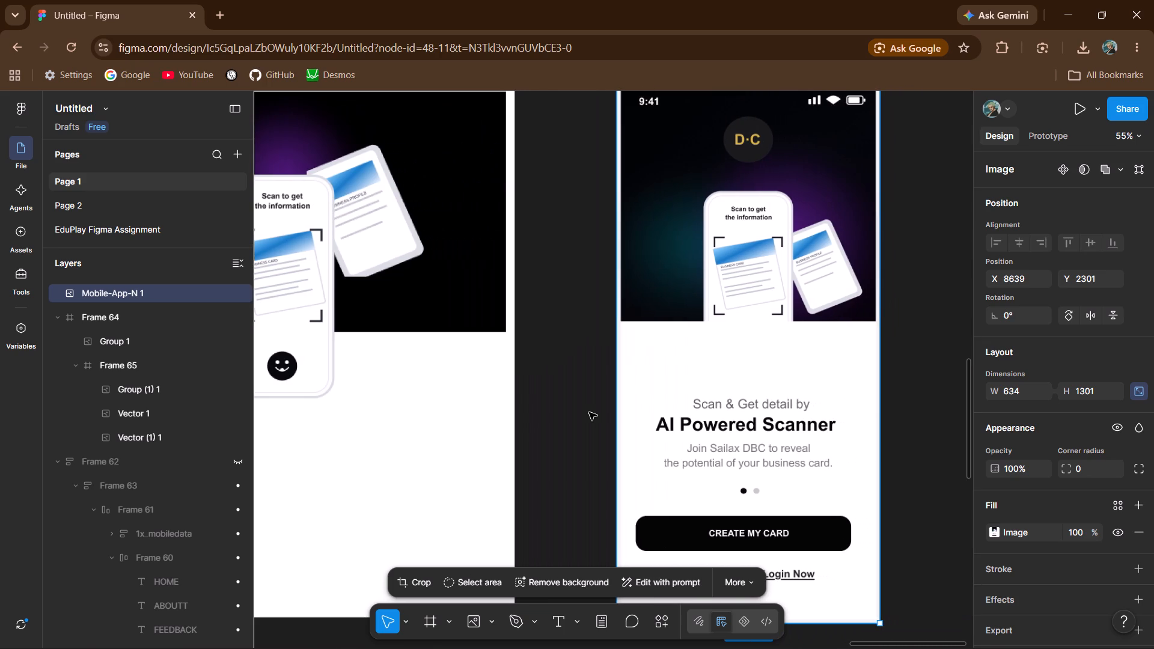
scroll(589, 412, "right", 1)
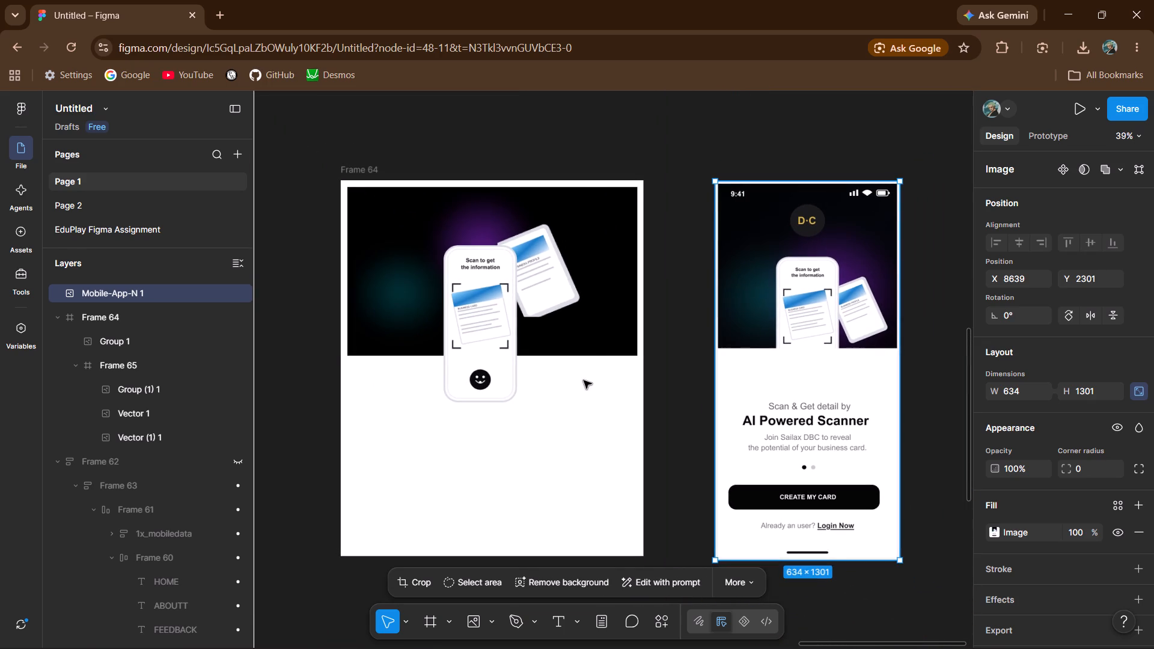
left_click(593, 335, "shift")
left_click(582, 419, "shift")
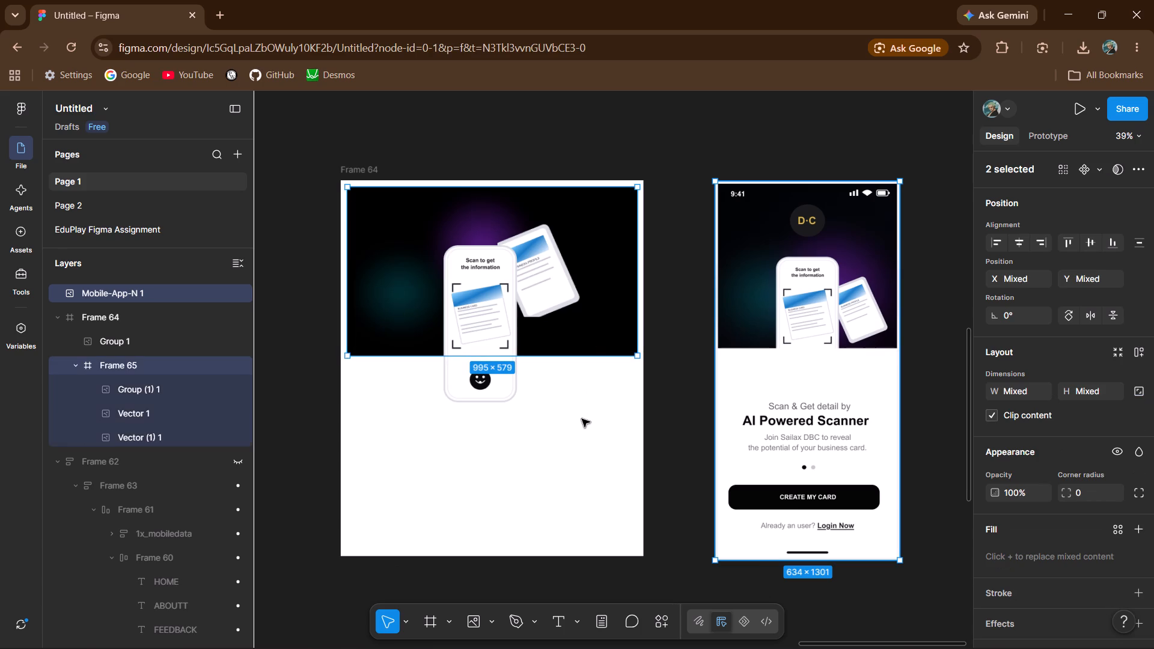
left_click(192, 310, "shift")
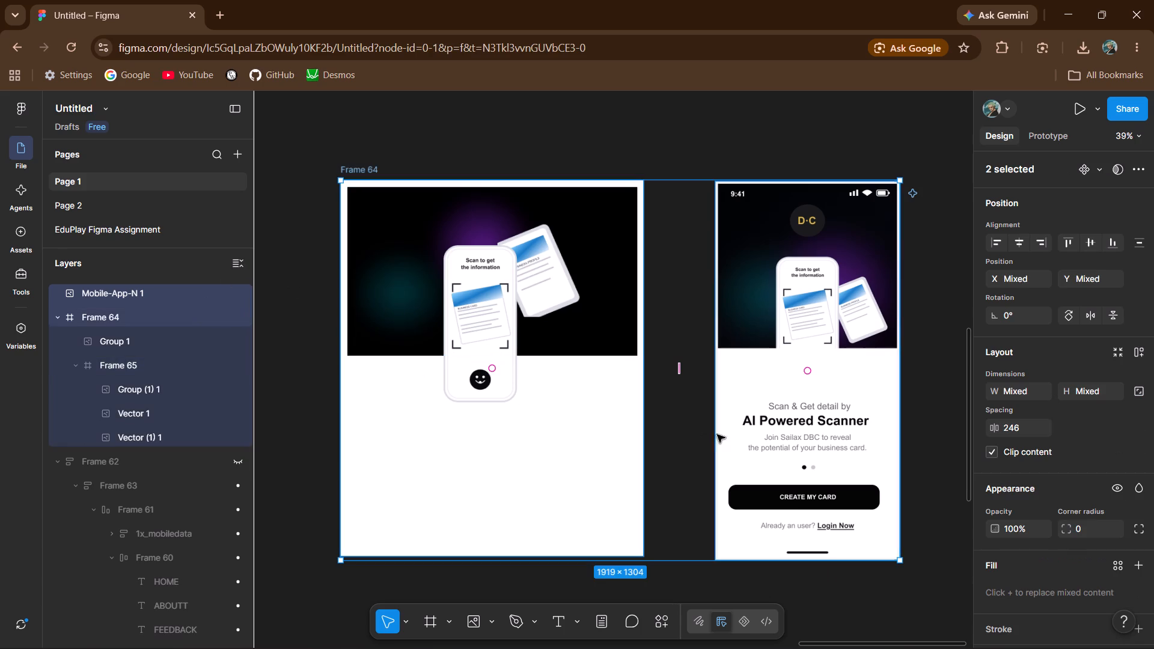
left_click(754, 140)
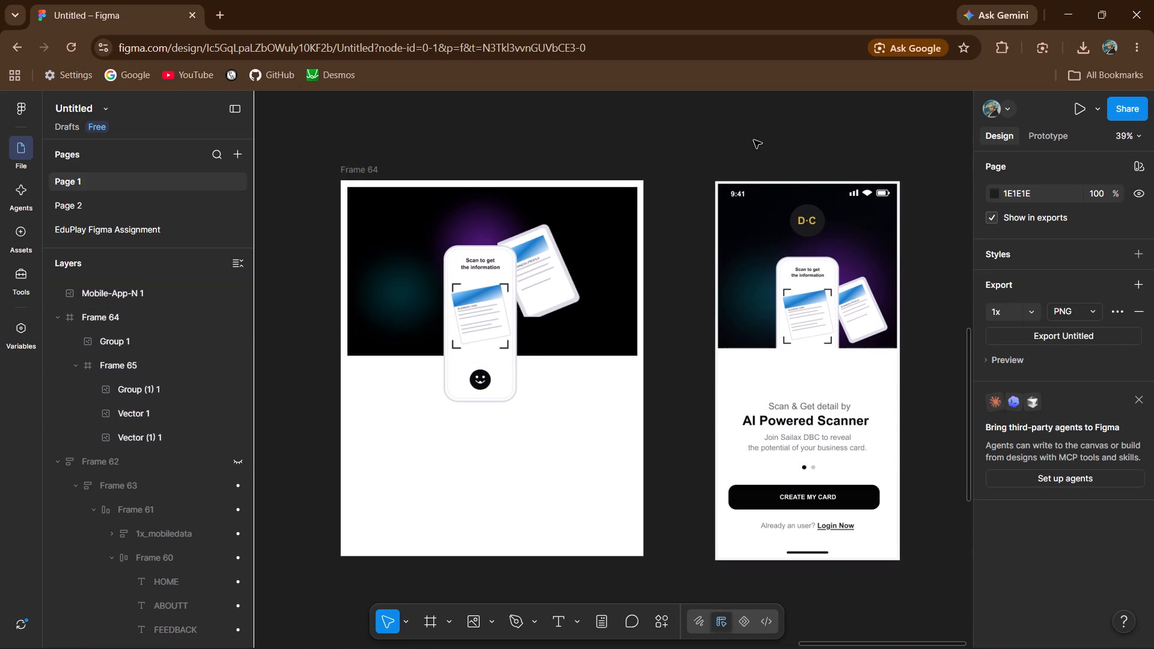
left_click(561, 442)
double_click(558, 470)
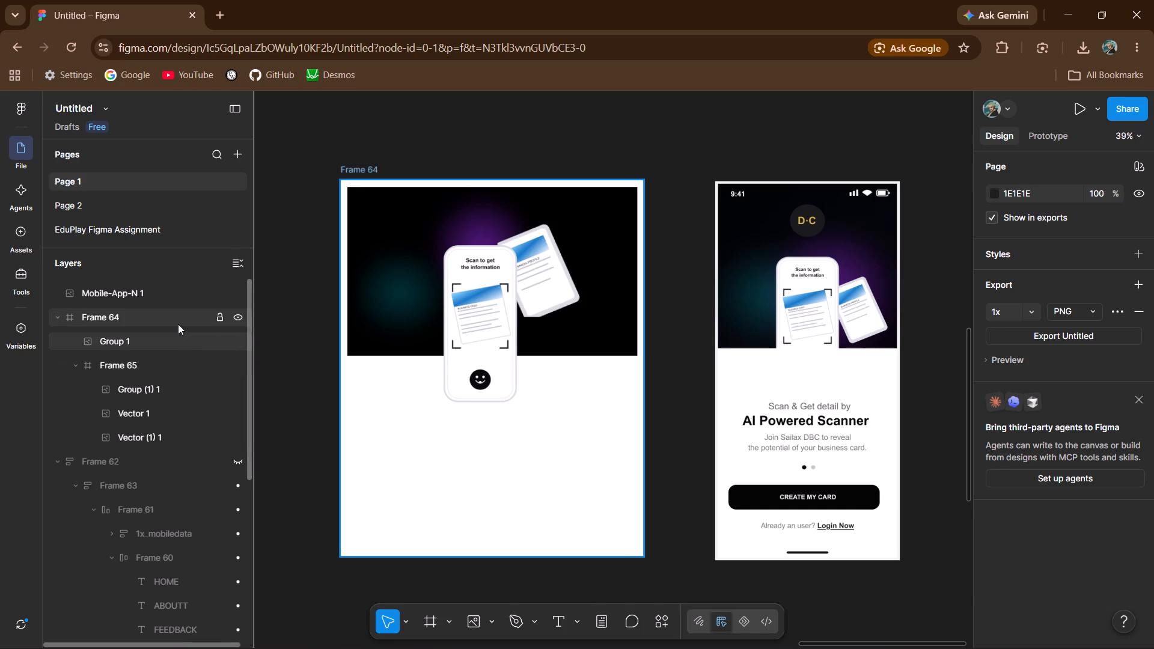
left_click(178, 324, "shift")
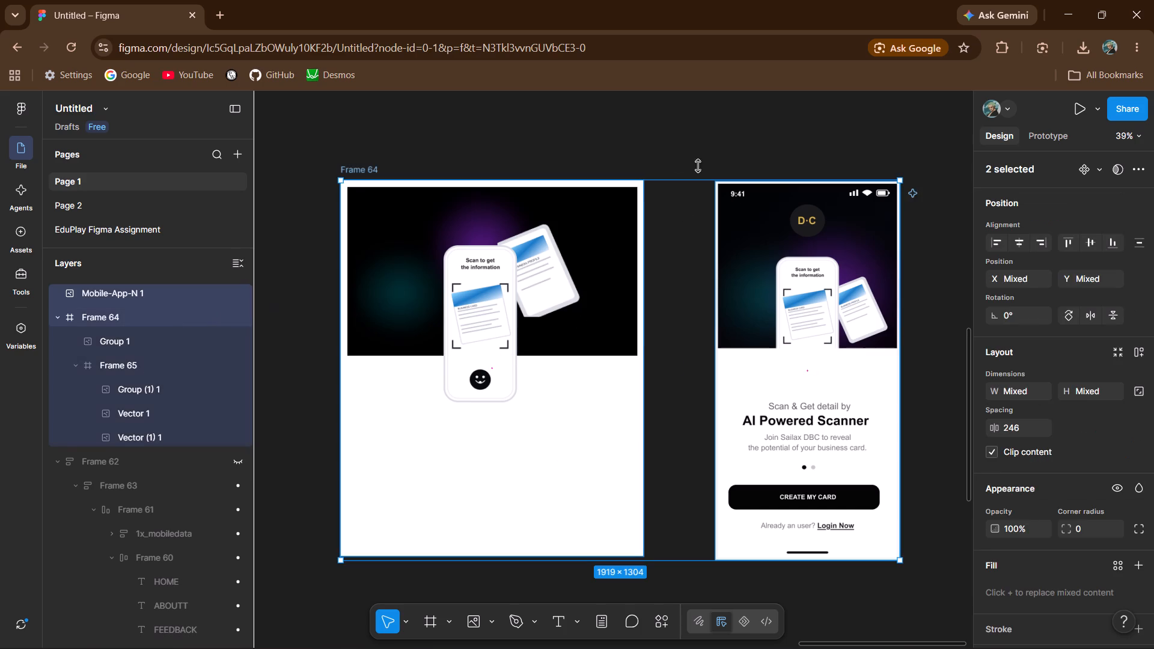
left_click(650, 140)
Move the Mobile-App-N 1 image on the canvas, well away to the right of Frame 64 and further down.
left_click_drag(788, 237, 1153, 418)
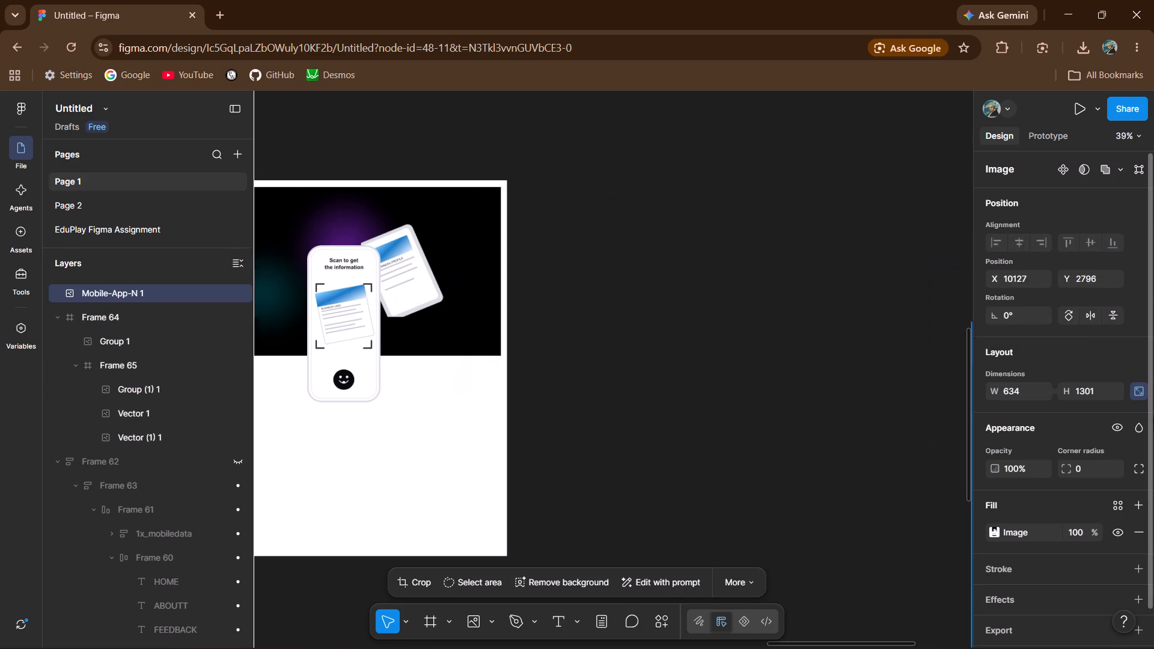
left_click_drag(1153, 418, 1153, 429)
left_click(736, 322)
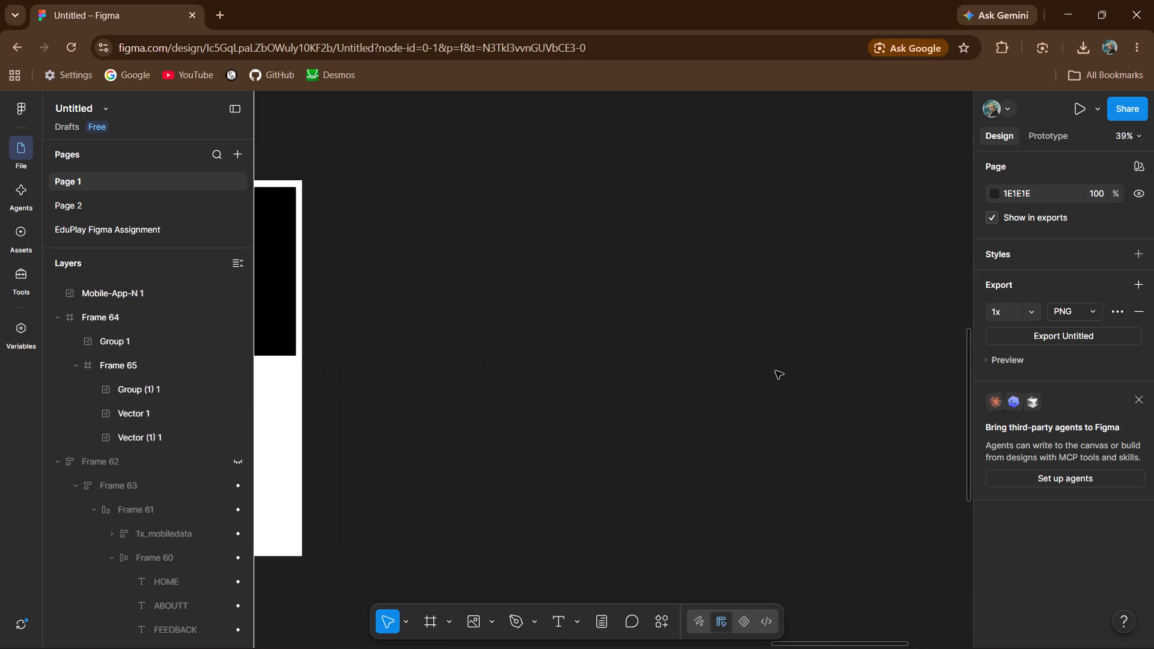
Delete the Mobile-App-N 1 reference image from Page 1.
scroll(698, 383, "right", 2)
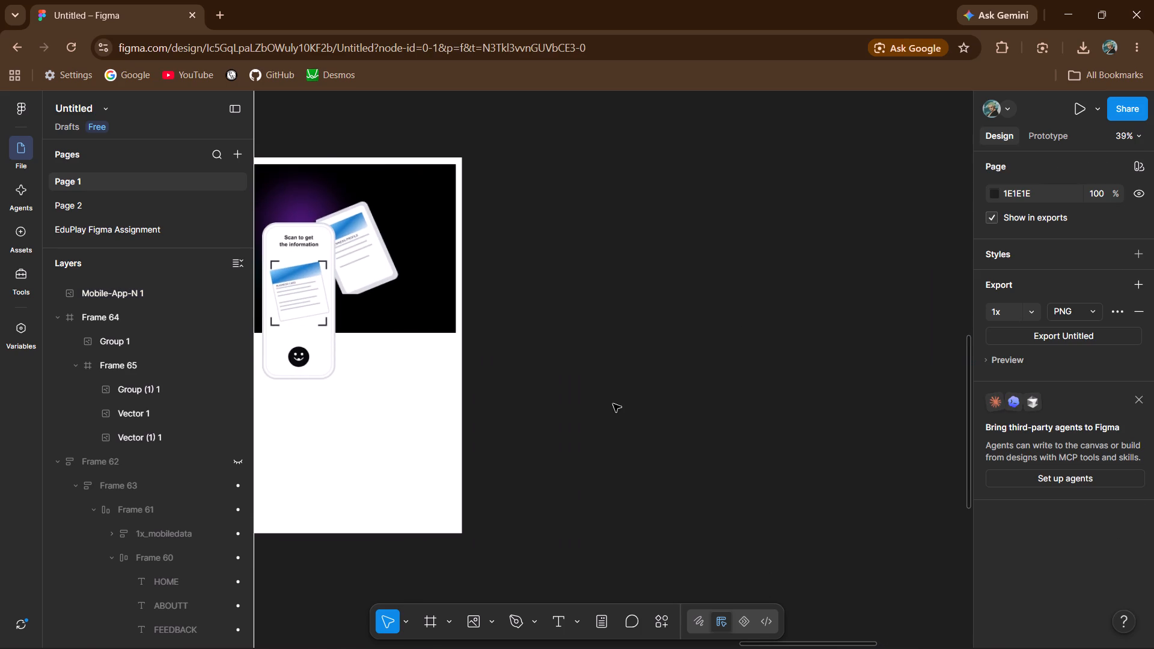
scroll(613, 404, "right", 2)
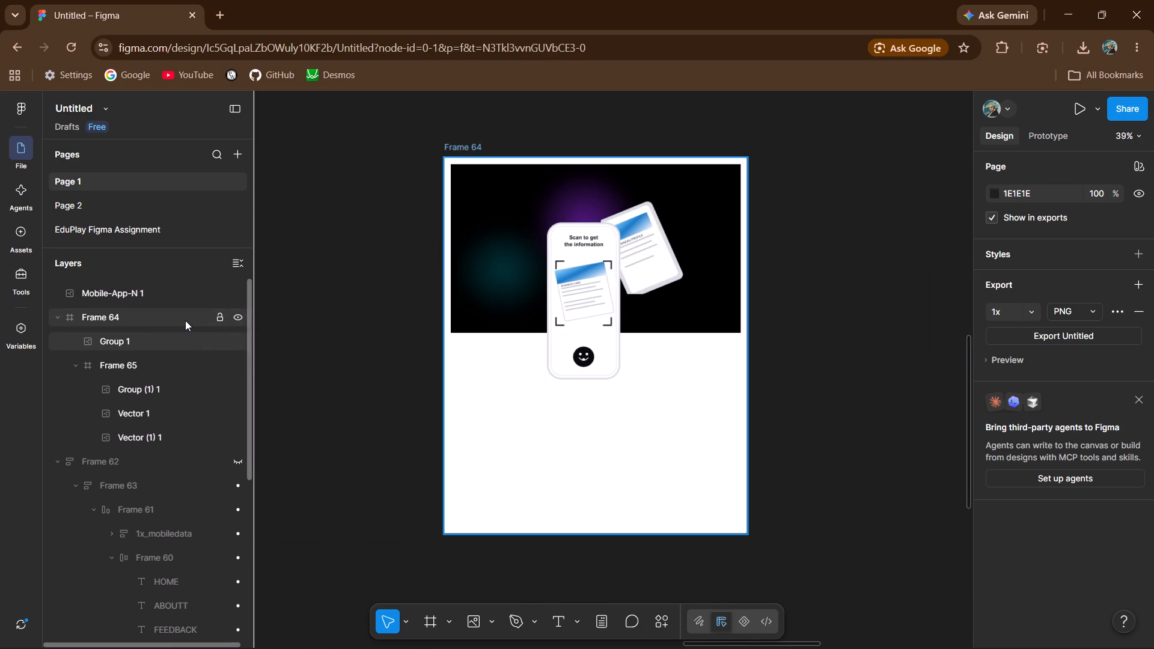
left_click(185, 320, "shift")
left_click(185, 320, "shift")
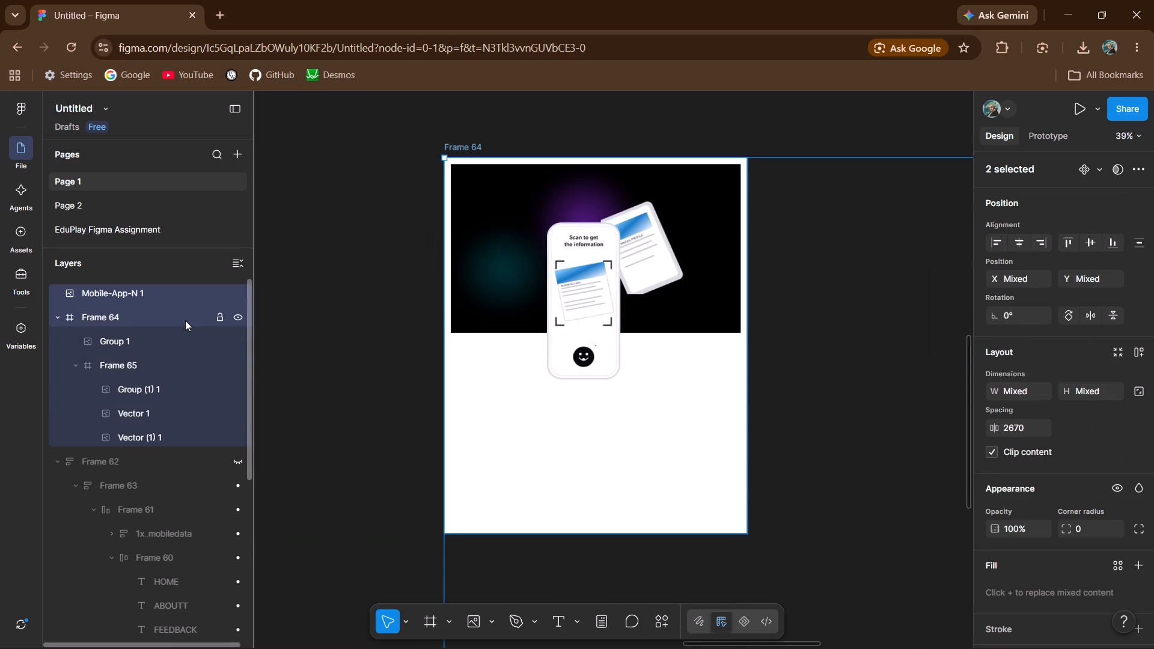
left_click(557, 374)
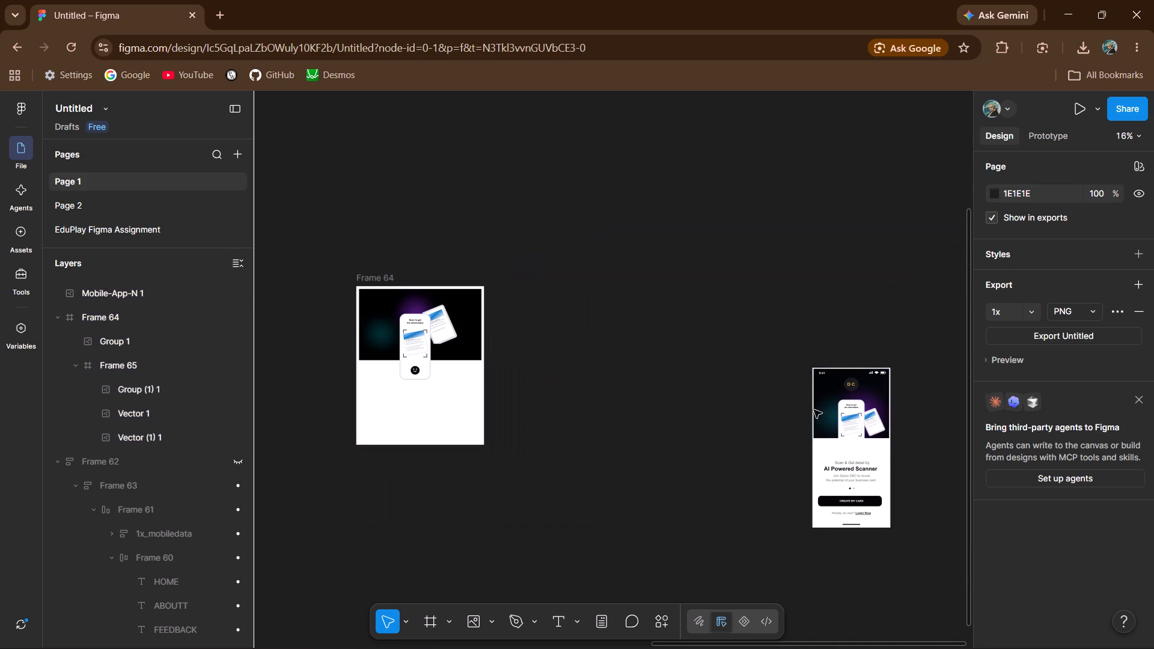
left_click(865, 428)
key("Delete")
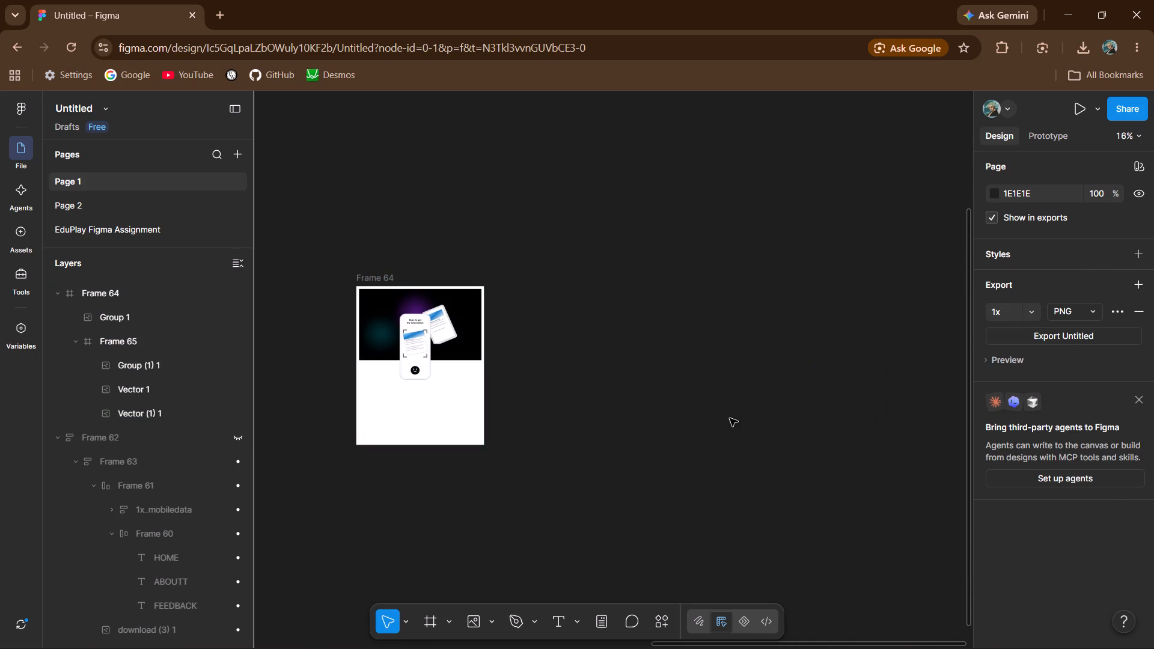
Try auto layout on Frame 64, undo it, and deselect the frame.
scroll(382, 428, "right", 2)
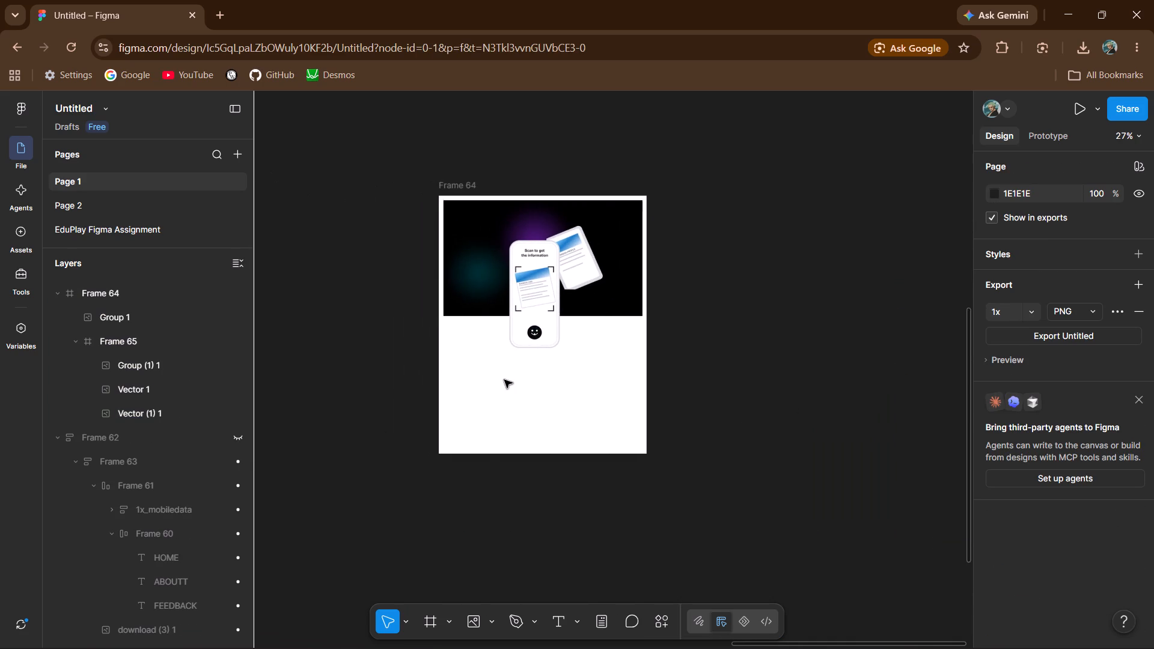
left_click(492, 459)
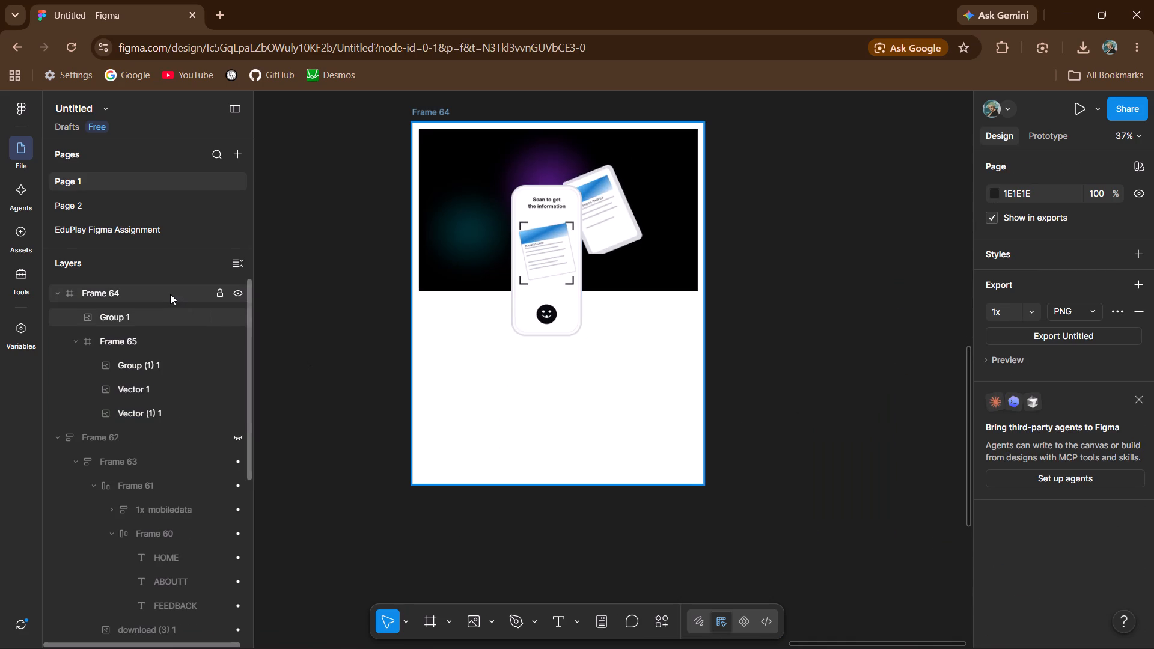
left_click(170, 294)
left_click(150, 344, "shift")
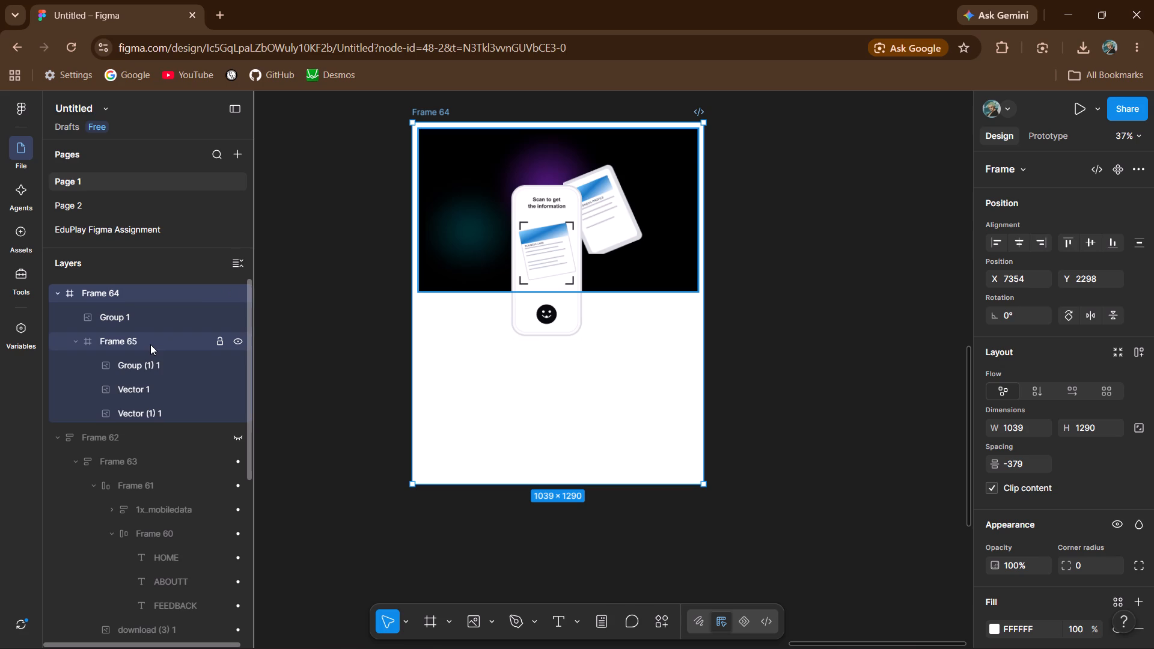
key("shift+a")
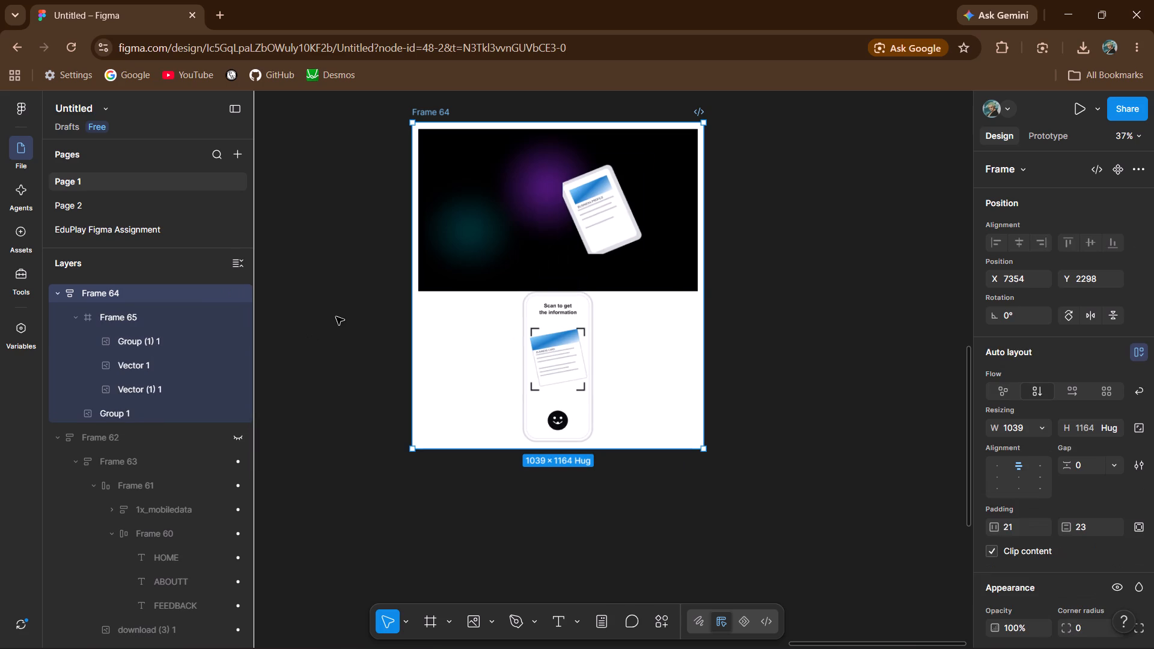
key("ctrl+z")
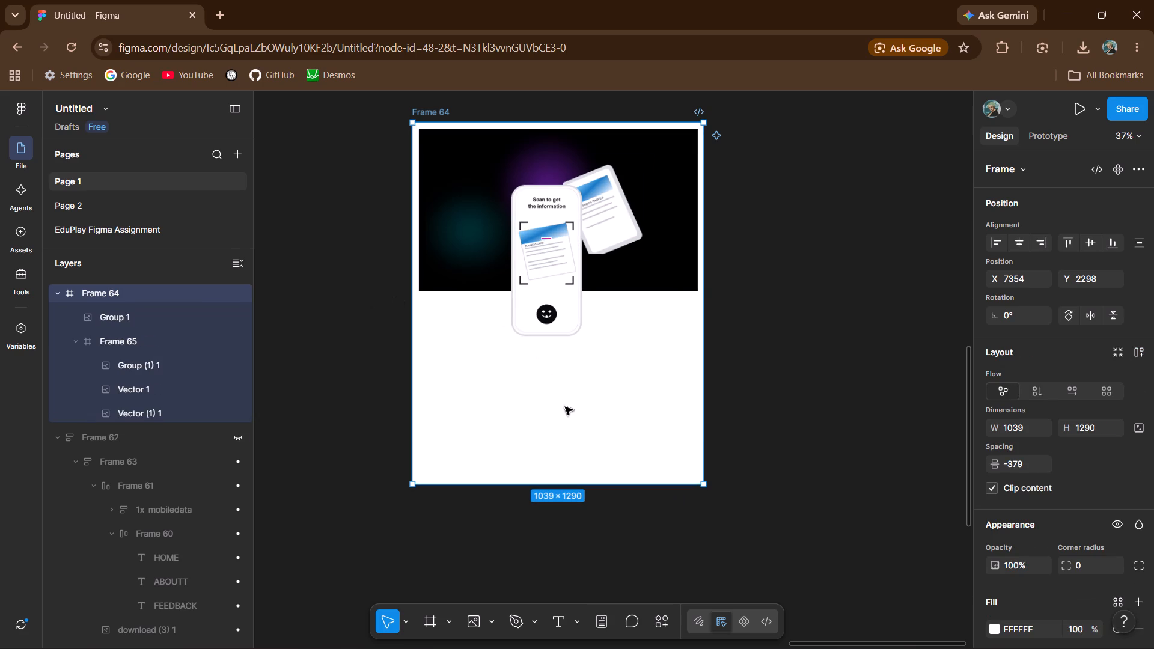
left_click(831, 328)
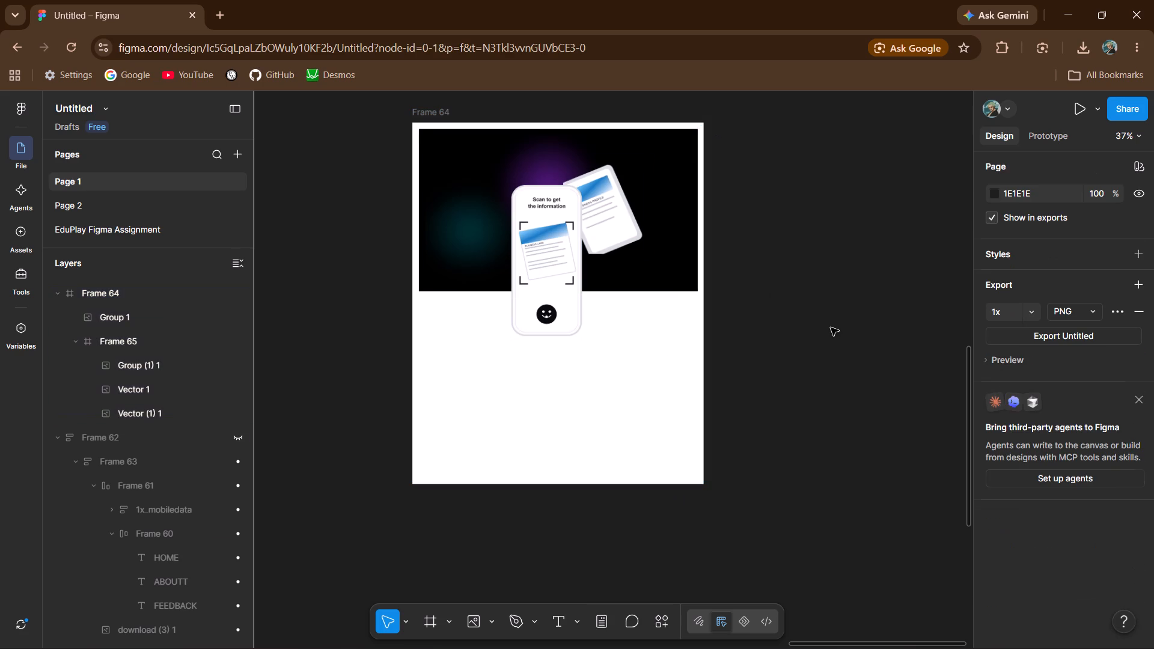
Collapse the Frame 65 and Frame 62 layers and make the hidden Frame 62 visible.
left_click(652, 264)
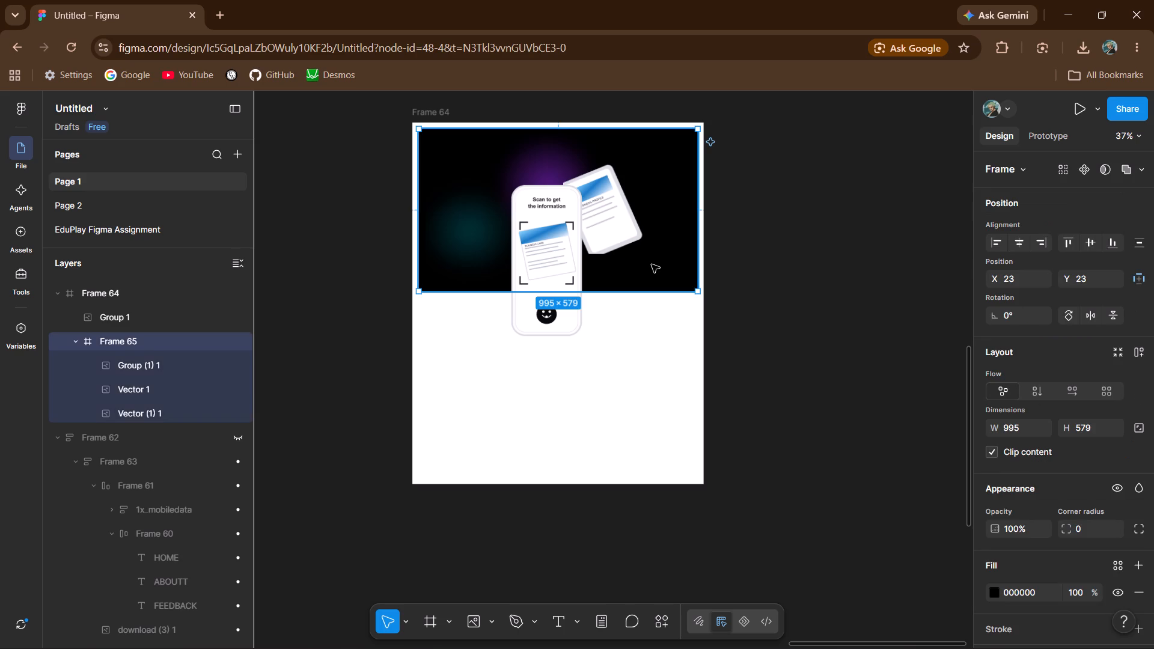
left_click(821, 352)
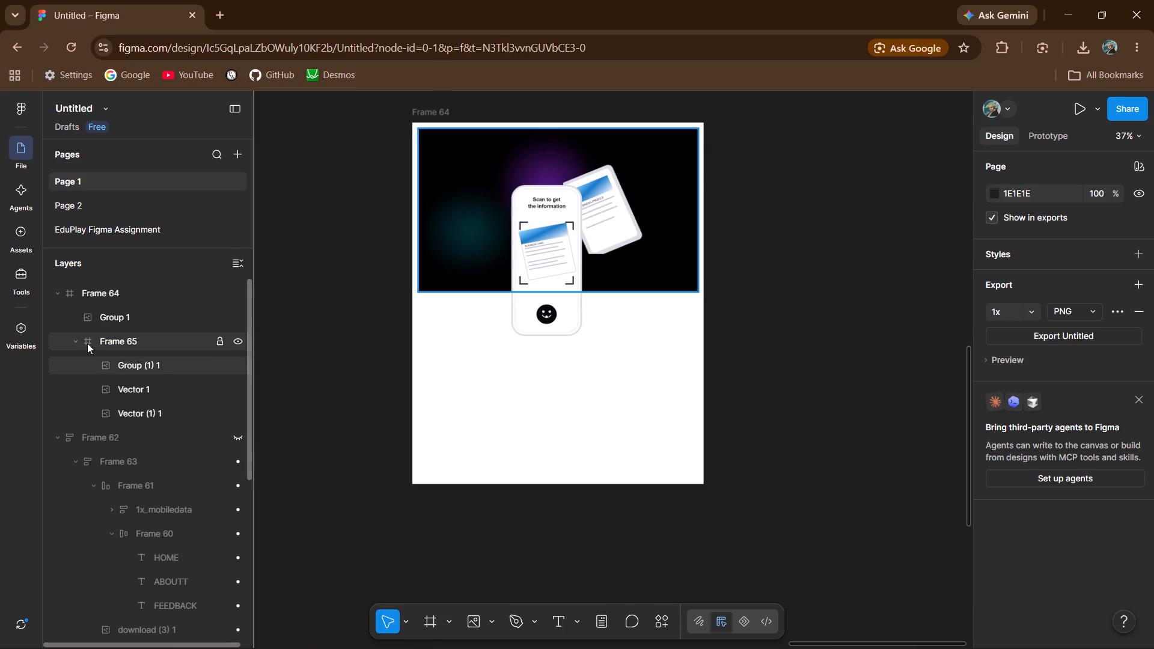
left_click(73, 343)
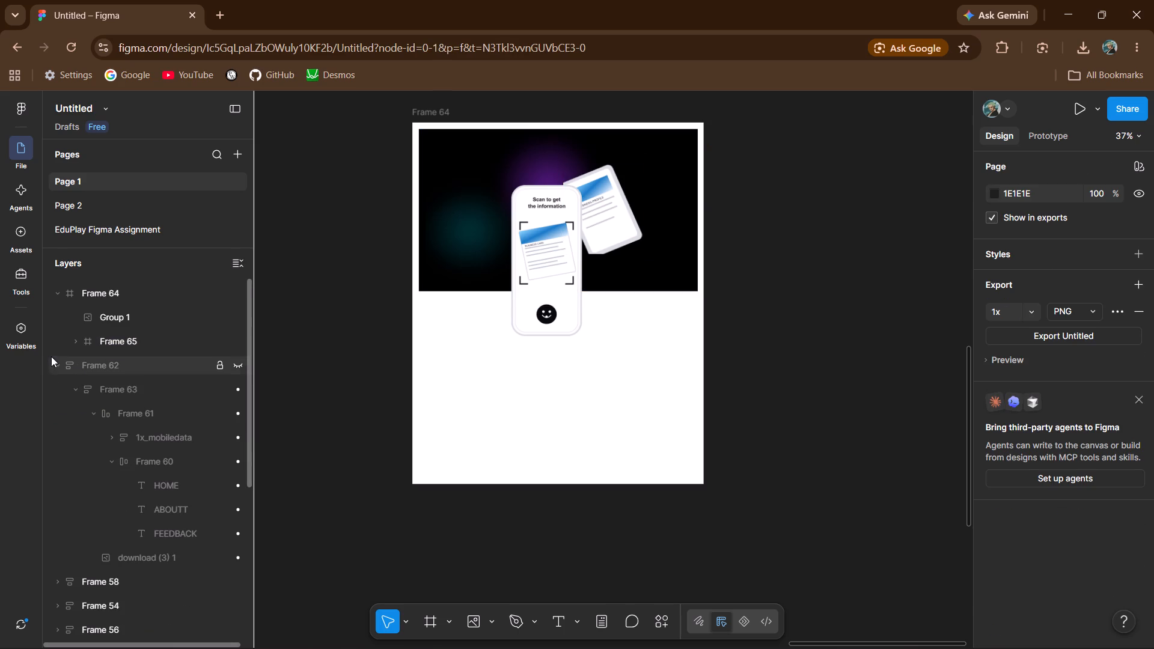
left_click(54, 362)
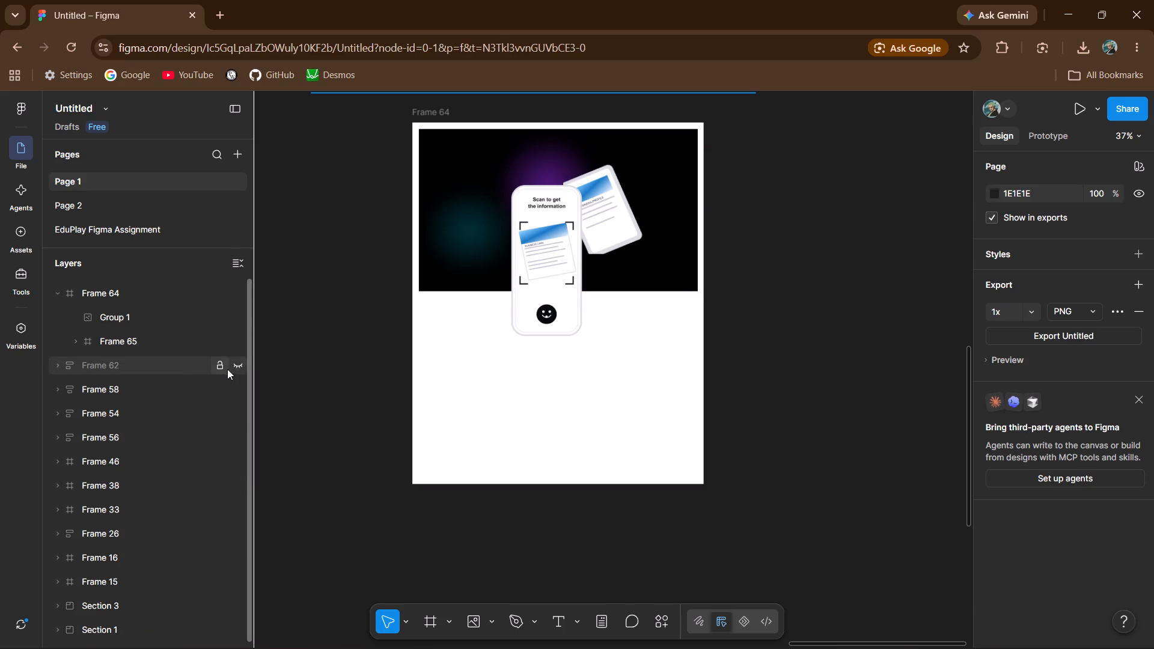
left_click(234, 370)
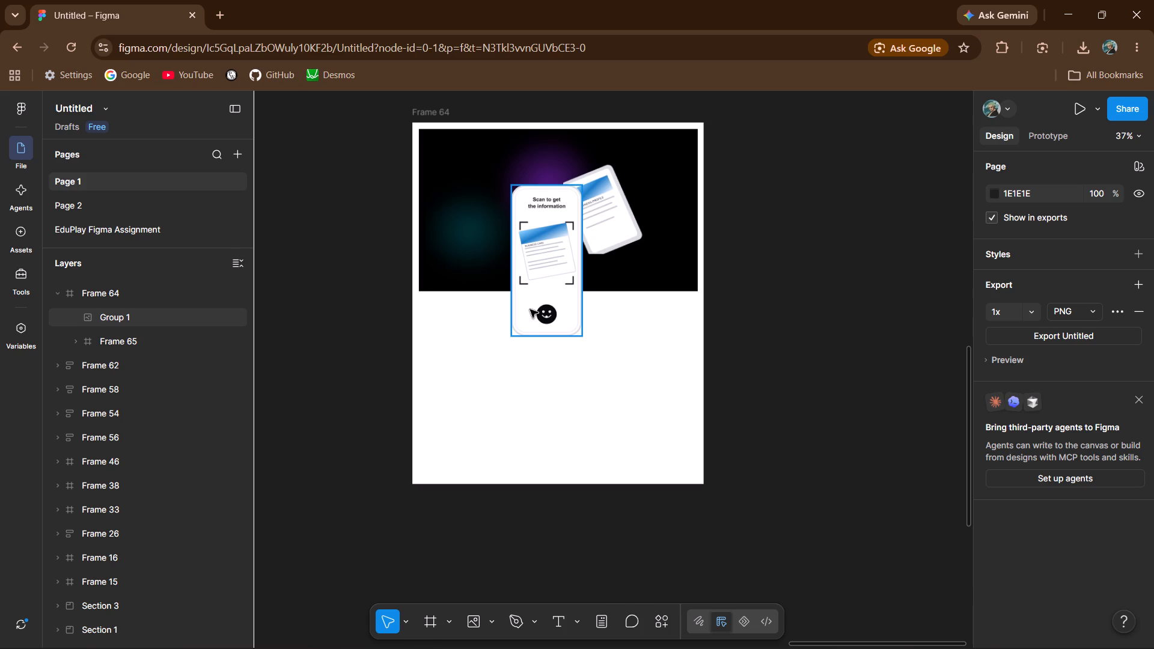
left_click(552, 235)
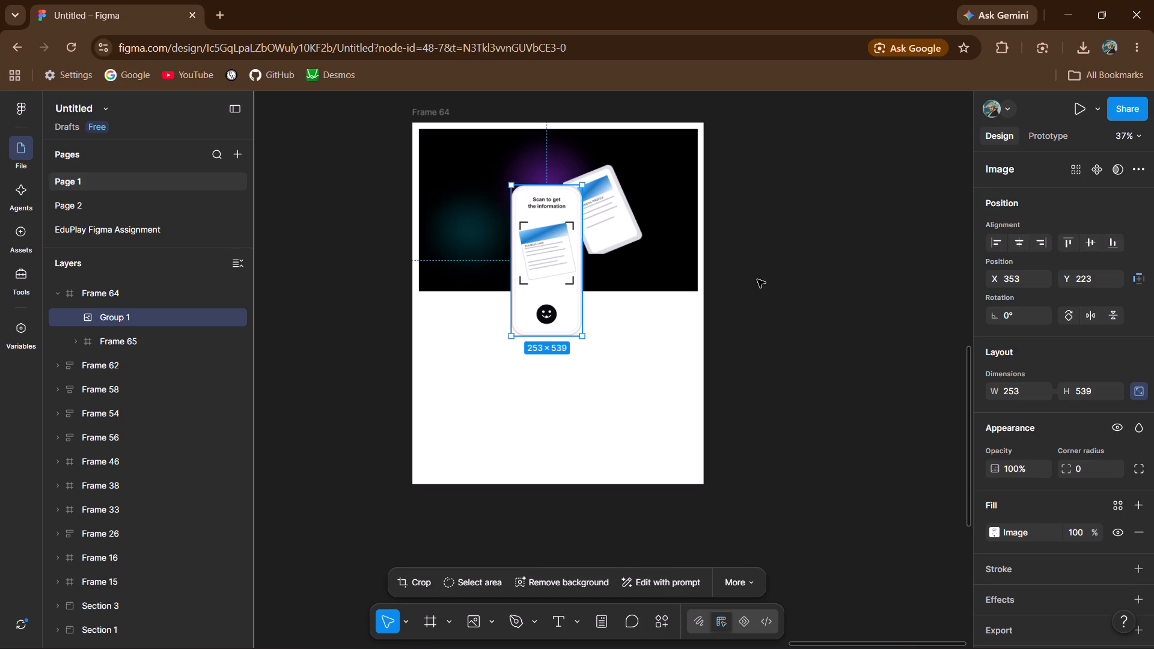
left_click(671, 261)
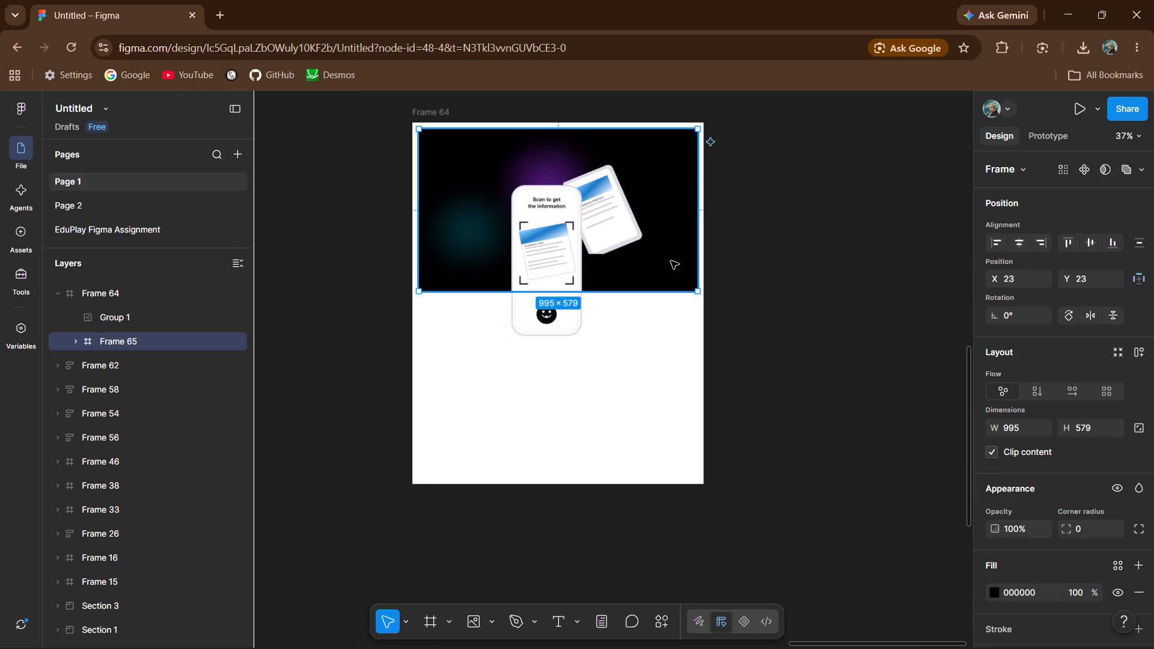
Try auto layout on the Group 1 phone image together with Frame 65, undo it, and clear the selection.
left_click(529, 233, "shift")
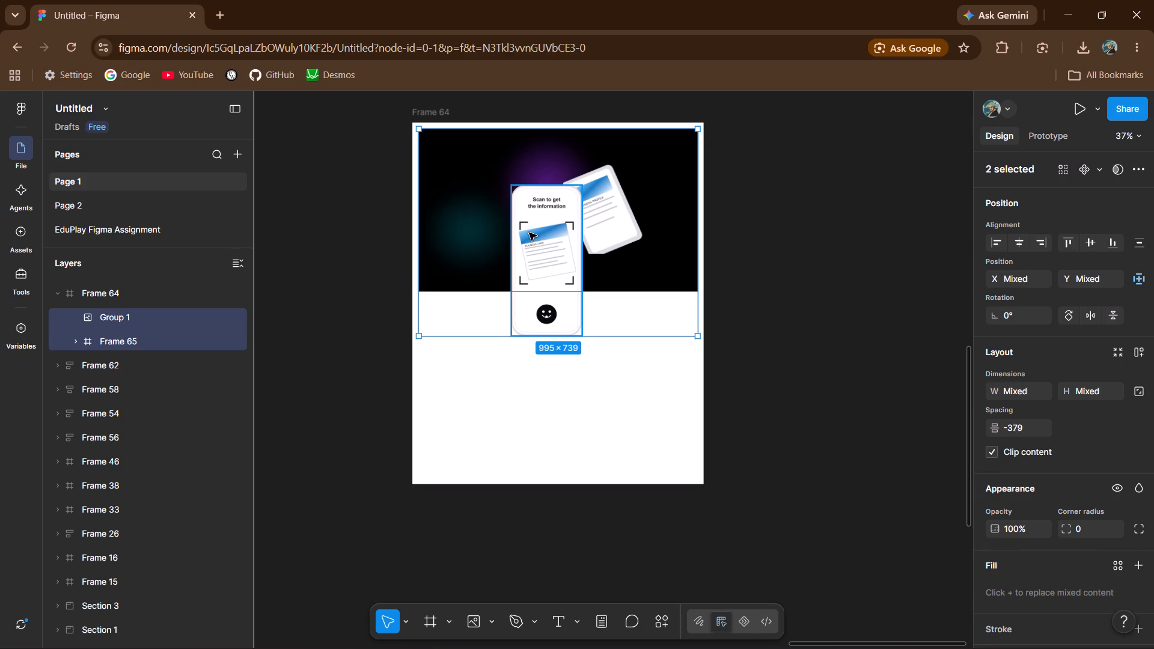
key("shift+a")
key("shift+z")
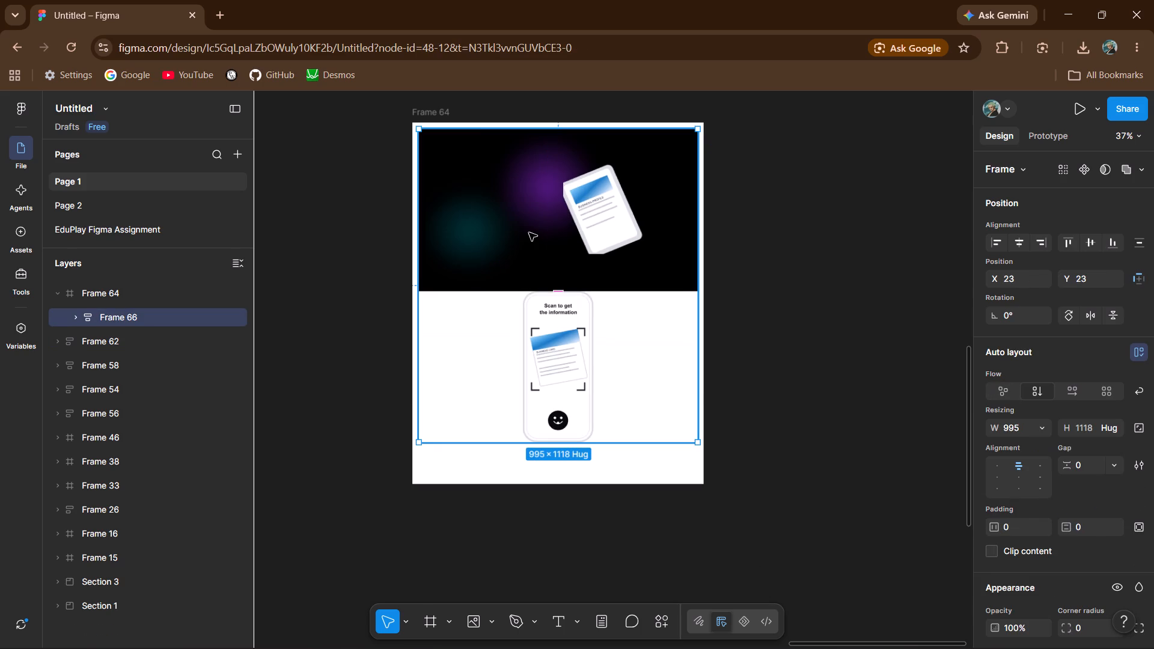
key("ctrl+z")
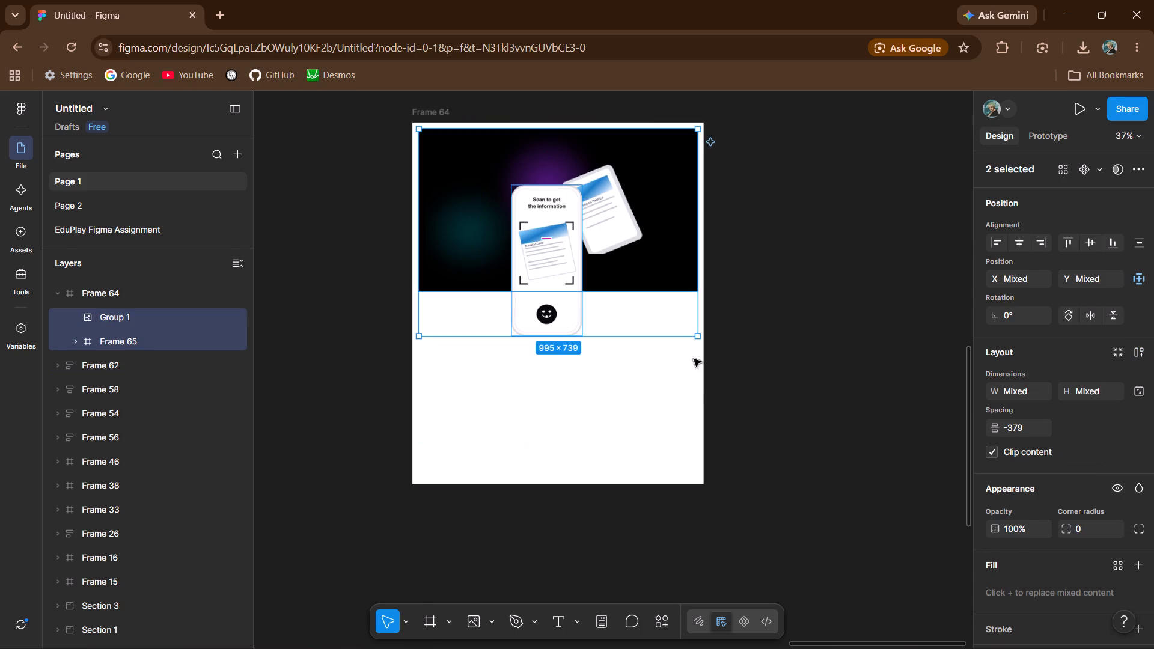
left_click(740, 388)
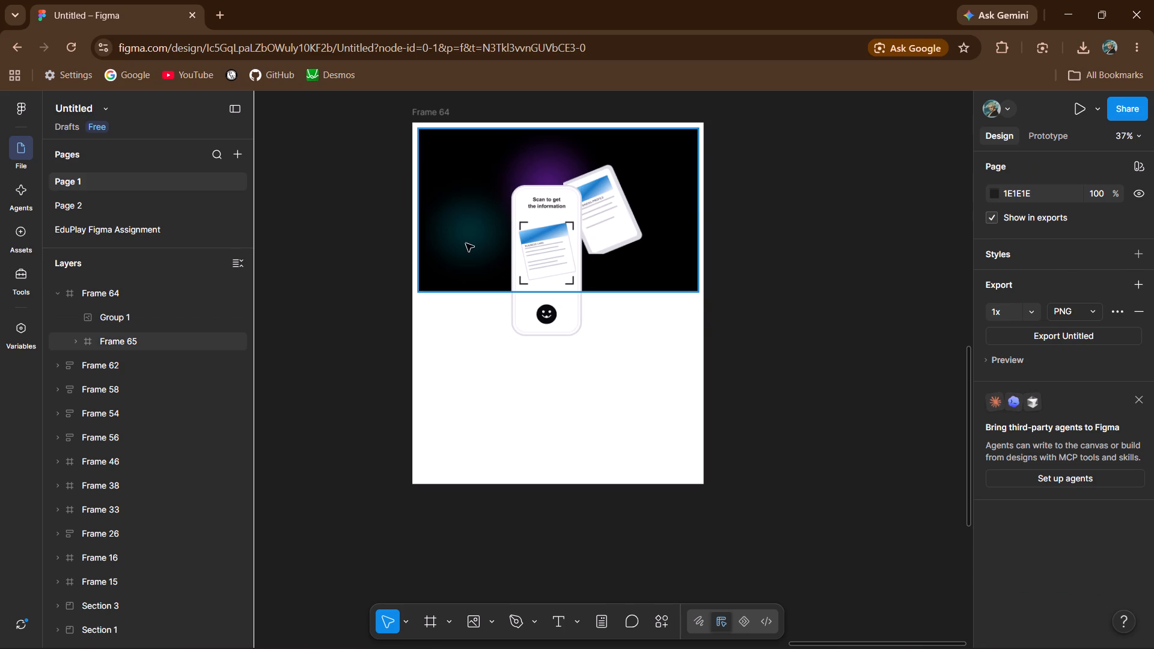
Scale the Group 1 phone image and Frame 65 down together proportionally to about 958 × 713.
left_click(466, 243)
left_click(545, 312)
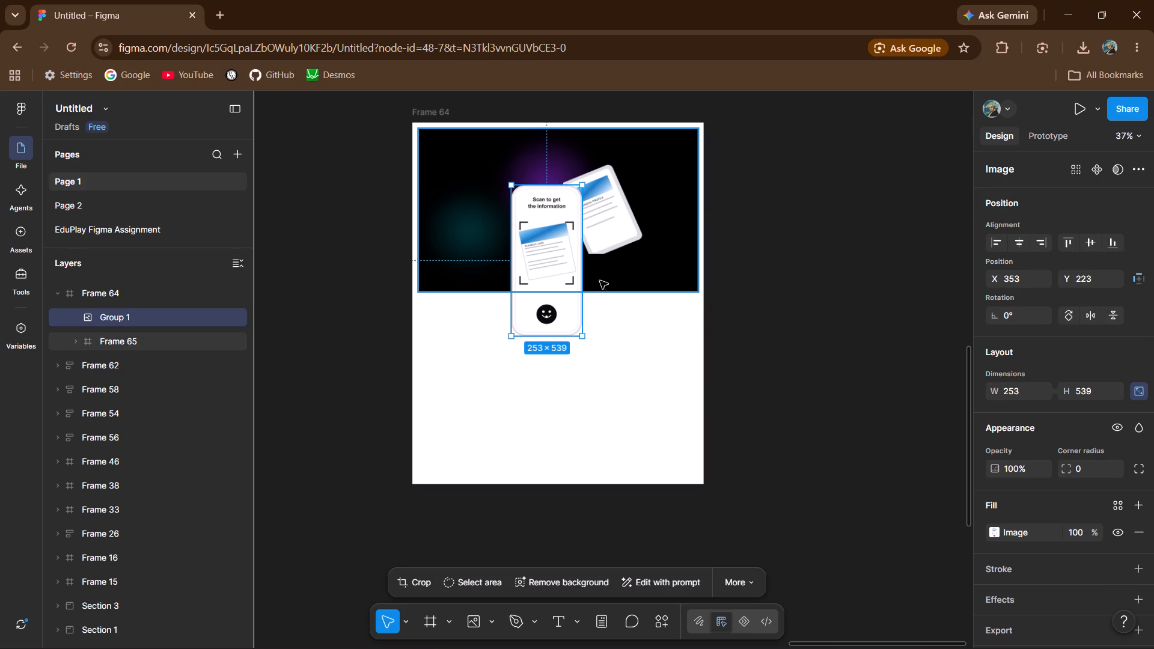
left_click(631, 283, "shift")
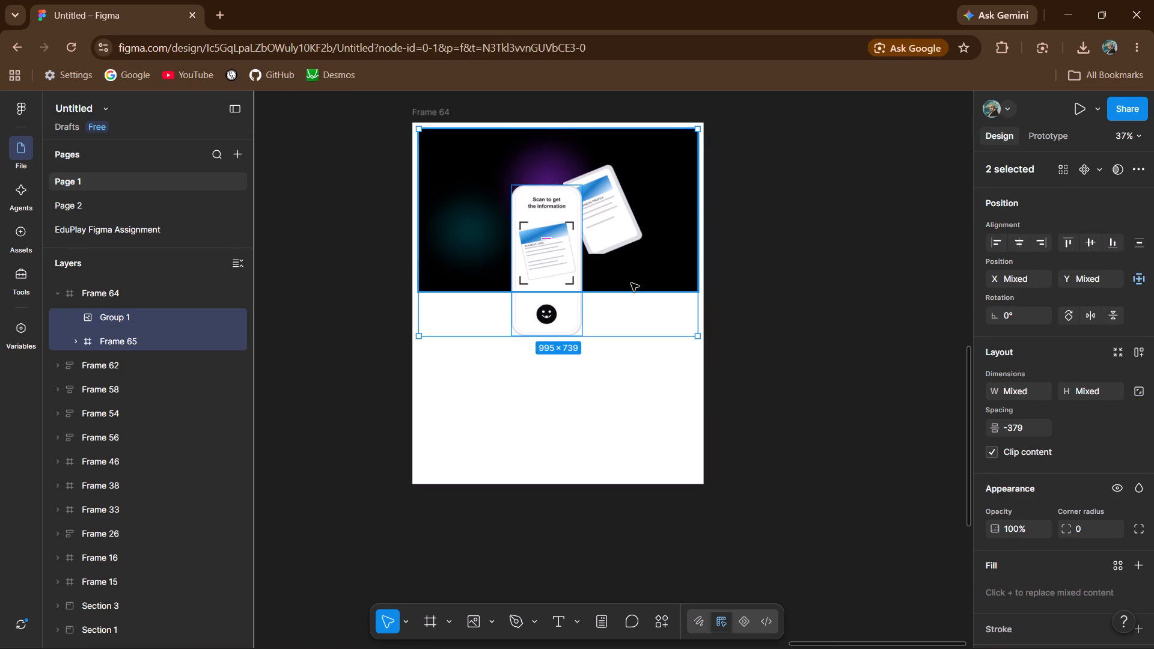
left_click_drag(605, 340, 605, 337, "shift")
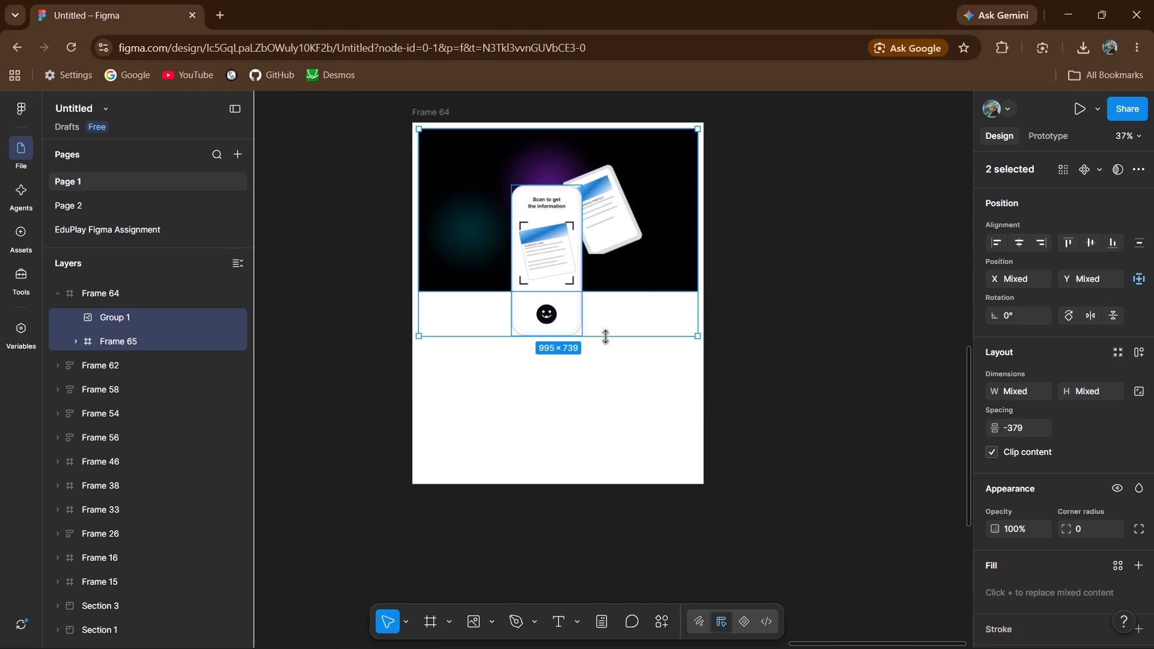
left_click_drag(605, 337, 603, 331, "shift")
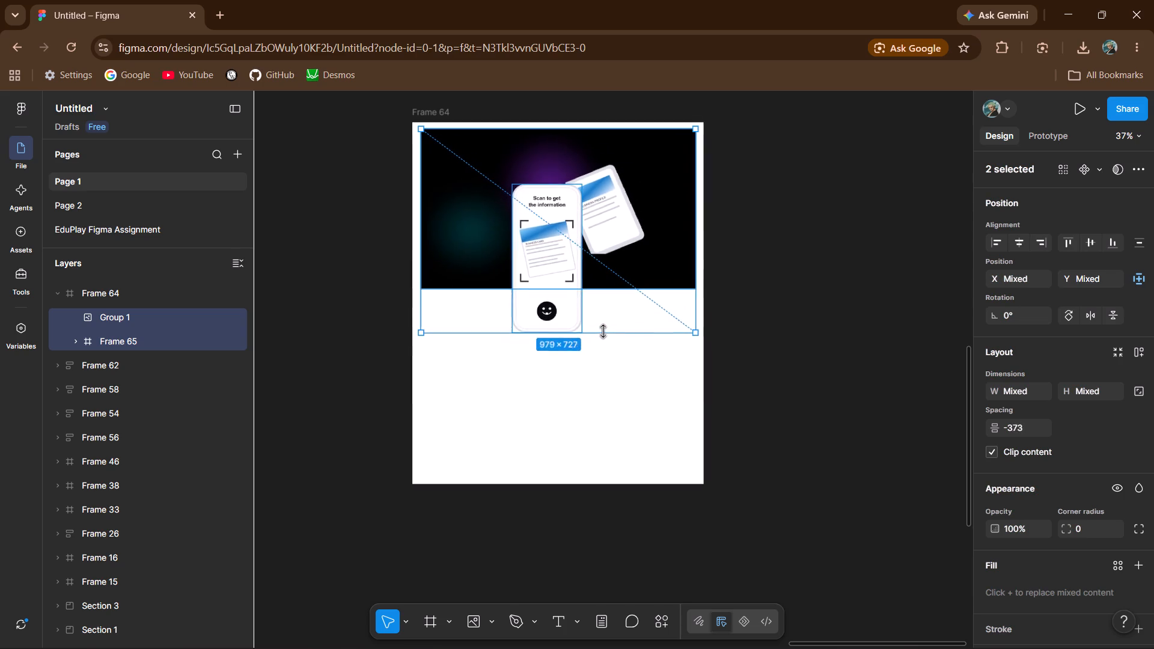
left_click_drag(603, 331, 603, 329, "shift")
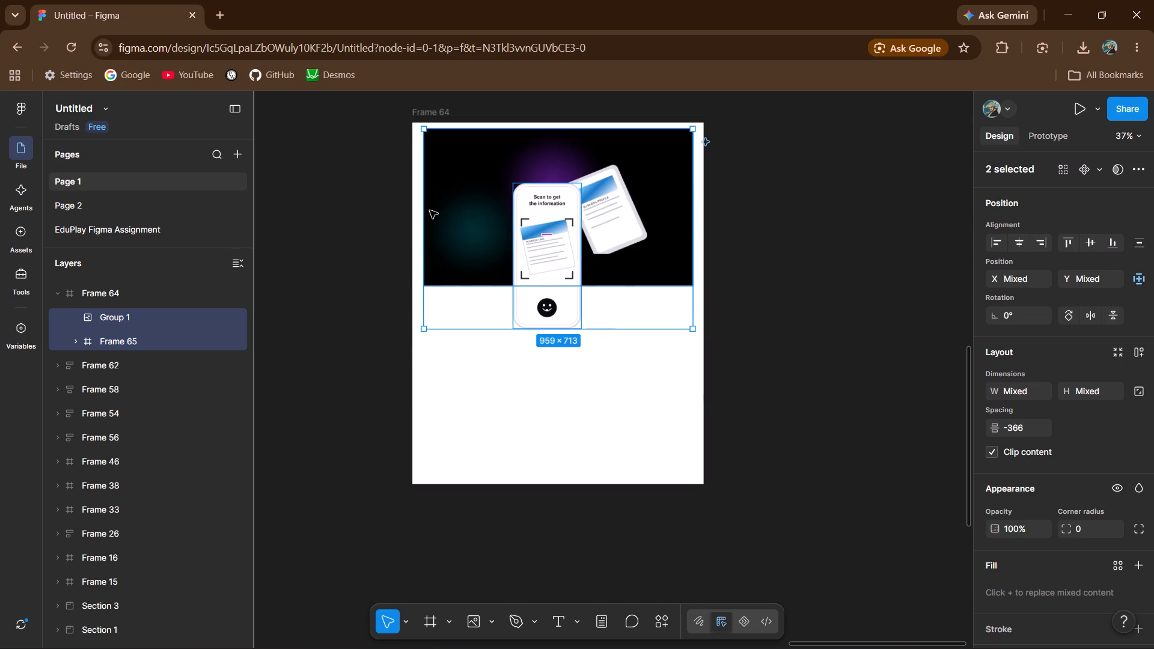
left_click(423, 210)
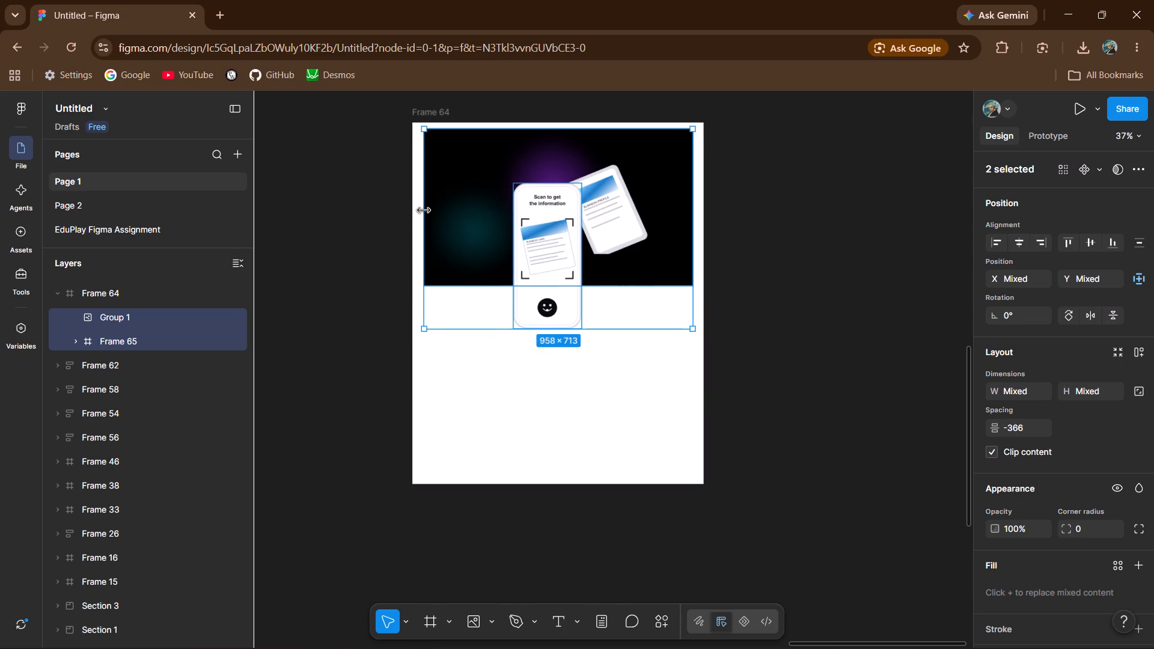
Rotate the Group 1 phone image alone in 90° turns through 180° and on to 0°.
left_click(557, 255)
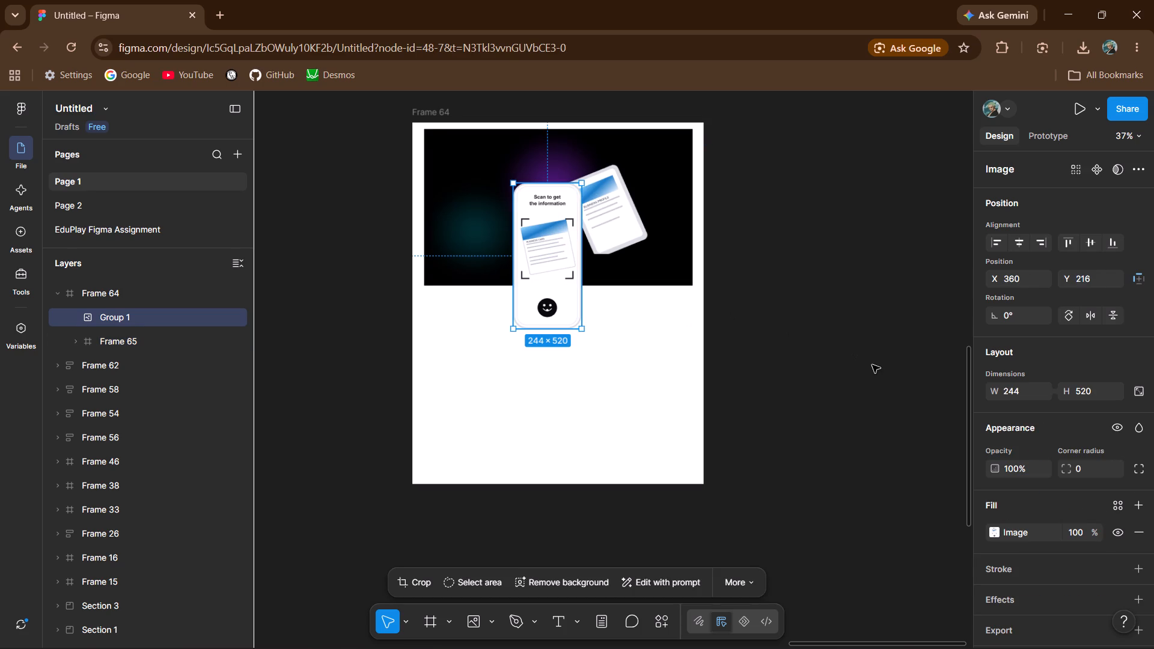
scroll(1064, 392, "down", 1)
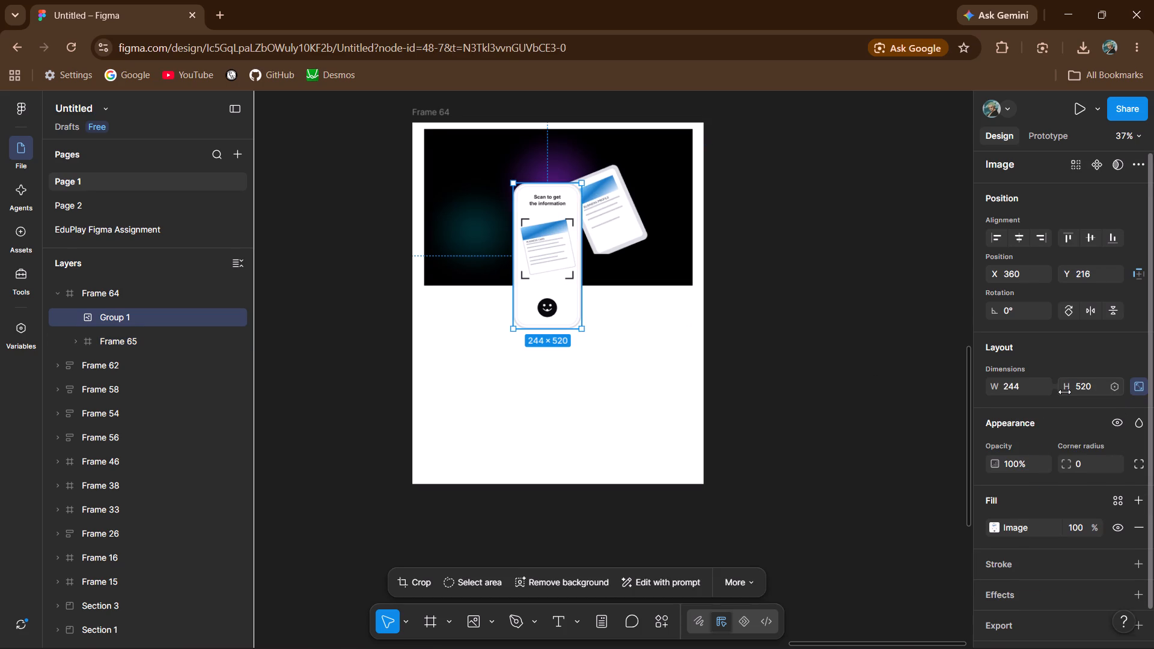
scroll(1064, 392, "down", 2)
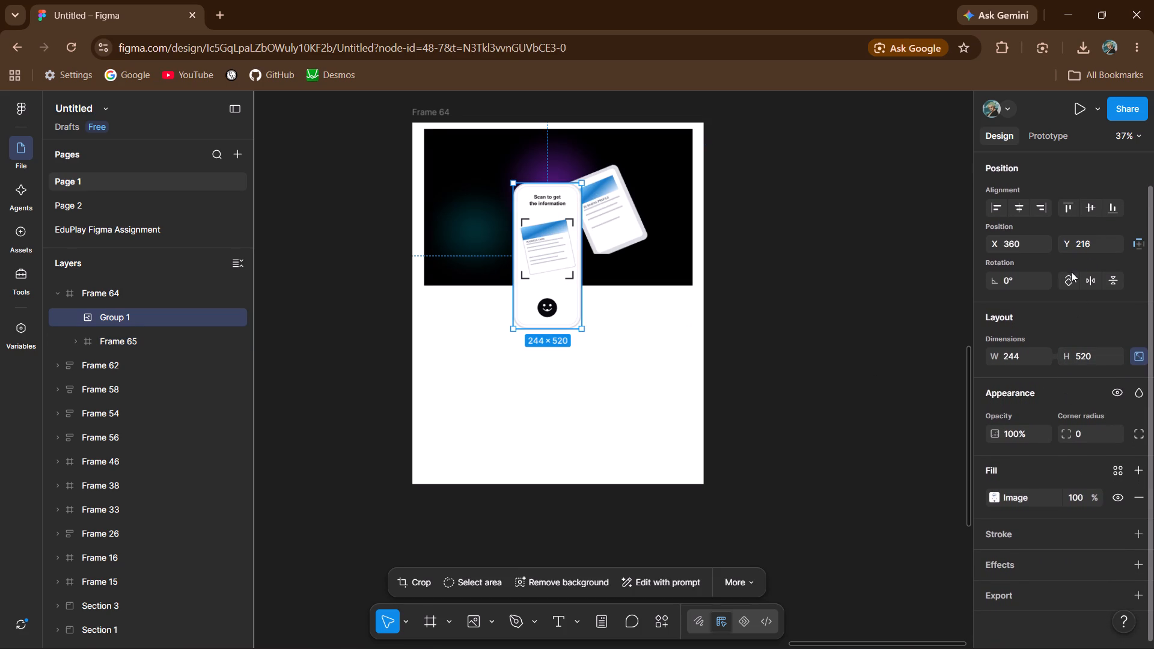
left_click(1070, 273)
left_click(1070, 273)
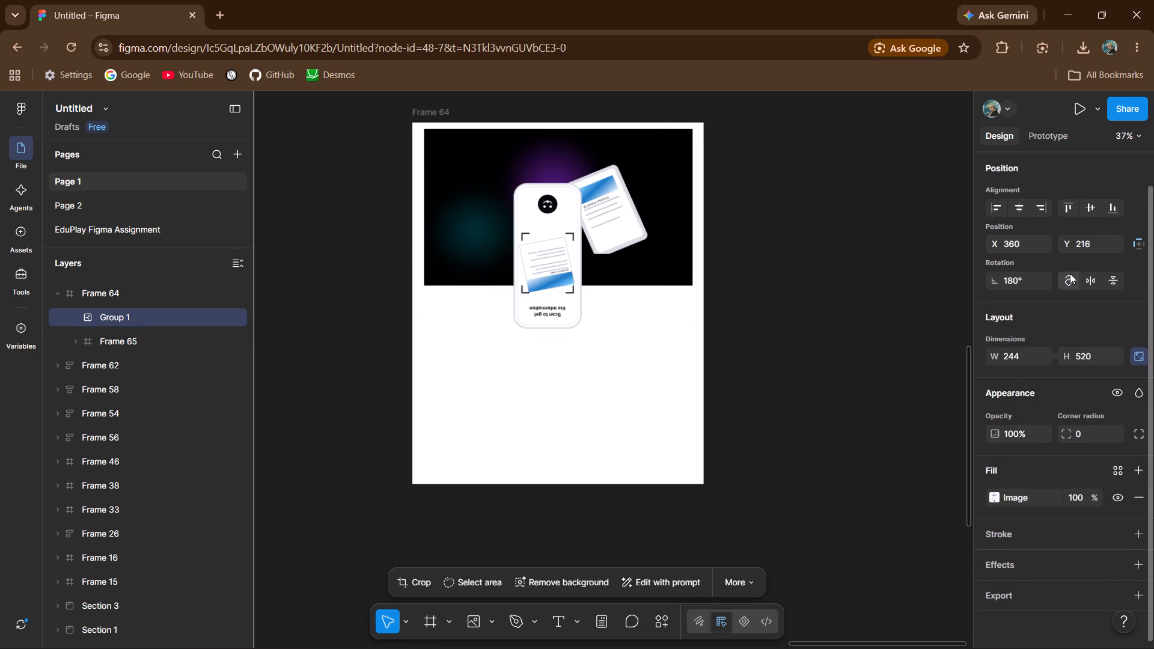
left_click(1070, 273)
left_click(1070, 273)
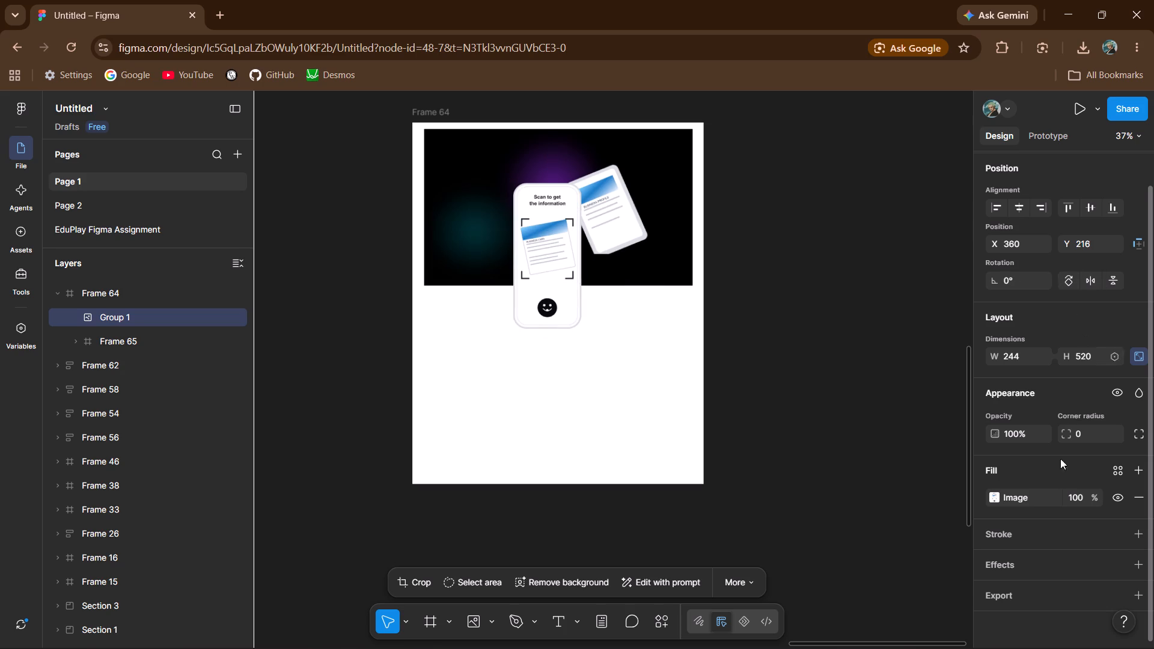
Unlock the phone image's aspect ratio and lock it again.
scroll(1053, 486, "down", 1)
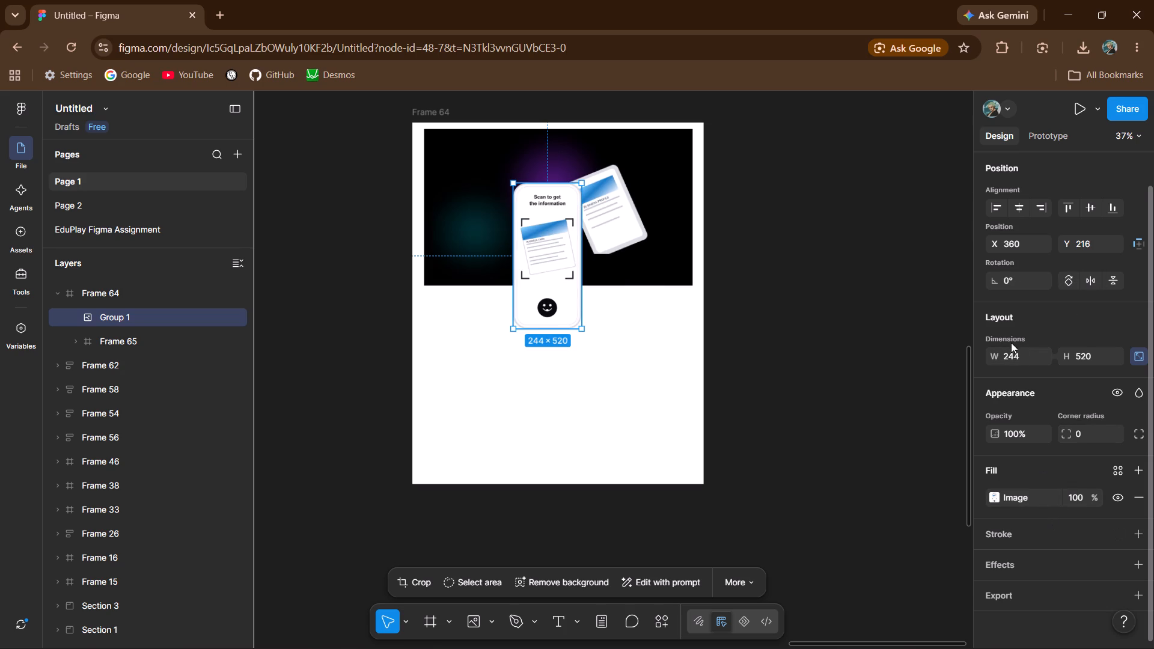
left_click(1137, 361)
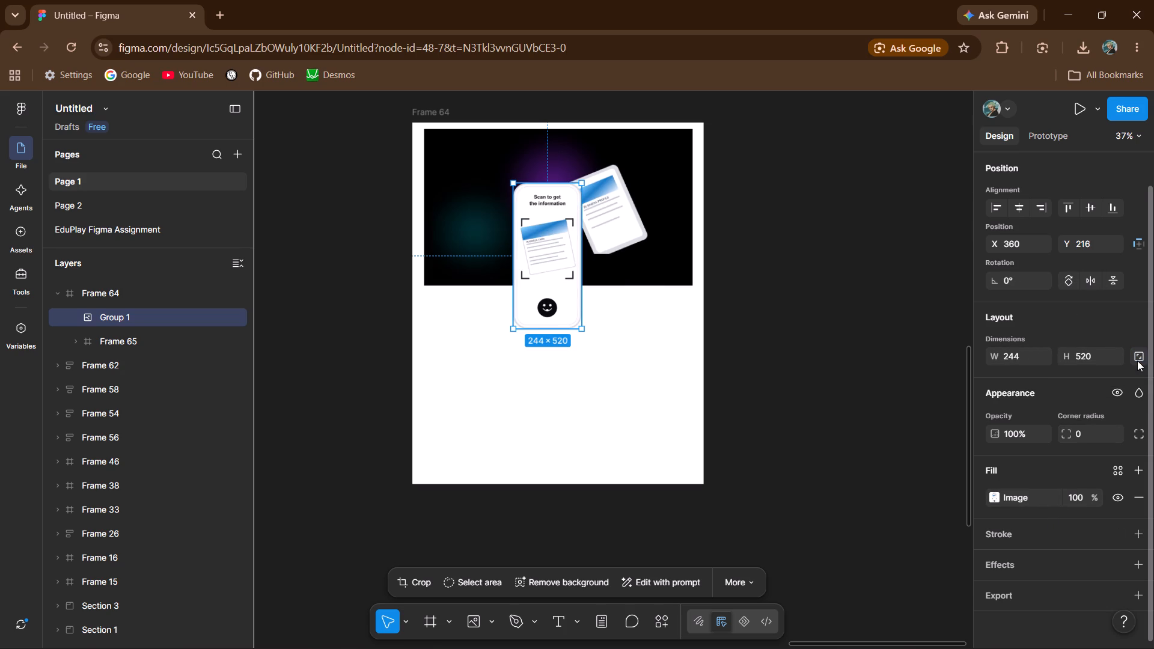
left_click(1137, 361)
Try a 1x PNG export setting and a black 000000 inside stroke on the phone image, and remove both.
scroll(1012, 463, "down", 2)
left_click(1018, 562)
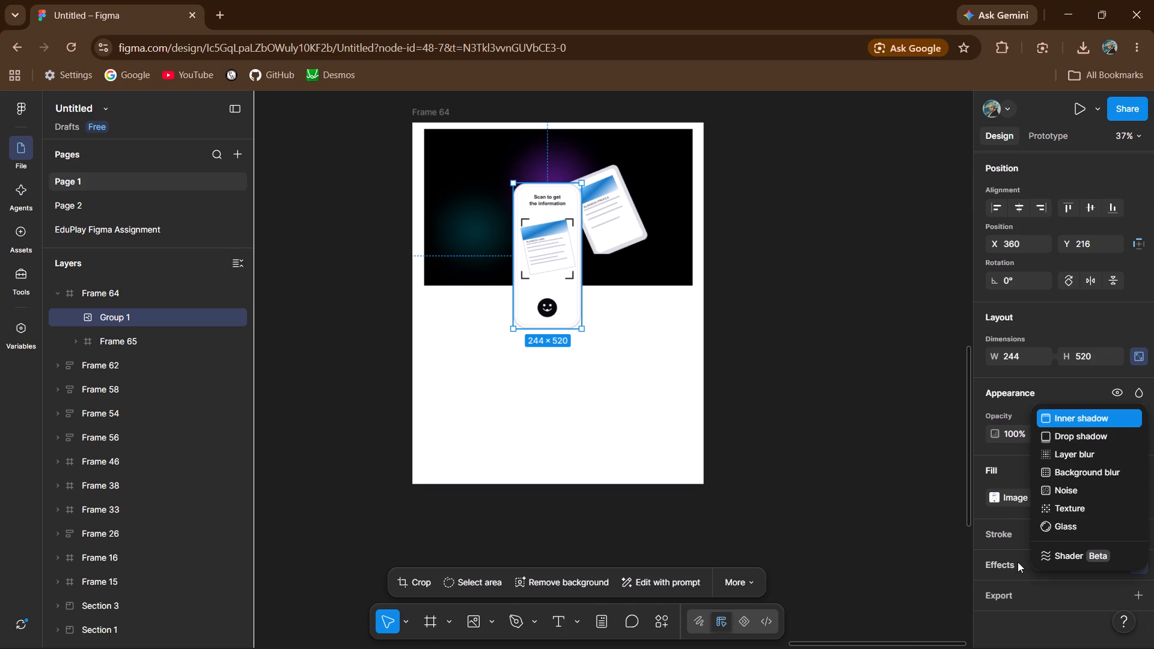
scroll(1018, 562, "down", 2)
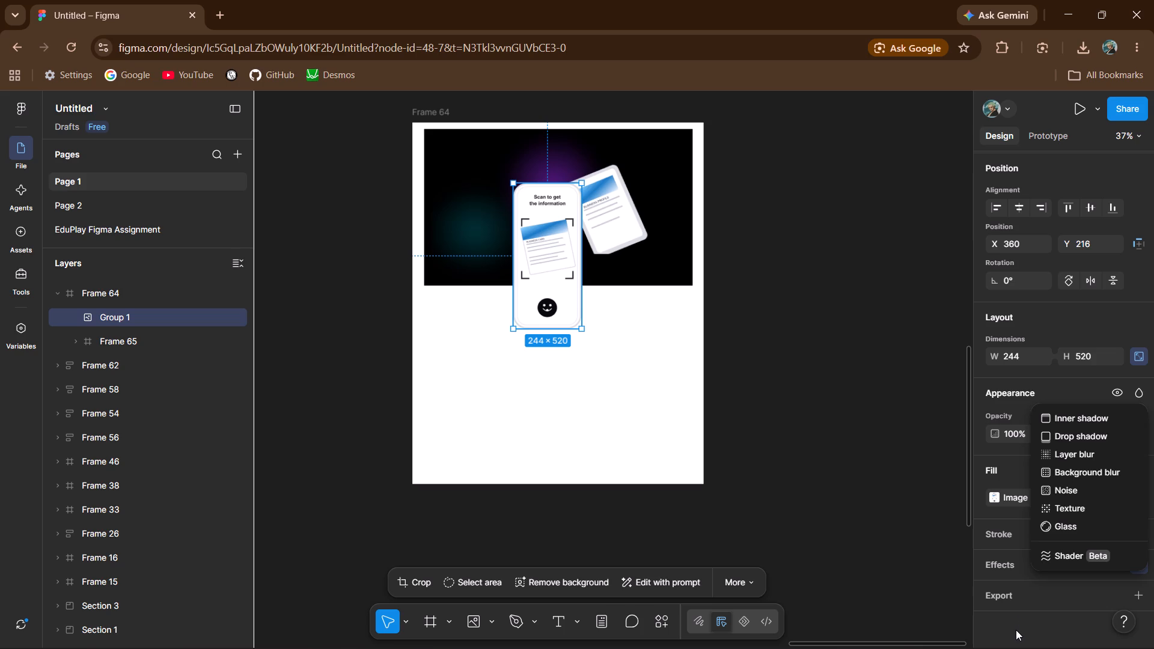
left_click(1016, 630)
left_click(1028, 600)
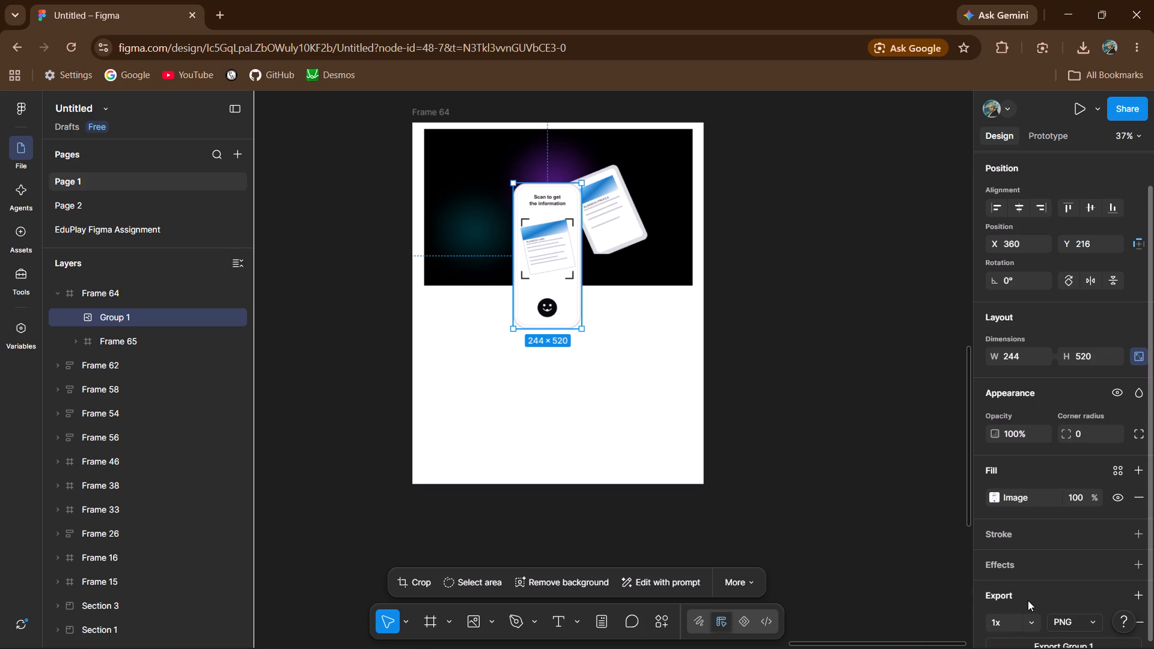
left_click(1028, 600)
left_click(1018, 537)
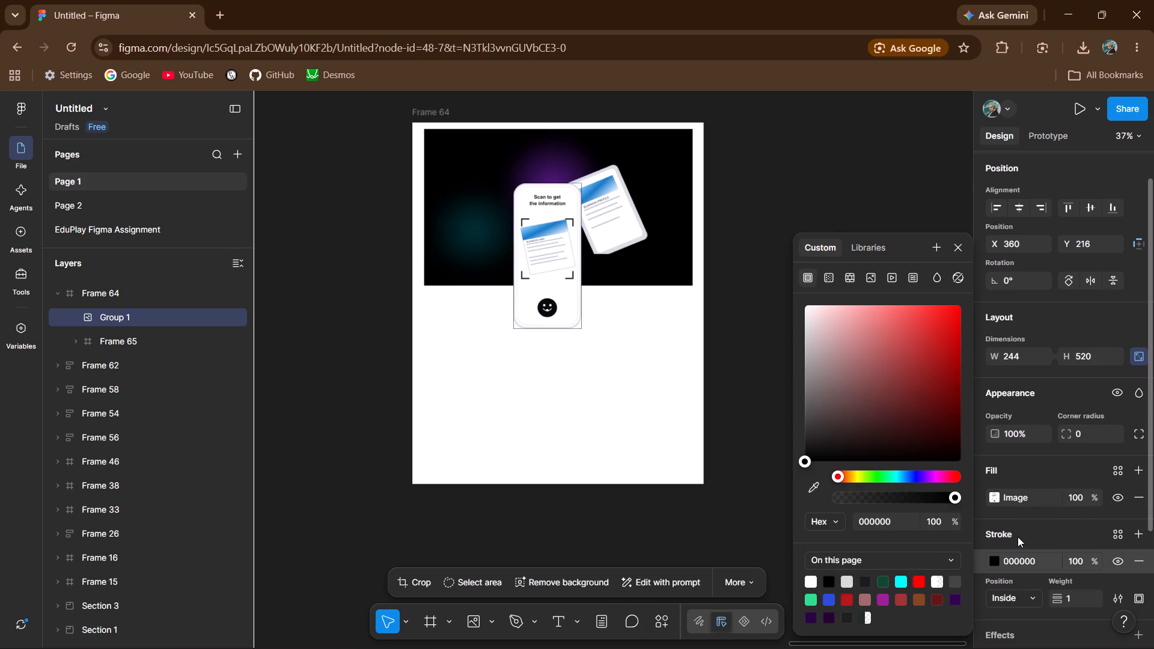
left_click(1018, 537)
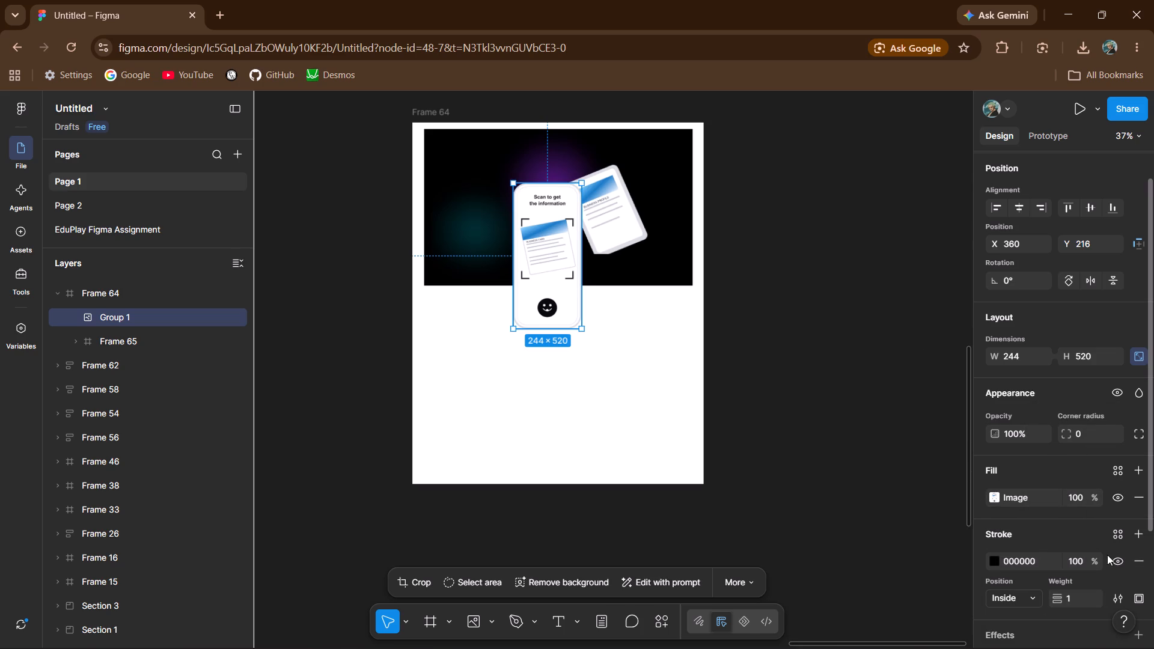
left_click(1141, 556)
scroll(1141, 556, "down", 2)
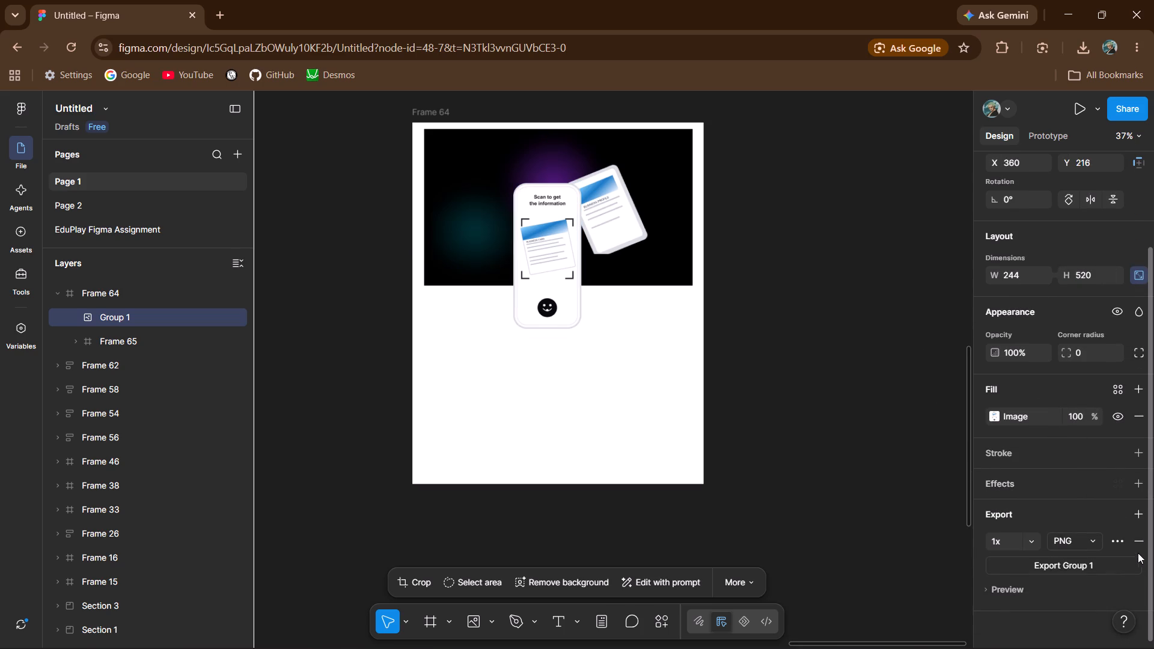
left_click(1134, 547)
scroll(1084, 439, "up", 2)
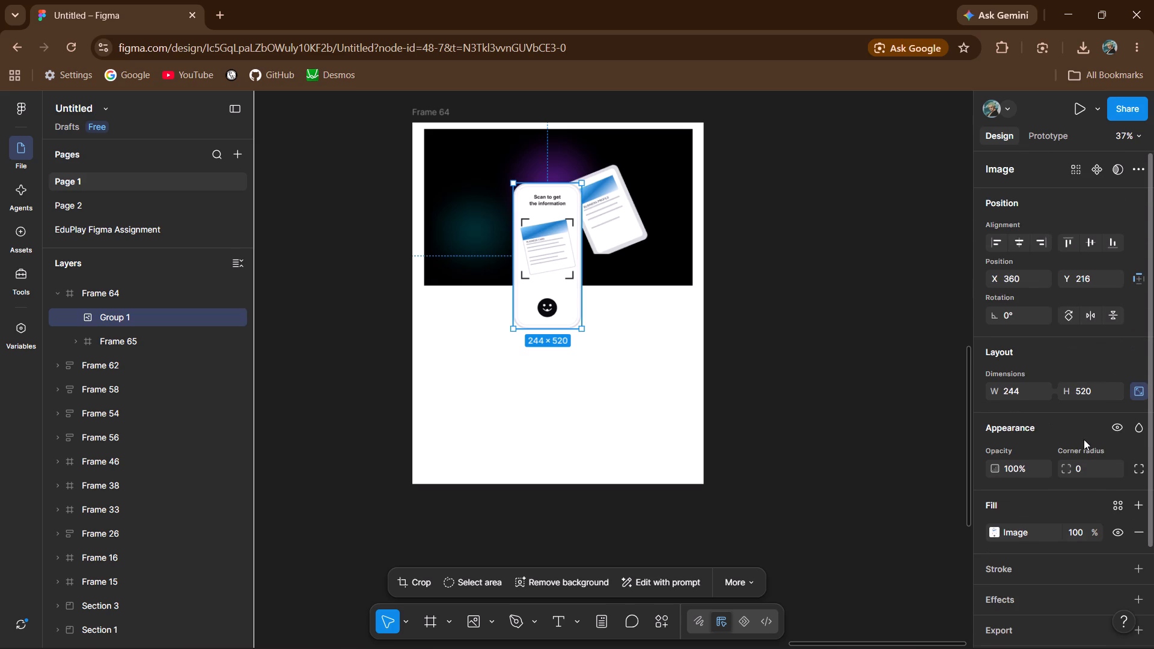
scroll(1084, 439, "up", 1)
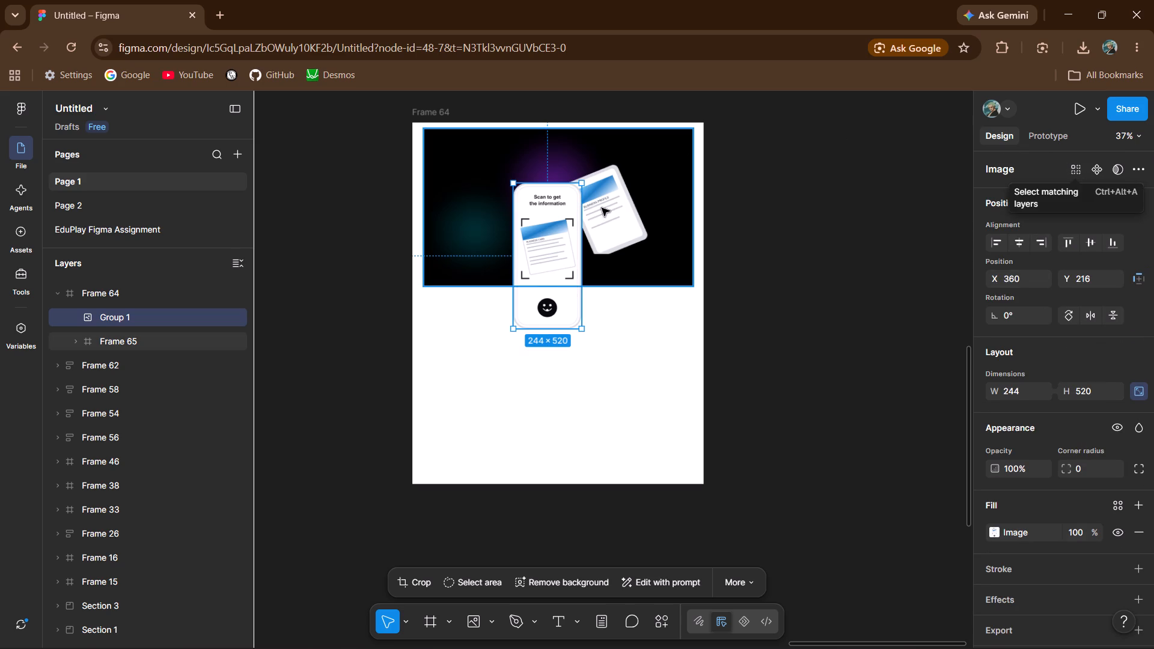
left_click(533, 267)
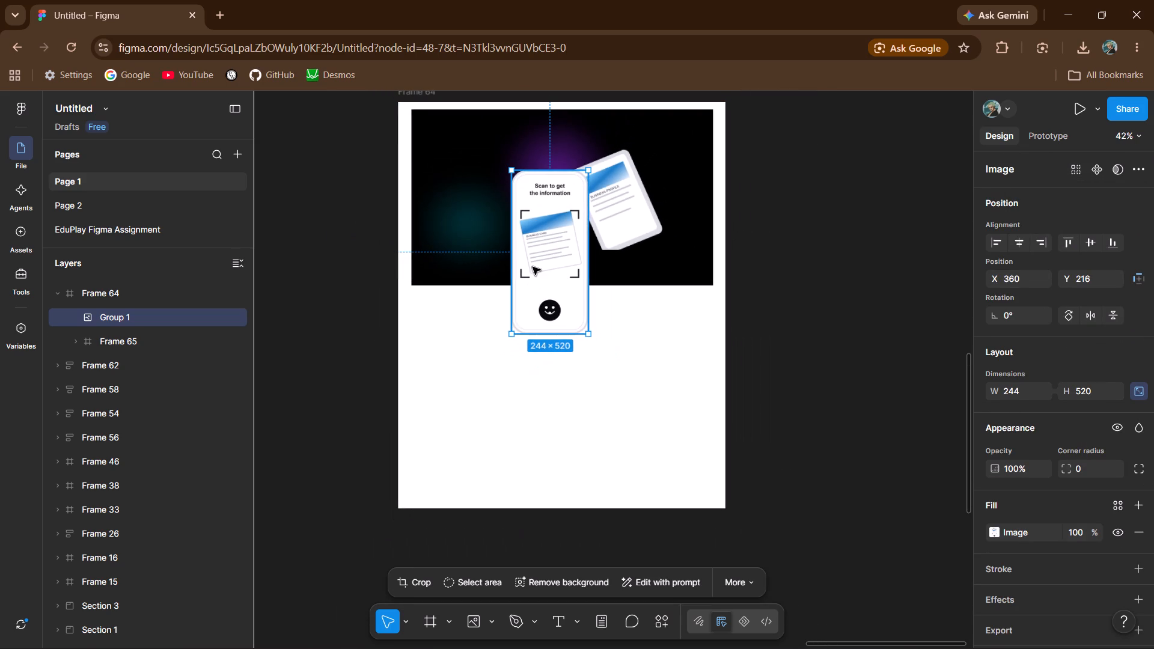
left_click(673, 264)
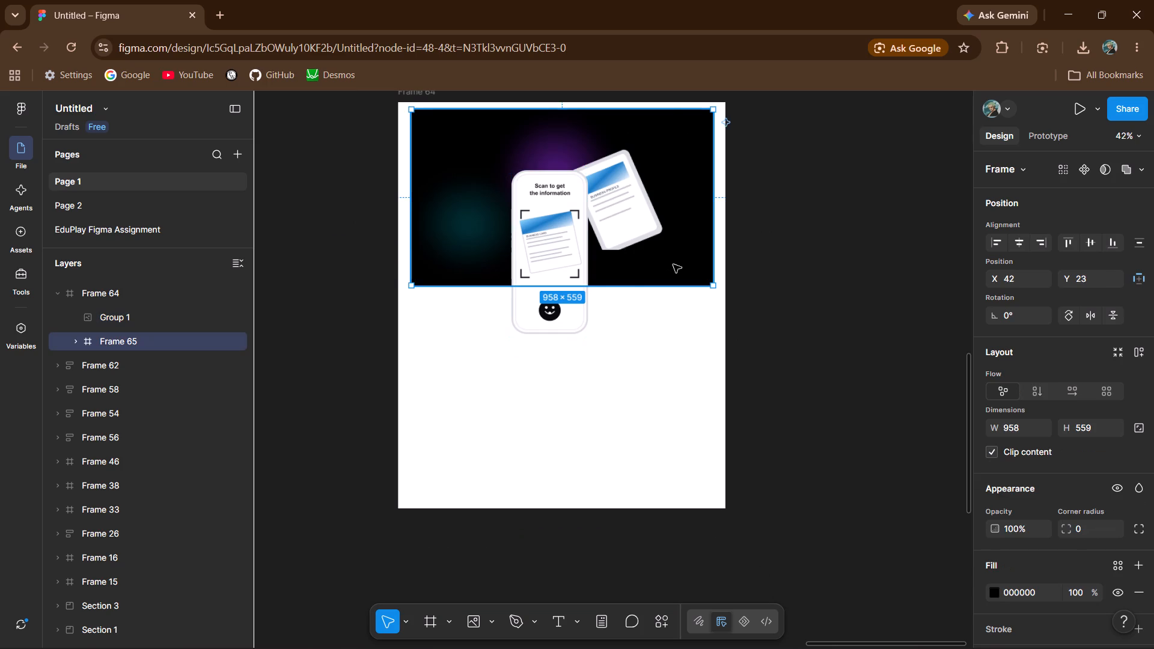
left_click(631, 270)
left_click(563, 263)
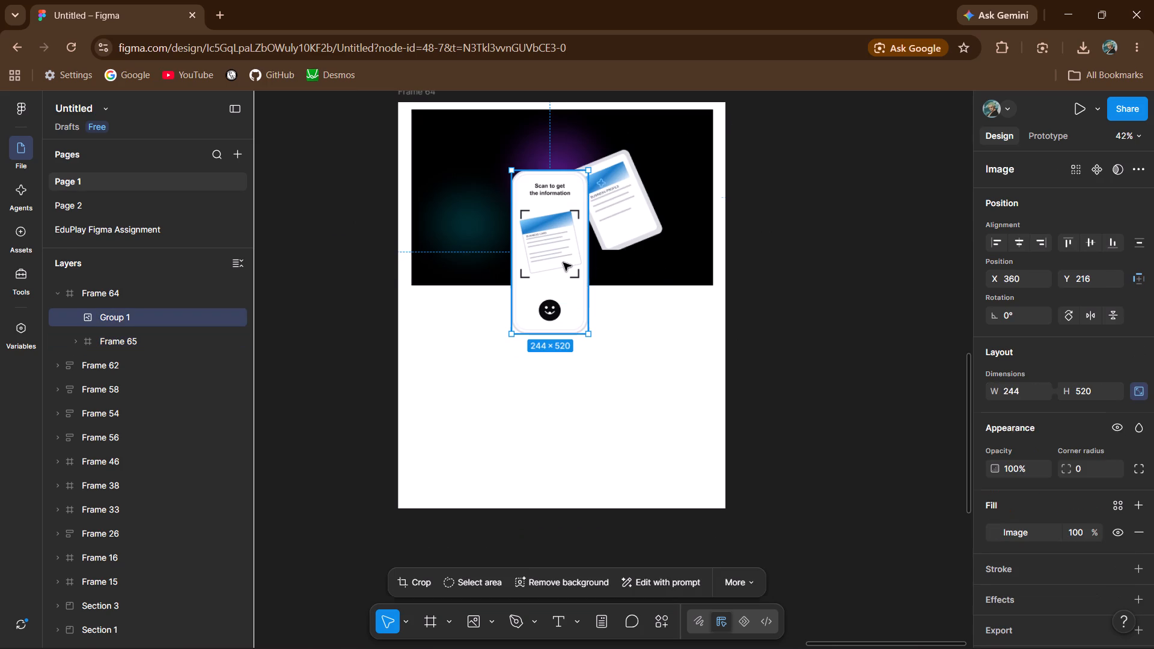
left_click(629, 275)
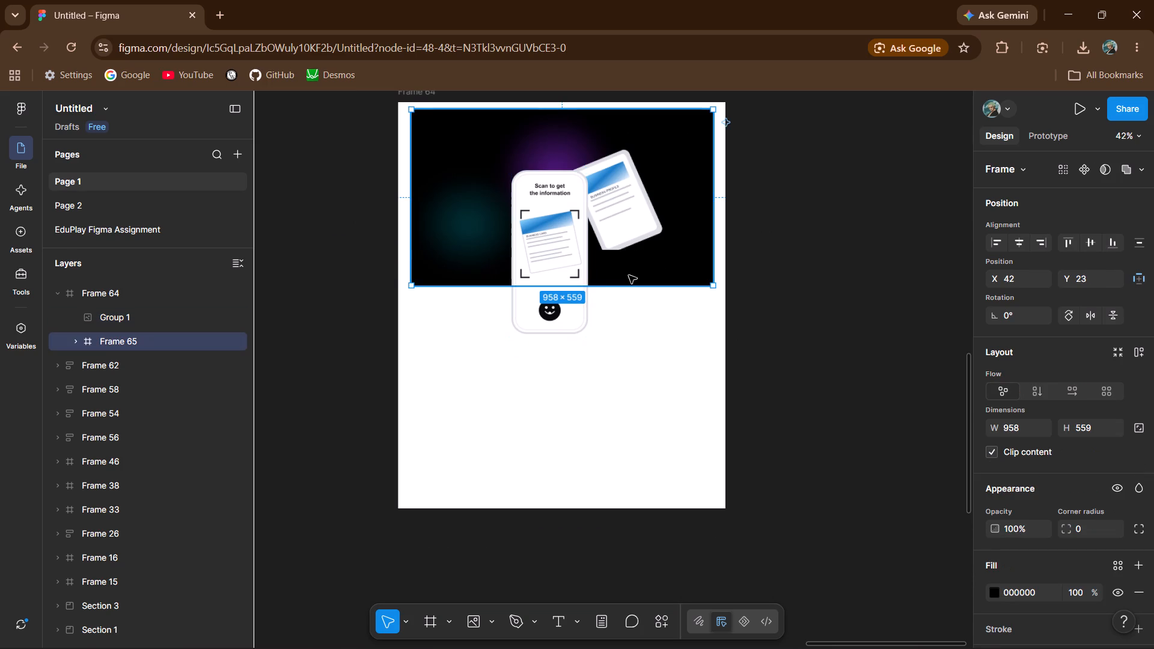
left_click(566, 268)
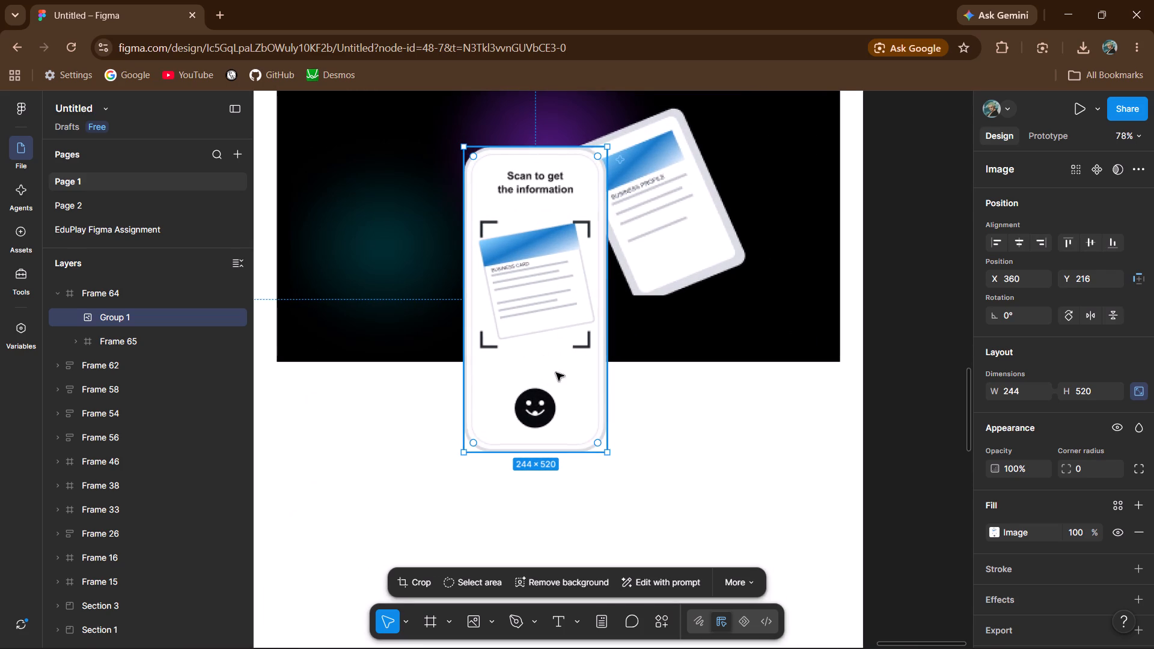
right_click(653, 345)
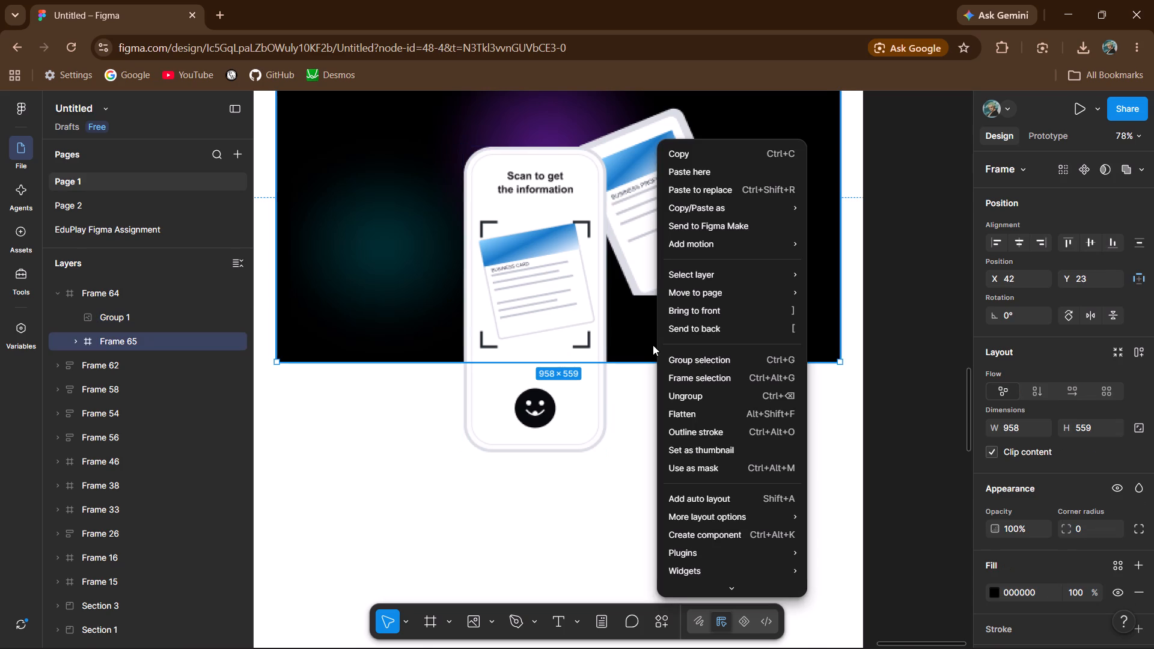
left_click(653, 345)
Wrap the Group 1 phone image in its own frame within Frame 64 and select the image inside it.
right_click(578, 393)
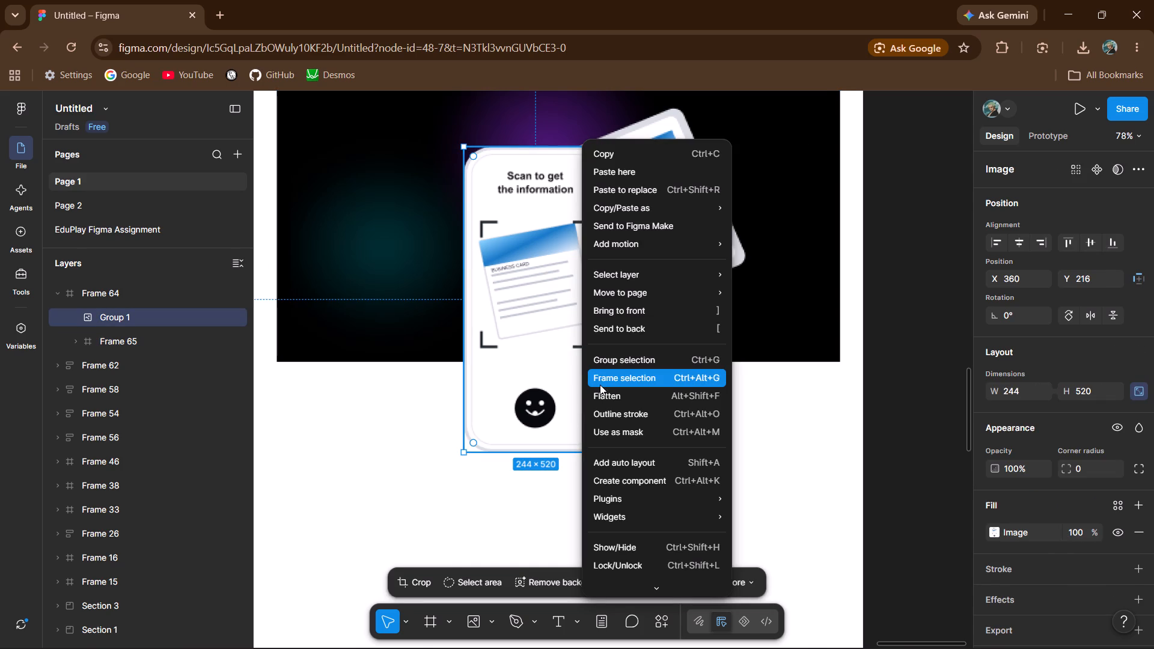
left_click(605, 383)
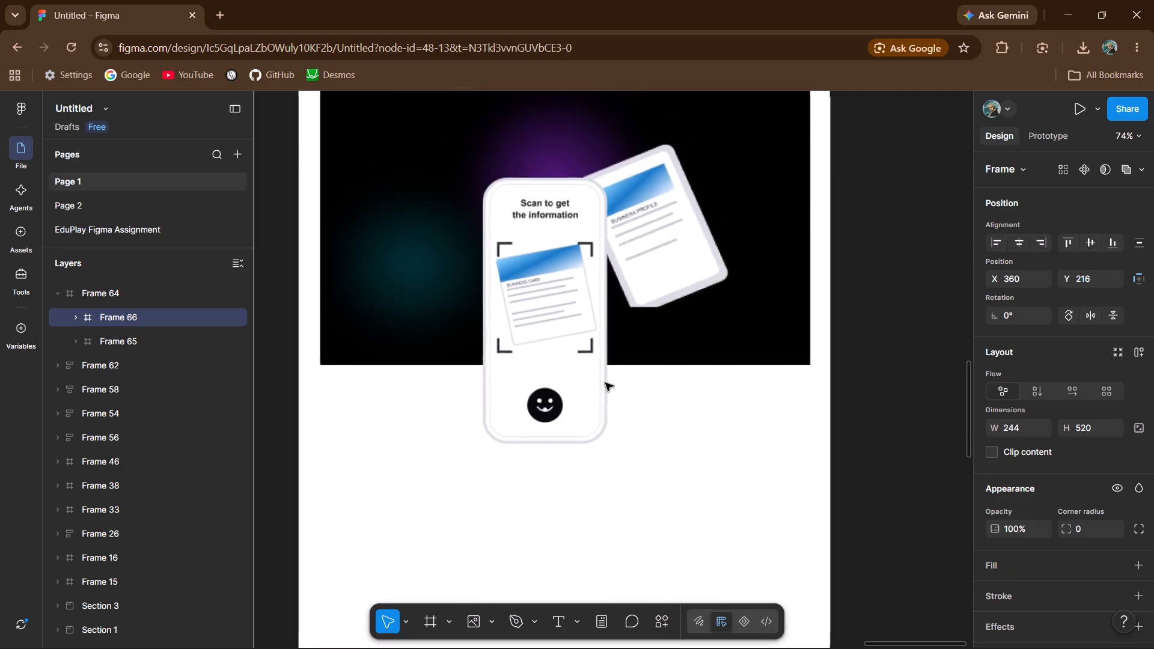
double_click(587, 378)
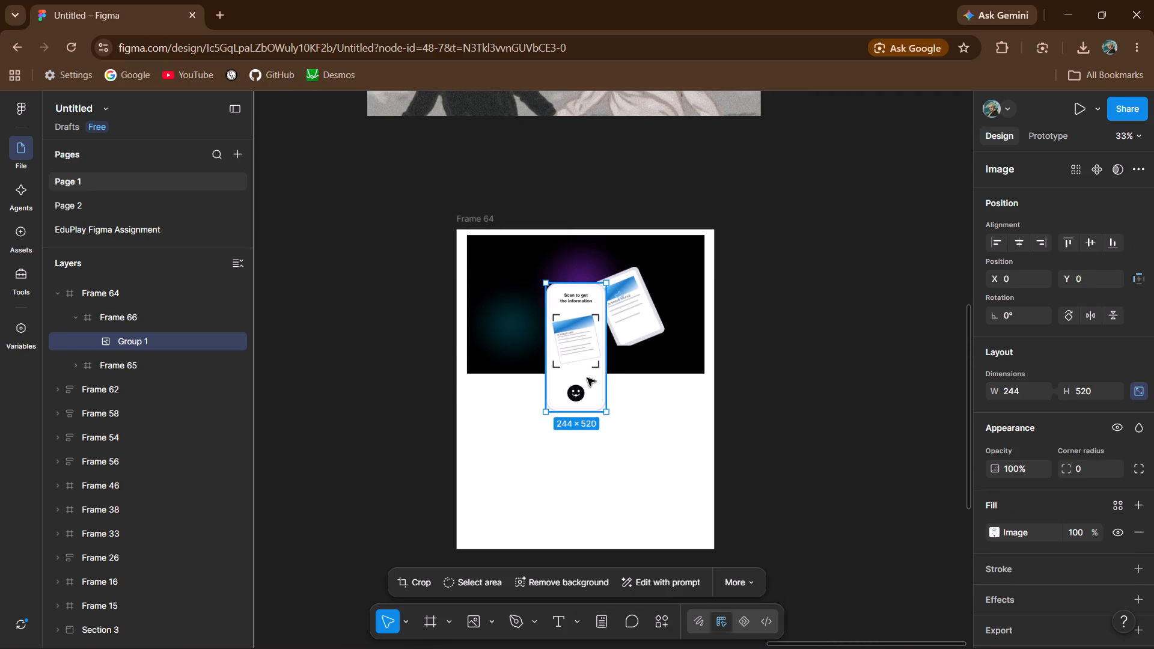
Crop the Group 1 phone image to 244 × 367, cutting off its lower part level with the black frame's bottom edge.
right_click(587, 378)
left_click(548, 540)
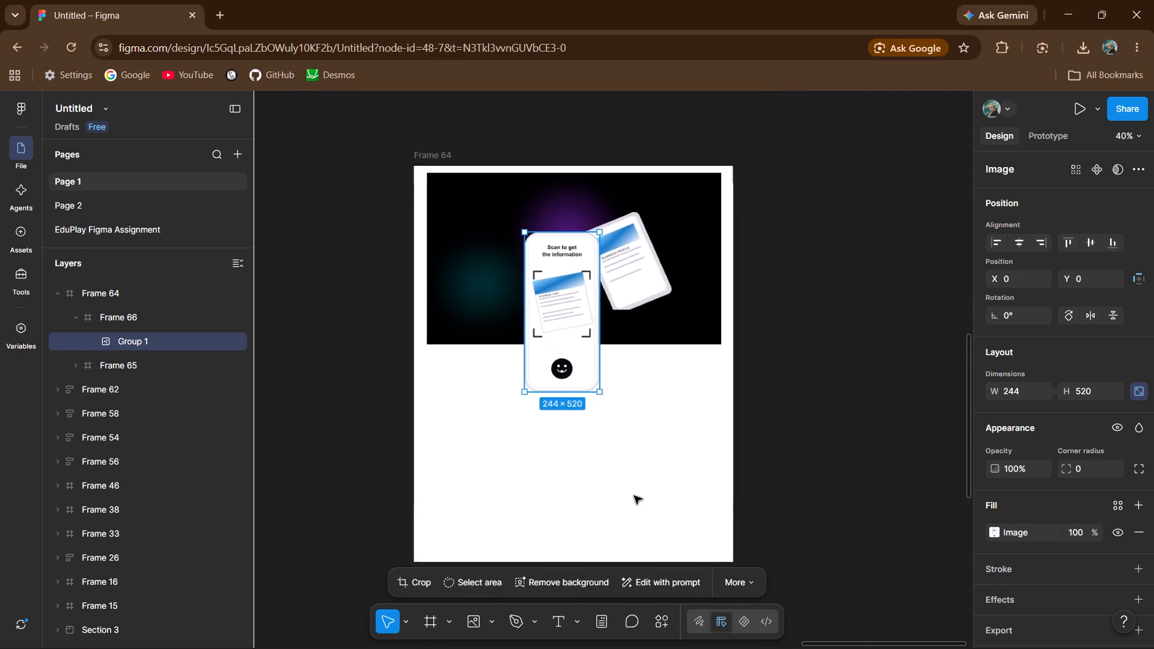
left_click(417, 587)
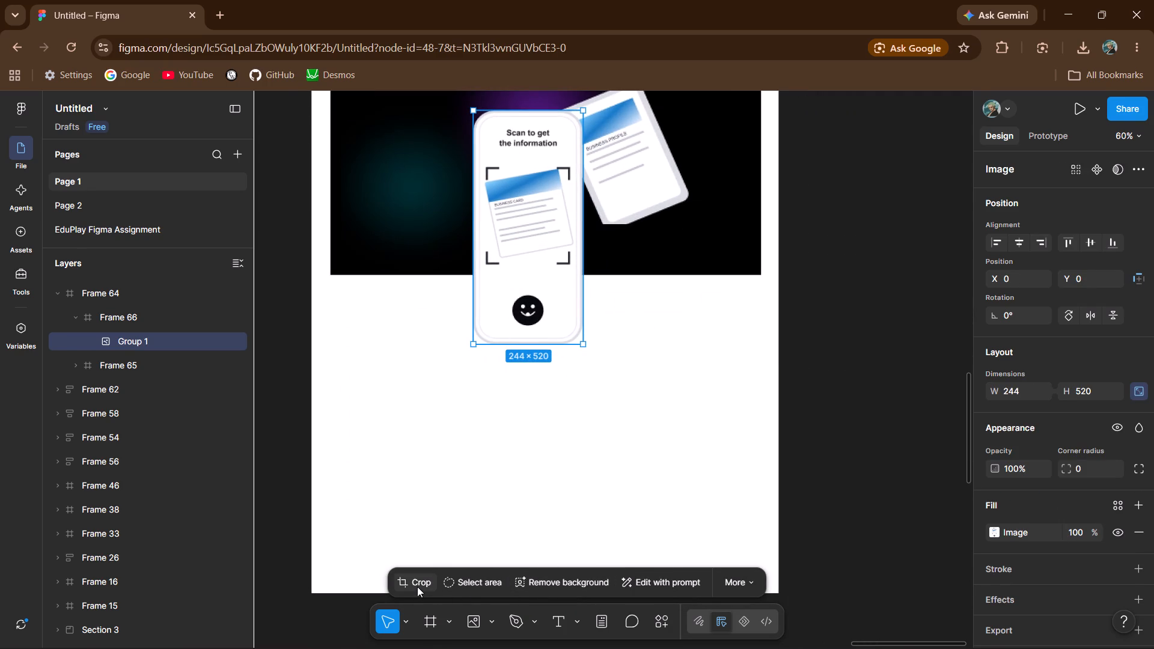
left_click_drag(549, 343, 549, 322)
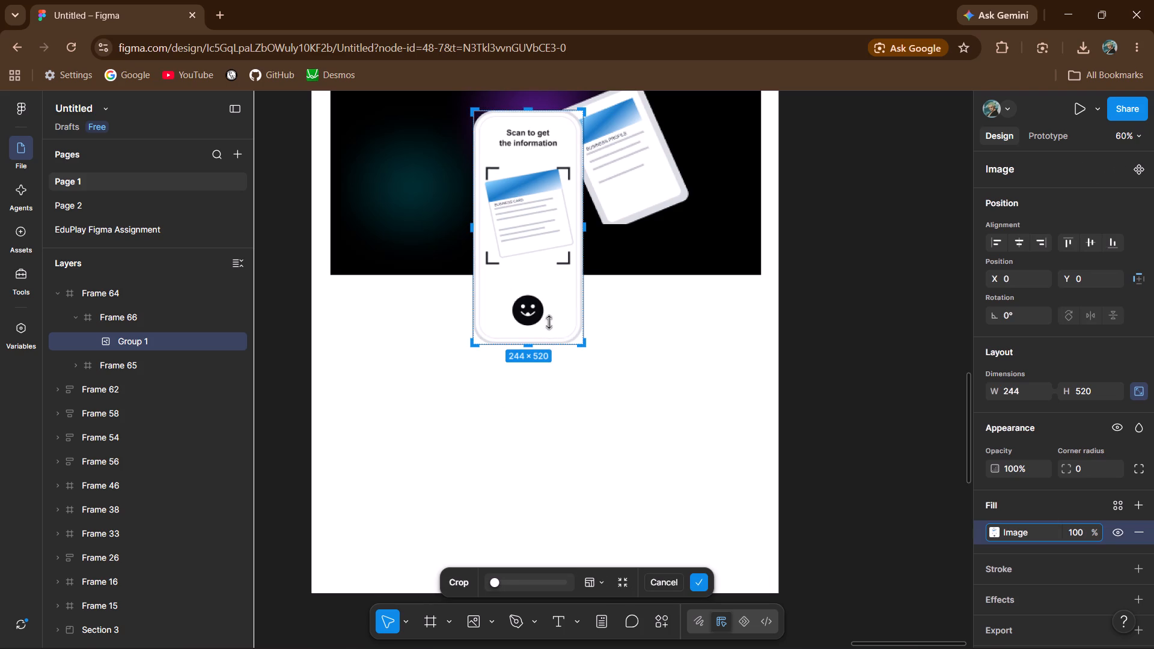
left_click_drag(549, 322, 534, 259)
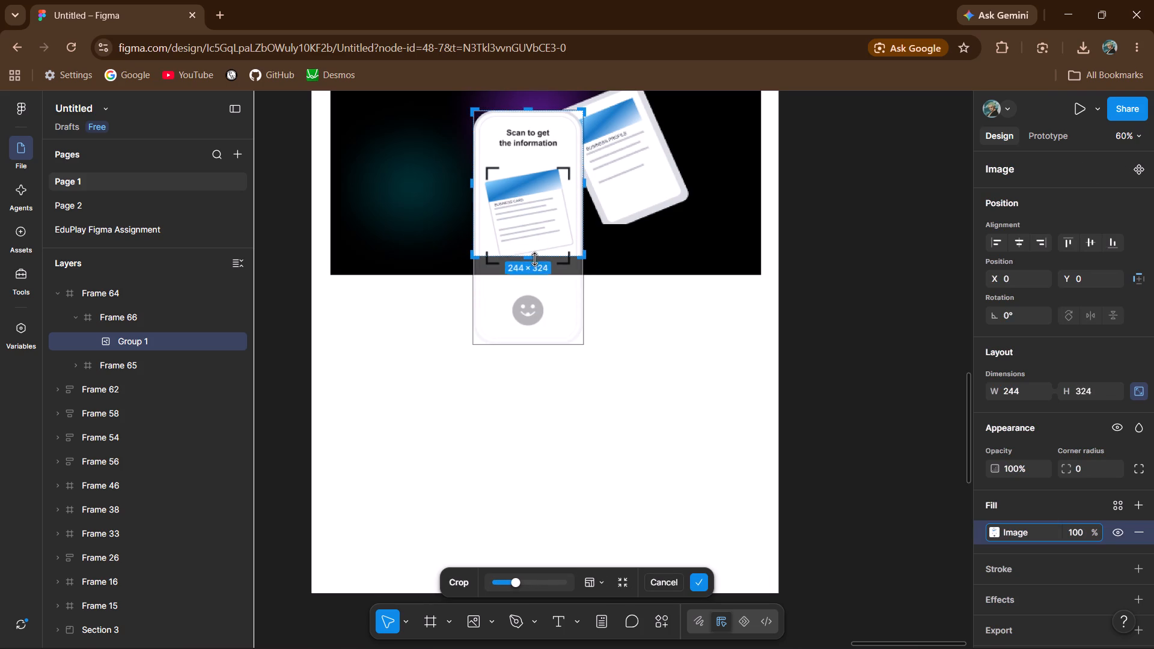
left_click_drag(534, 259, 526, 276)
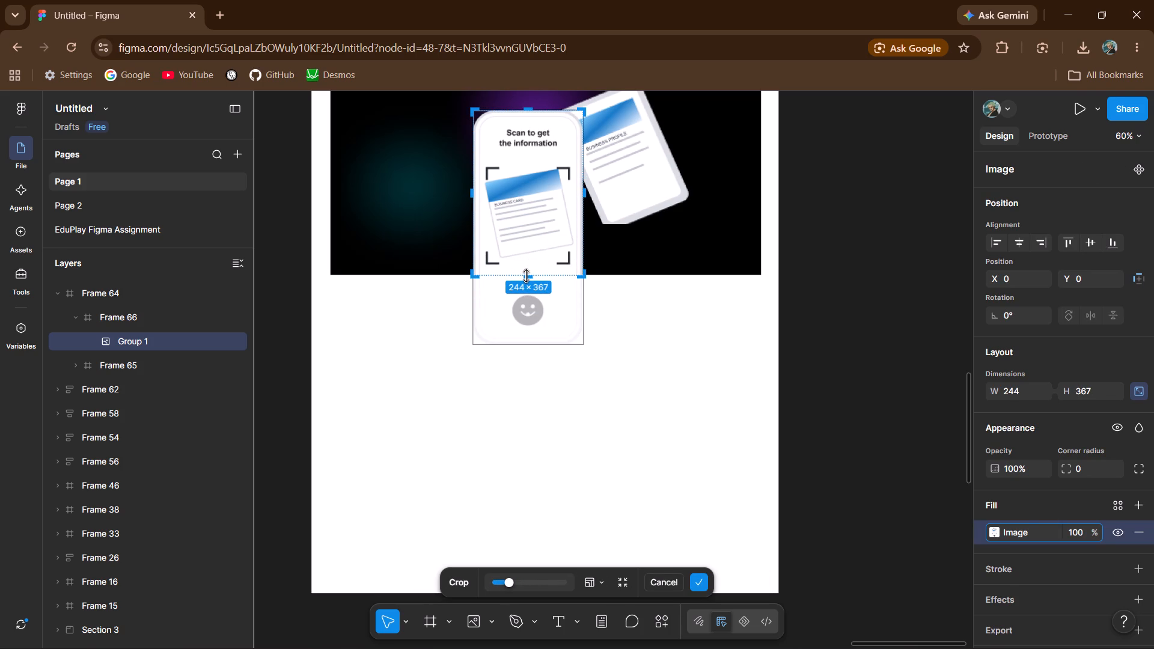
left_click(692, 579)
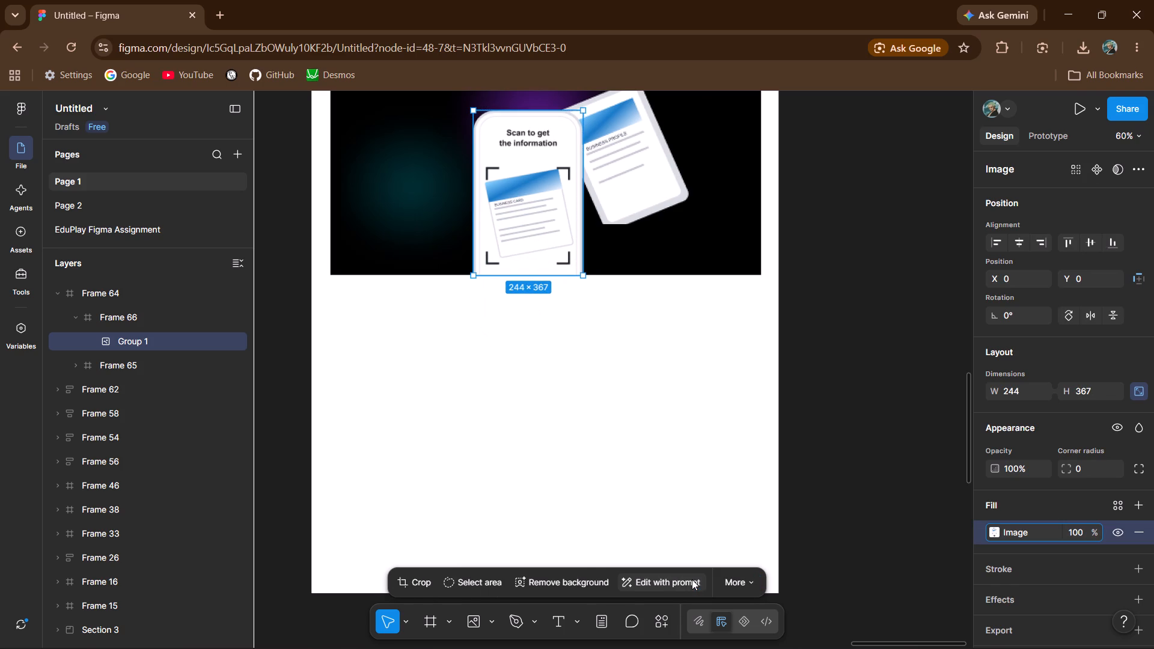
left_click(849, 472)
Import the Group (2) image of white status icons and place it in the upper-right corner of black Frame 65.
scroll(849, 472, "up", 1)
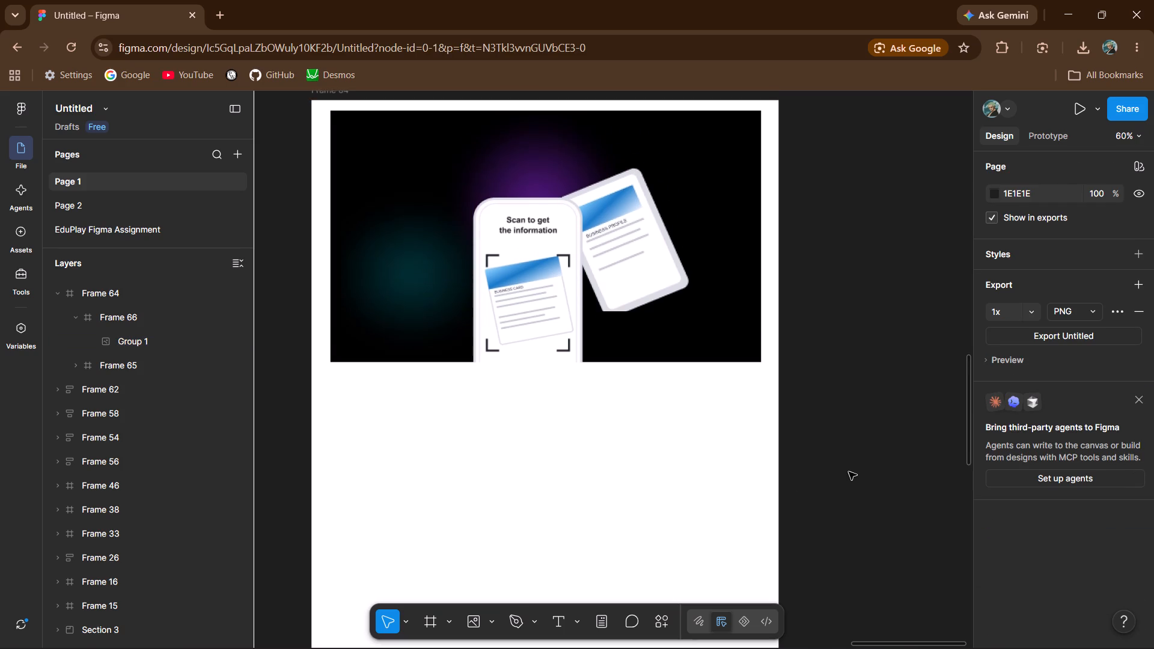
scroll(849, 472, "up", 1)
scroll(849, 472, "down", 1)
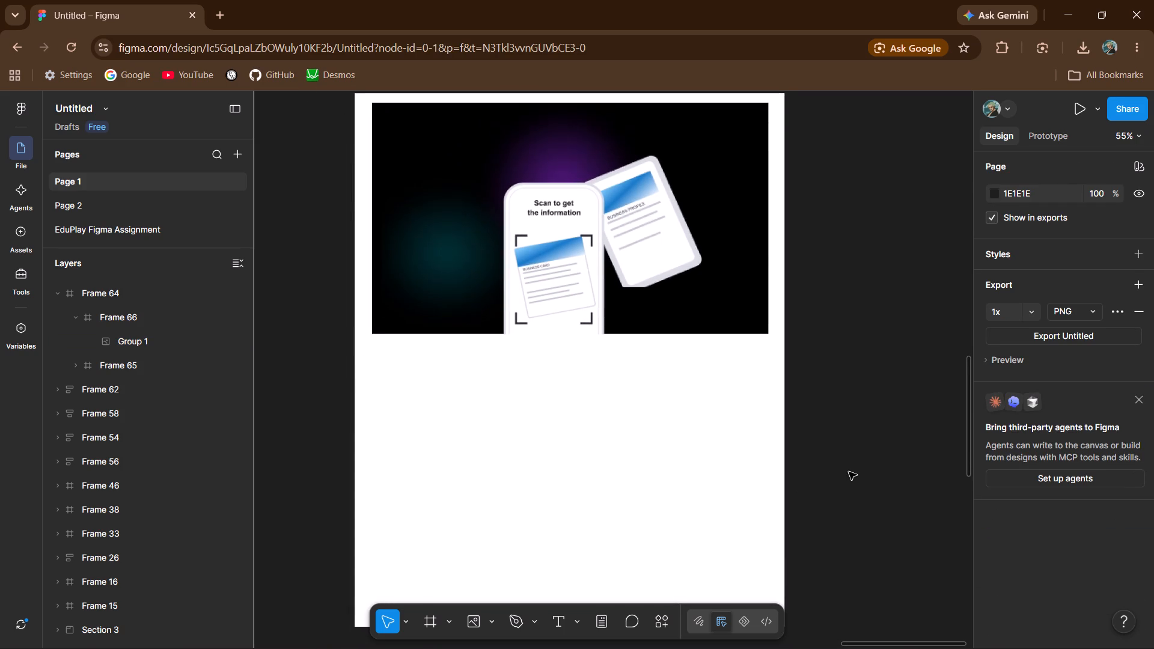
scroll(849, 472, "down", 1)
scroll(849, 472, "left", 1)
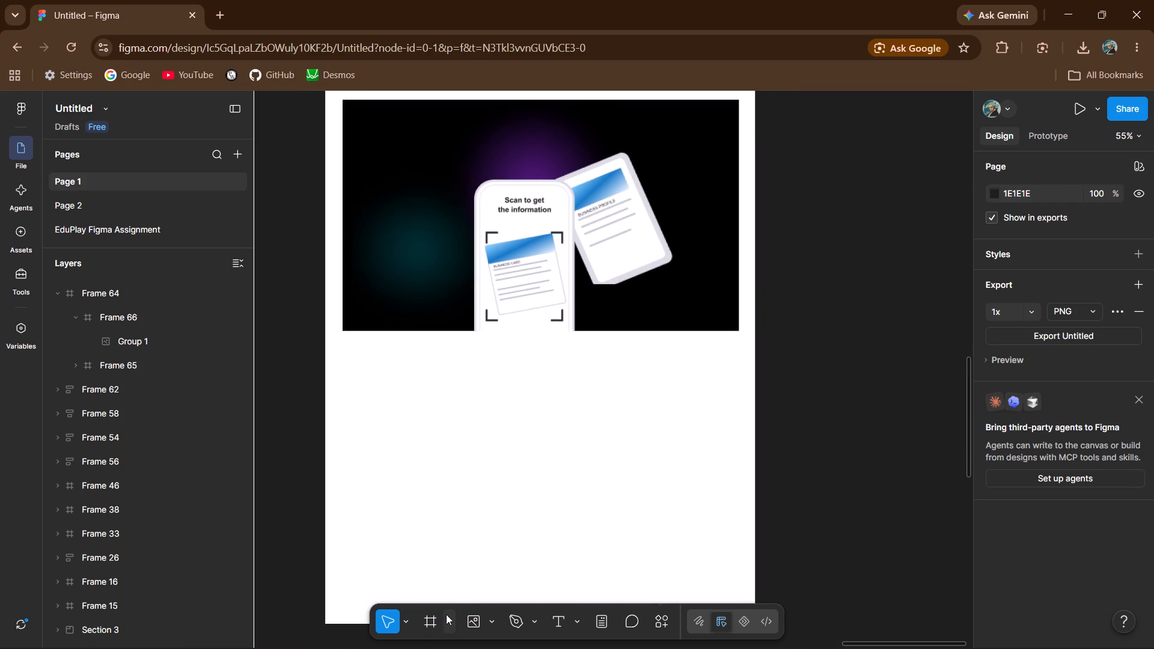
left_click(474, 625)
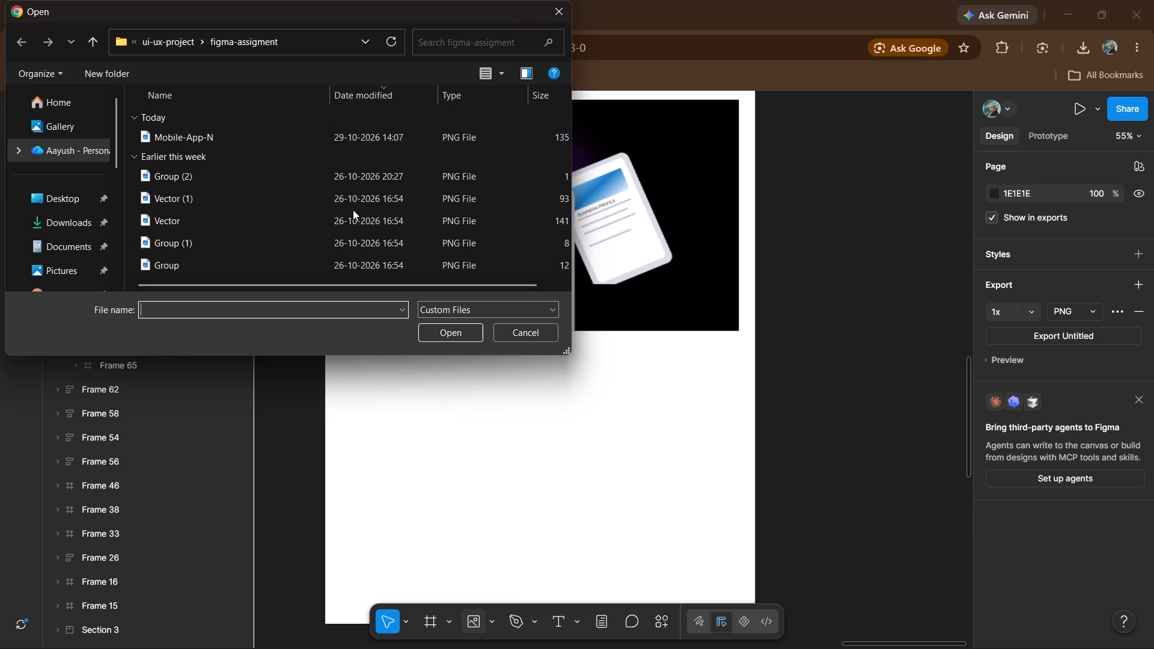
scroll(352, 206, "down", 1)
double_click(361, 181)
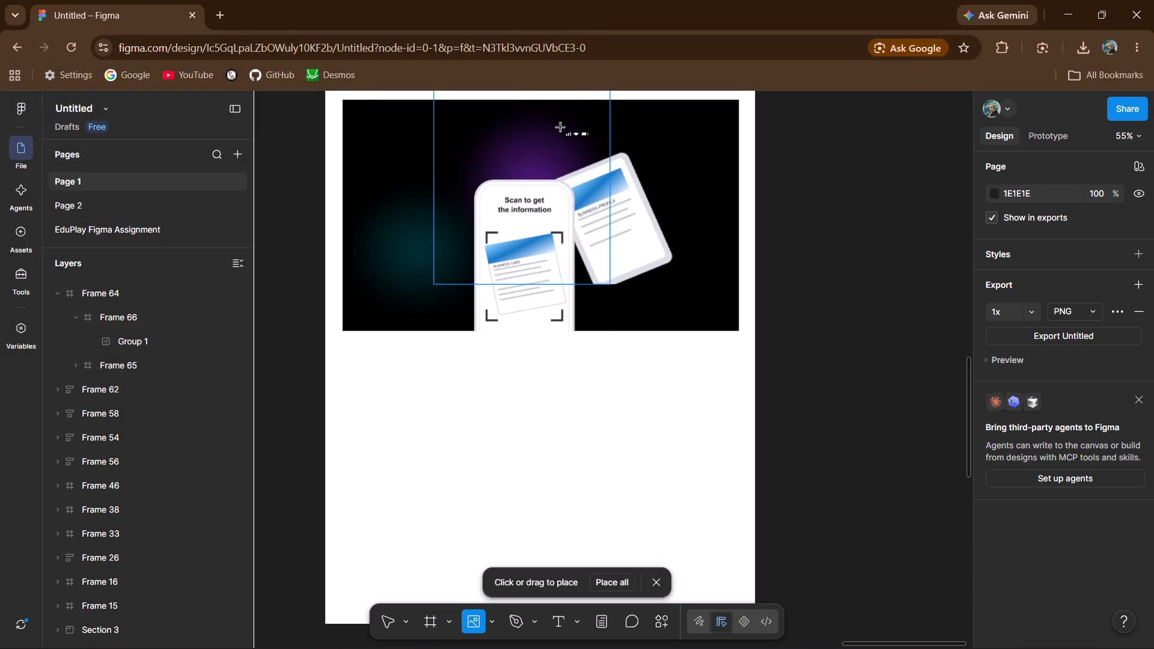
left_click(695, 105)
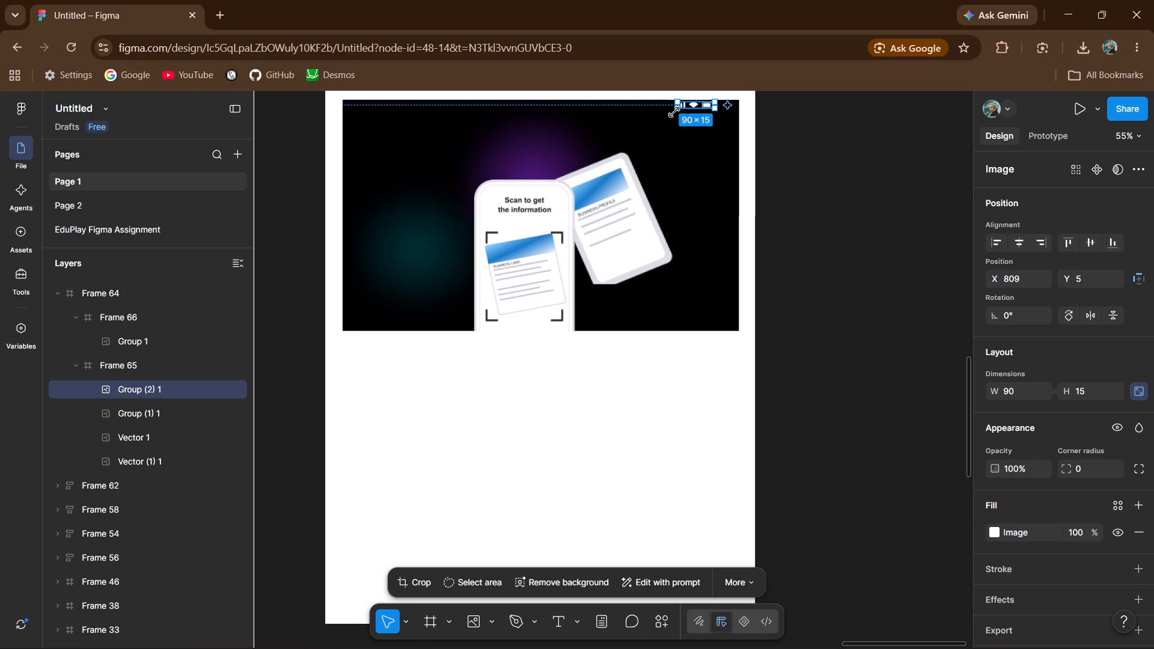
Enlarge the status icons image to about 156 × 26 and move it to about X 669, Y 0 in Frame 65.
left_click(675, 112)
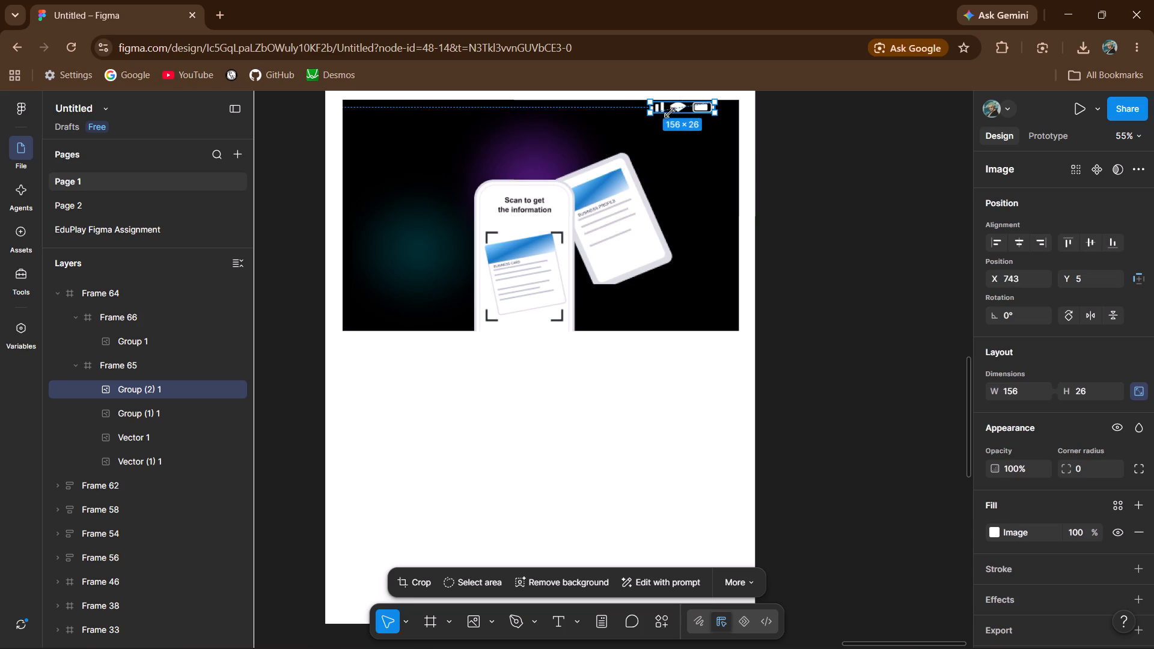
left_click_drag(689, 108, 680, 108)
left_click_drag(669, 109, 649, 108)
left_click(779, 171)
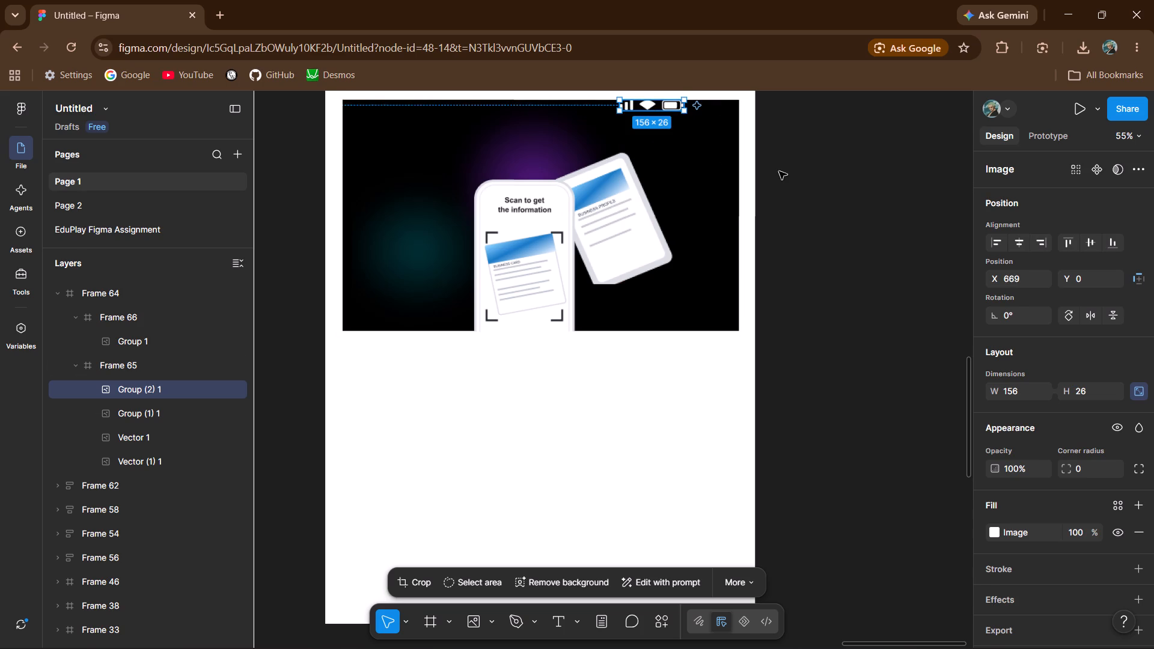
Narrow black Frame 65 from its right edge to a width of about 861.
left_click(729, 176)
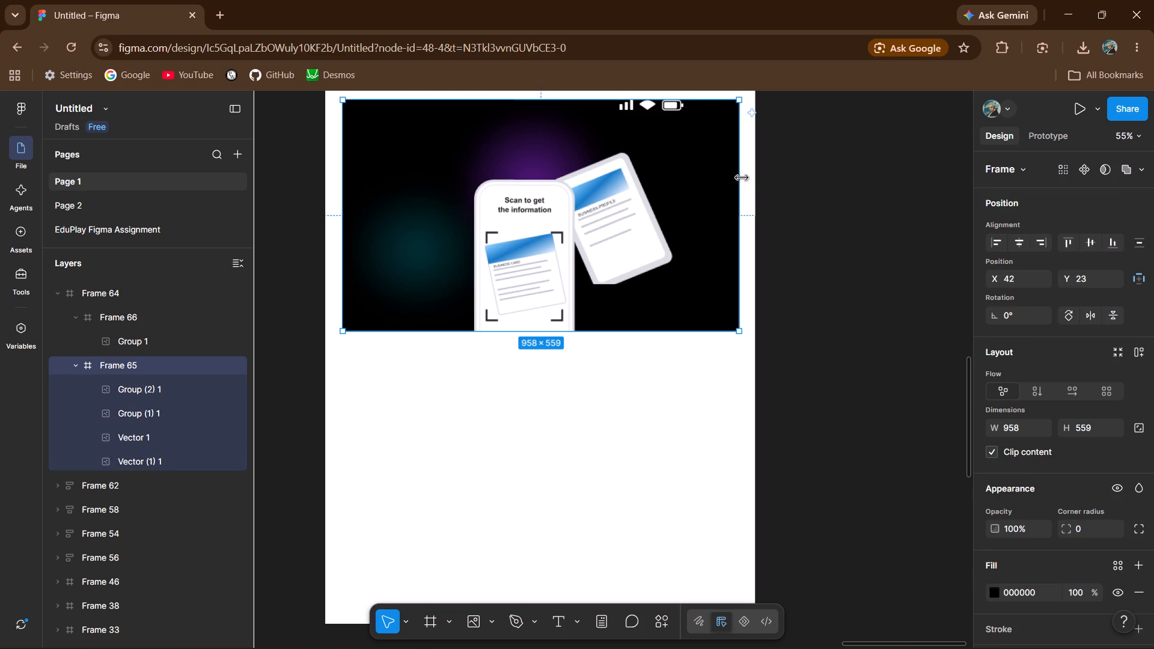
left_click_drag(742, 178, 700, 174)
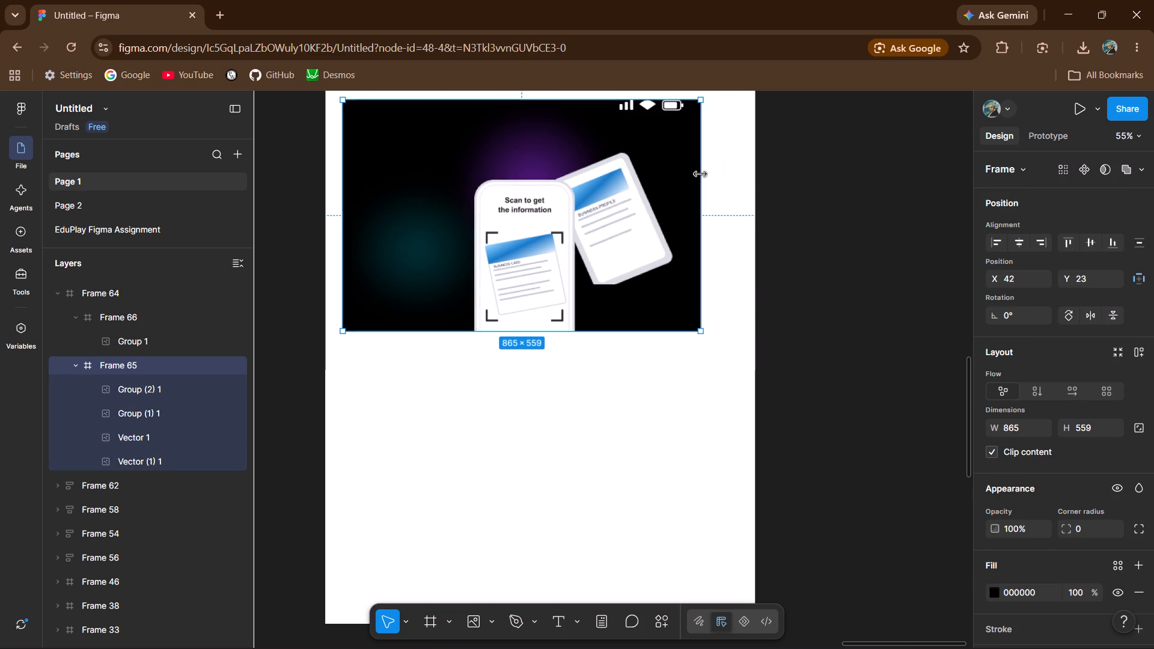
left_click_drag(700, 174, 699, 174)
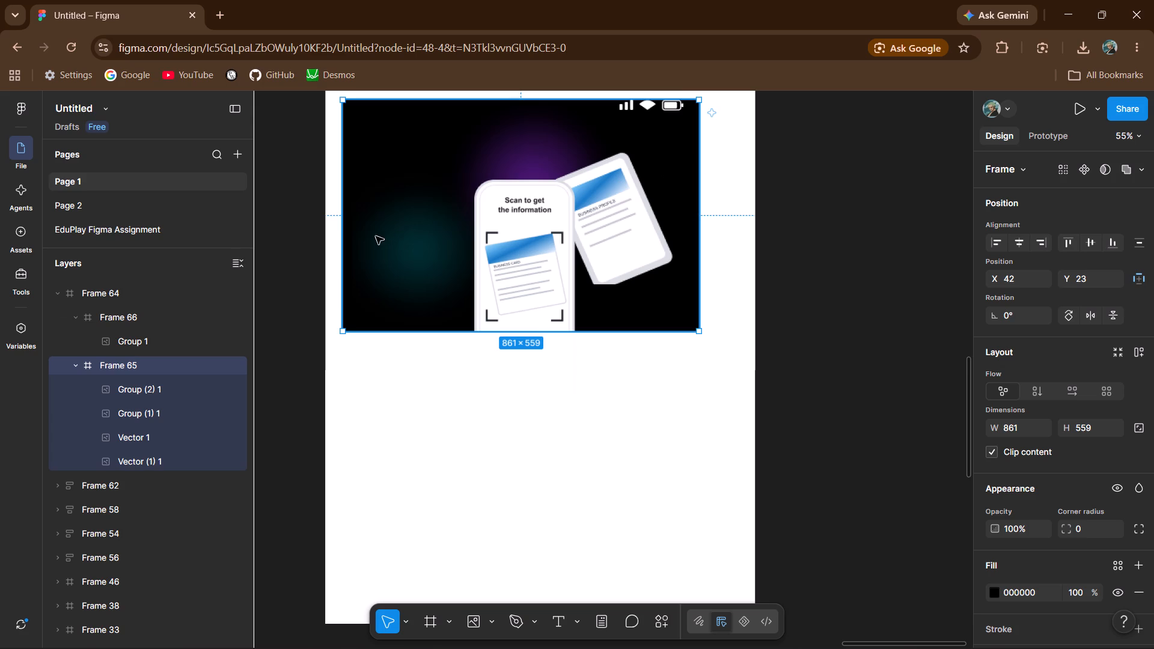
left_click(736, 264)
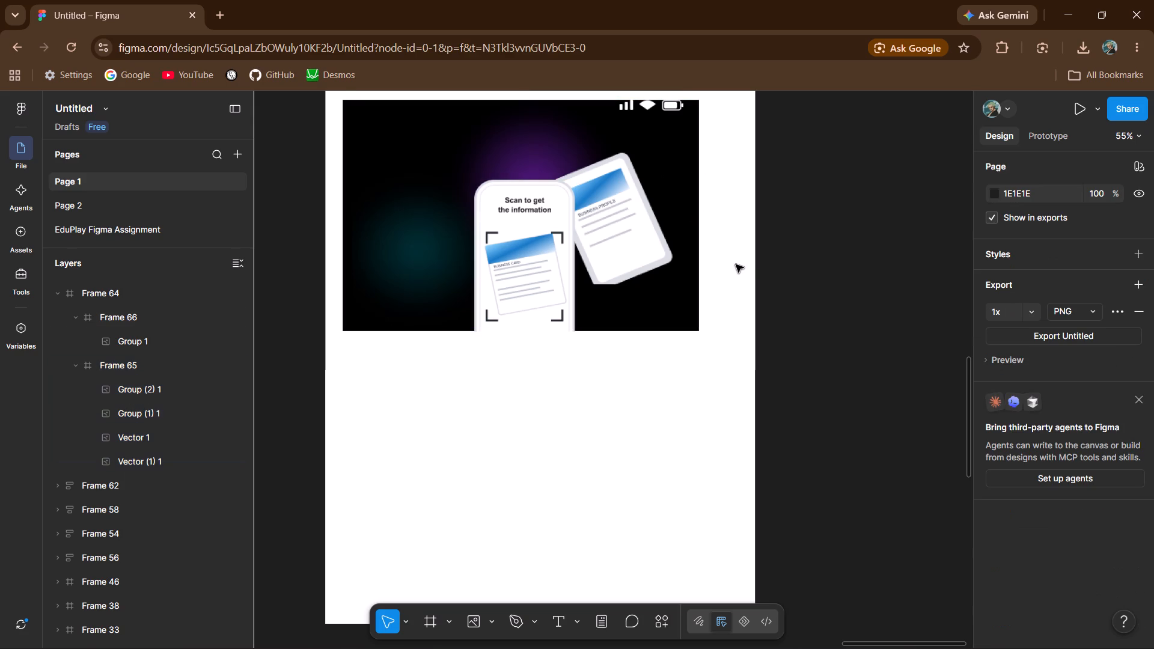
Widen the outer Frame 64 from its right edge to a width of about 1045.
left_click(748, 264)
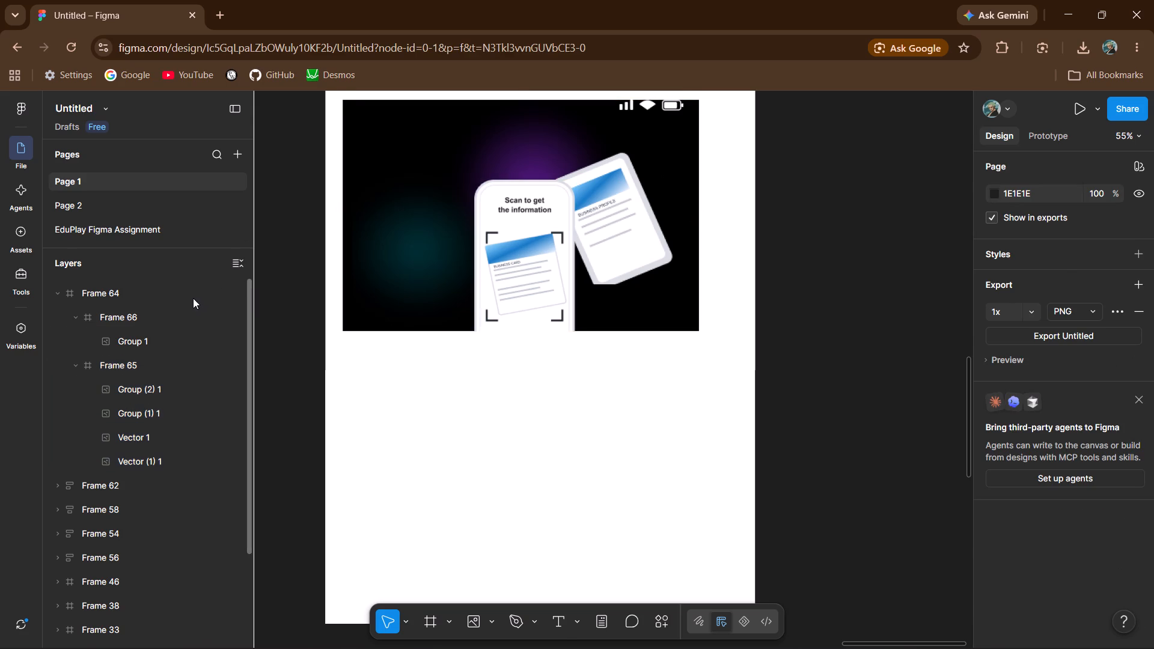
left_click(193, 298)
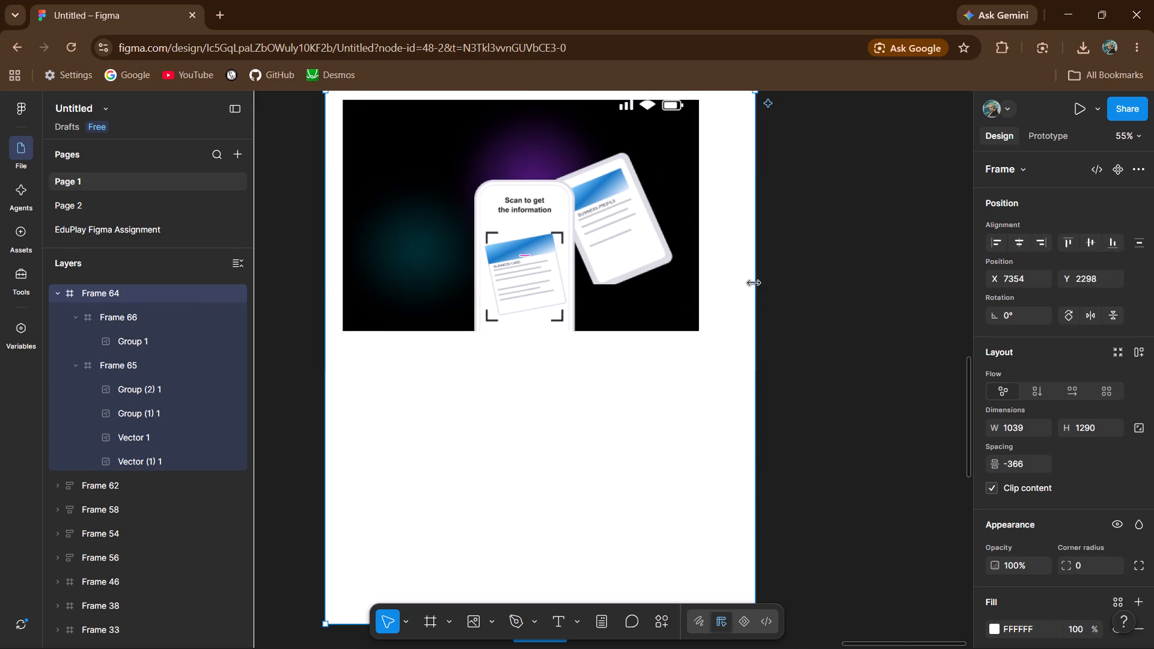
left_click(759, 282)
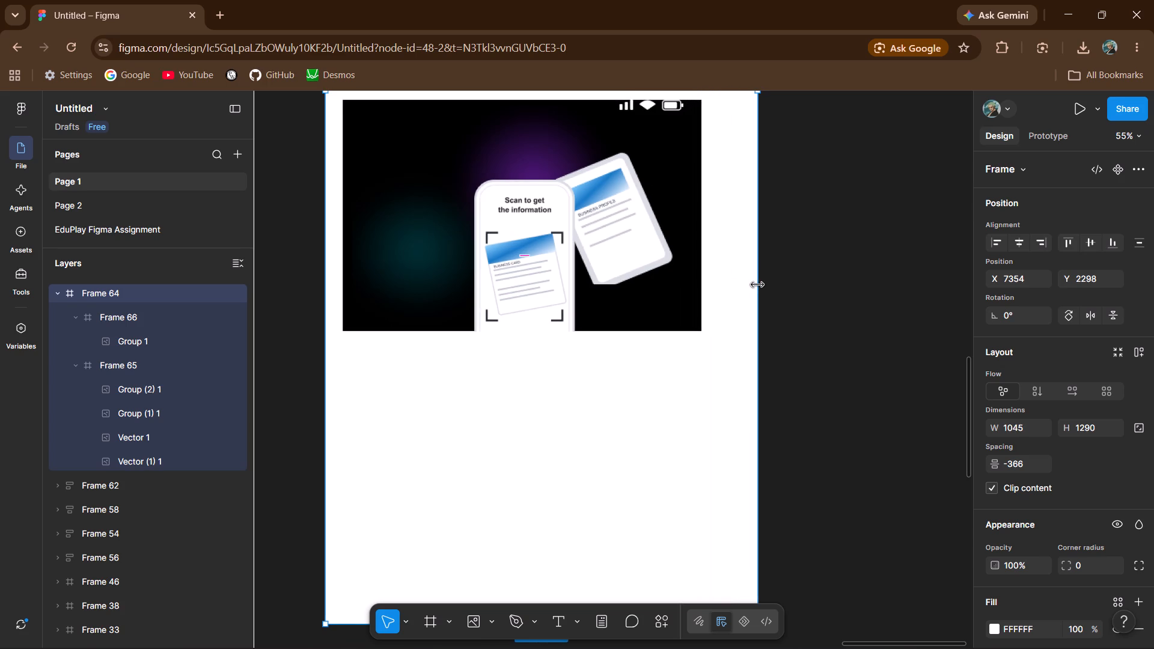
Widen black Frame 65 on both sides to about 1006, starting near X 22, leaving narrow side margins within Frame 64.
left_click(688, 240)
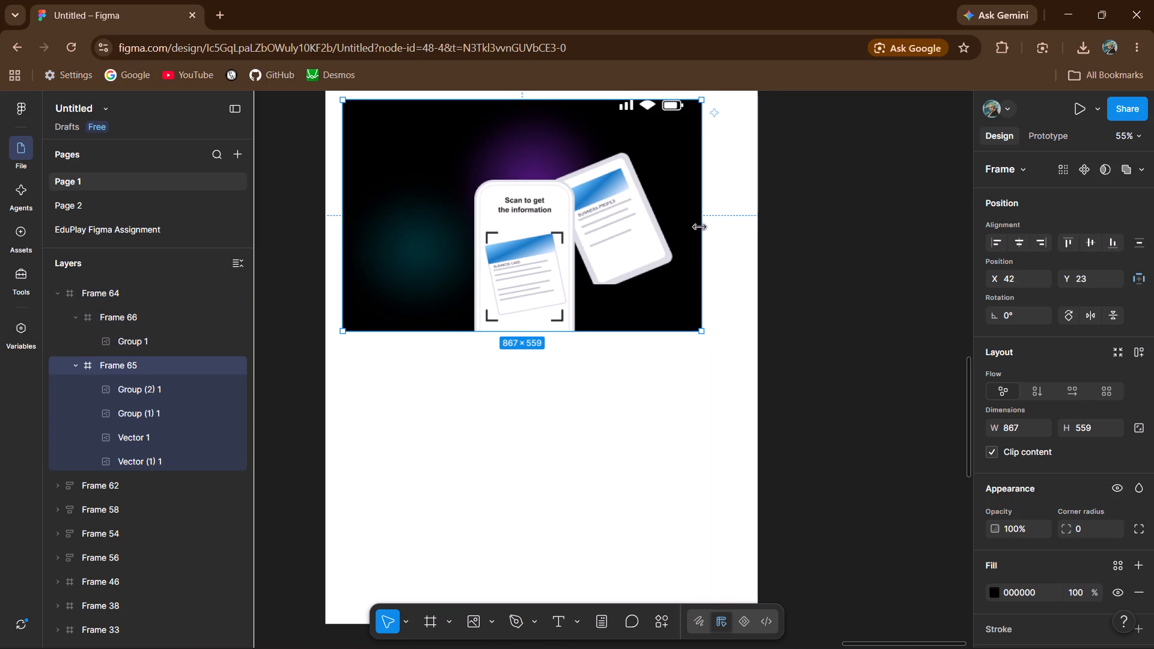
left_click_drag(700, 227, 751, 226)
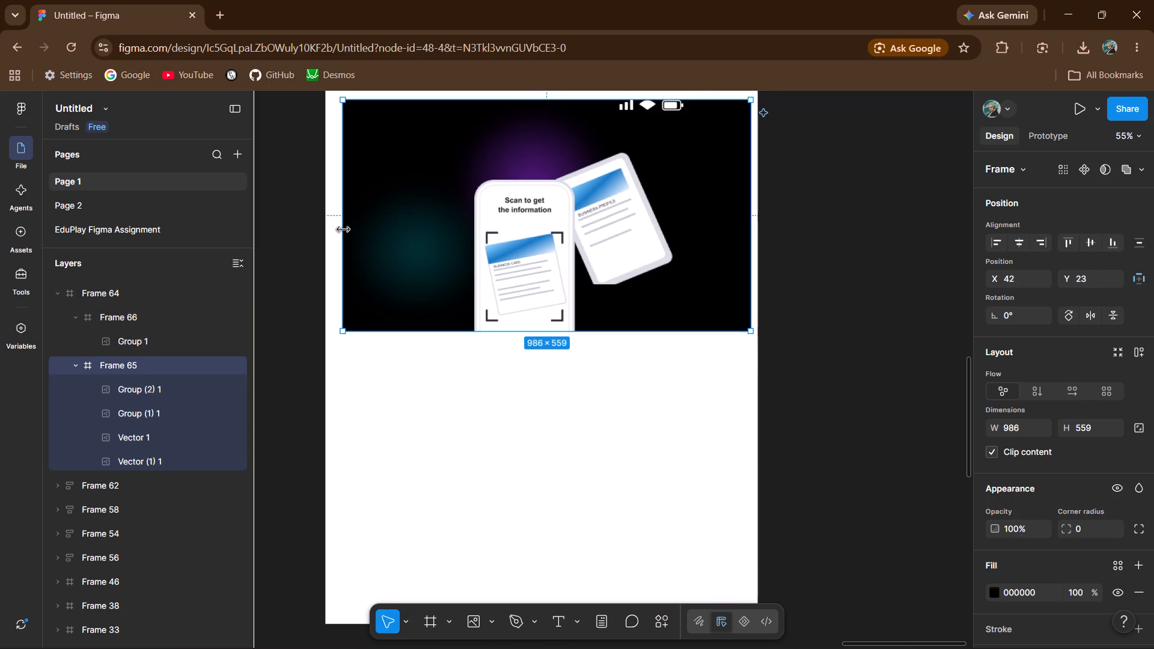
left_click_drag(343, 229, 334, 230)
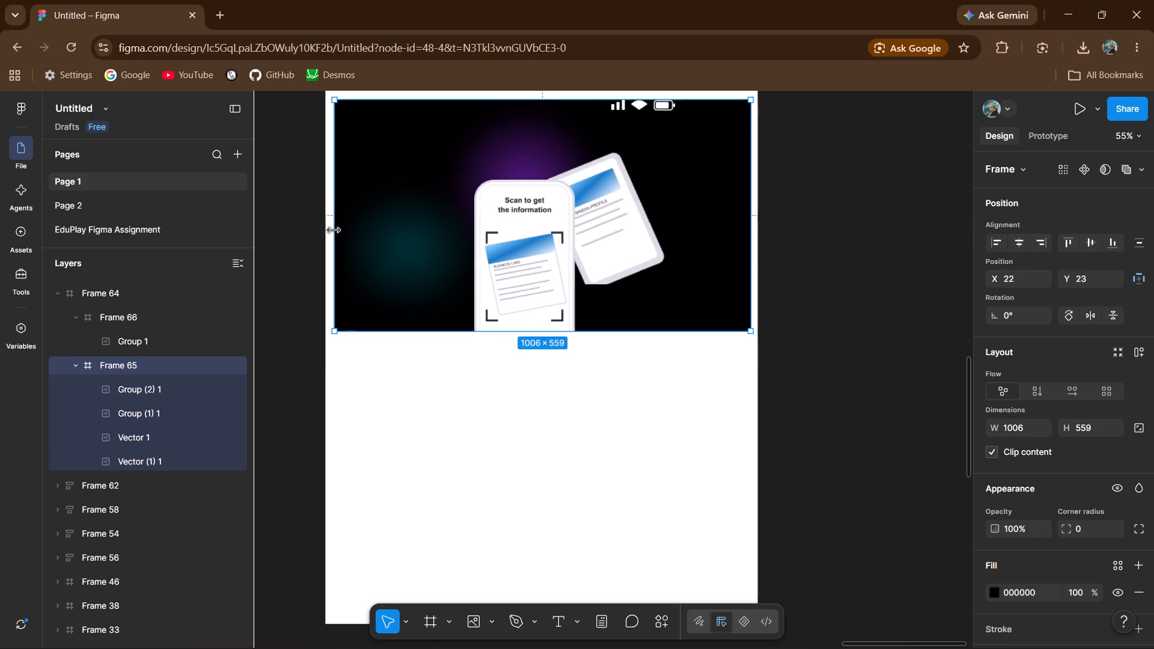
left_click_drag(334, 230, 333, 230)
left_click(646, 395)
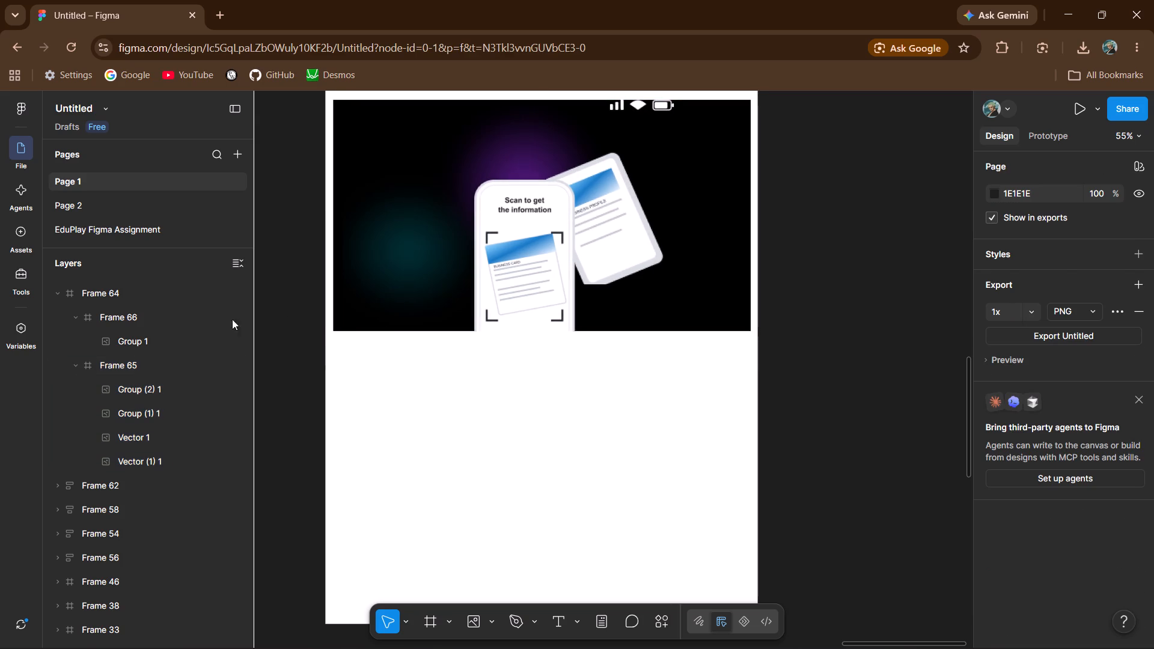
Narrow the outer Frame 64 from its right edge to a width of about 890.
left_click(182, 314)
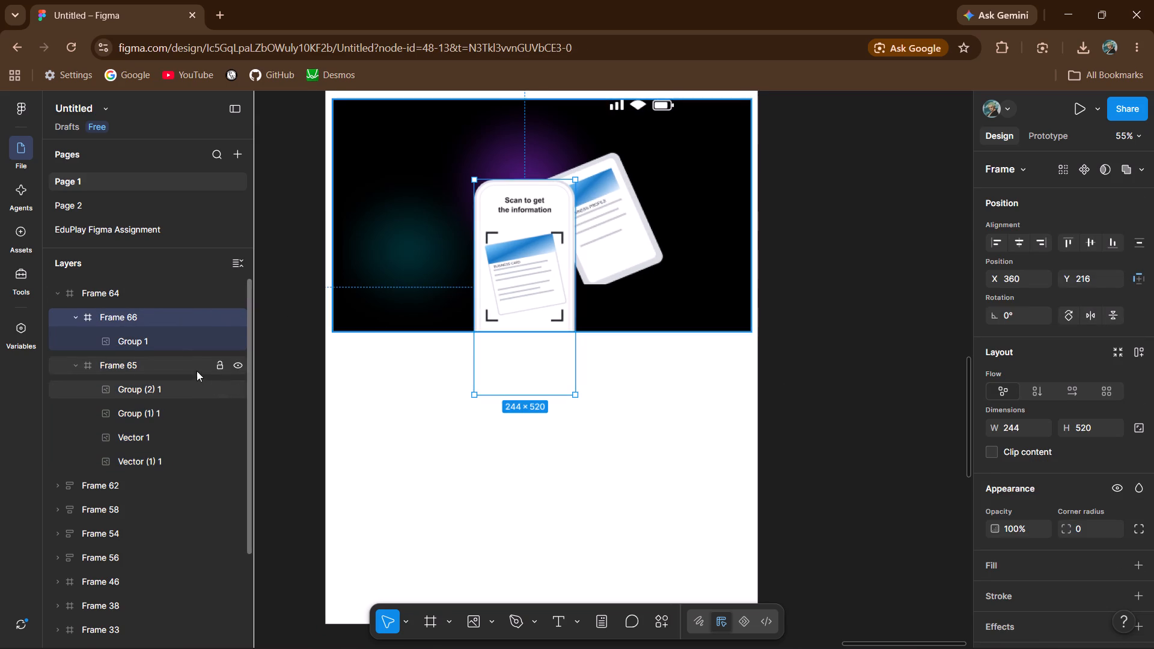
left_click(132, 300)
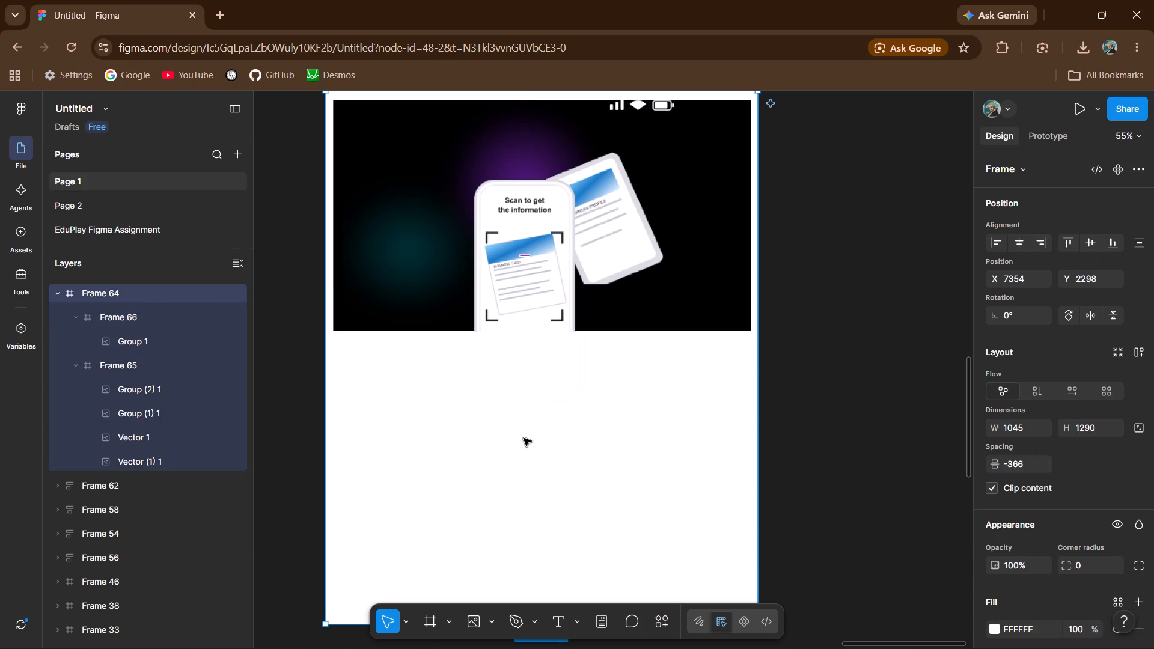
left_click_drag(760, 388, 710, 389)
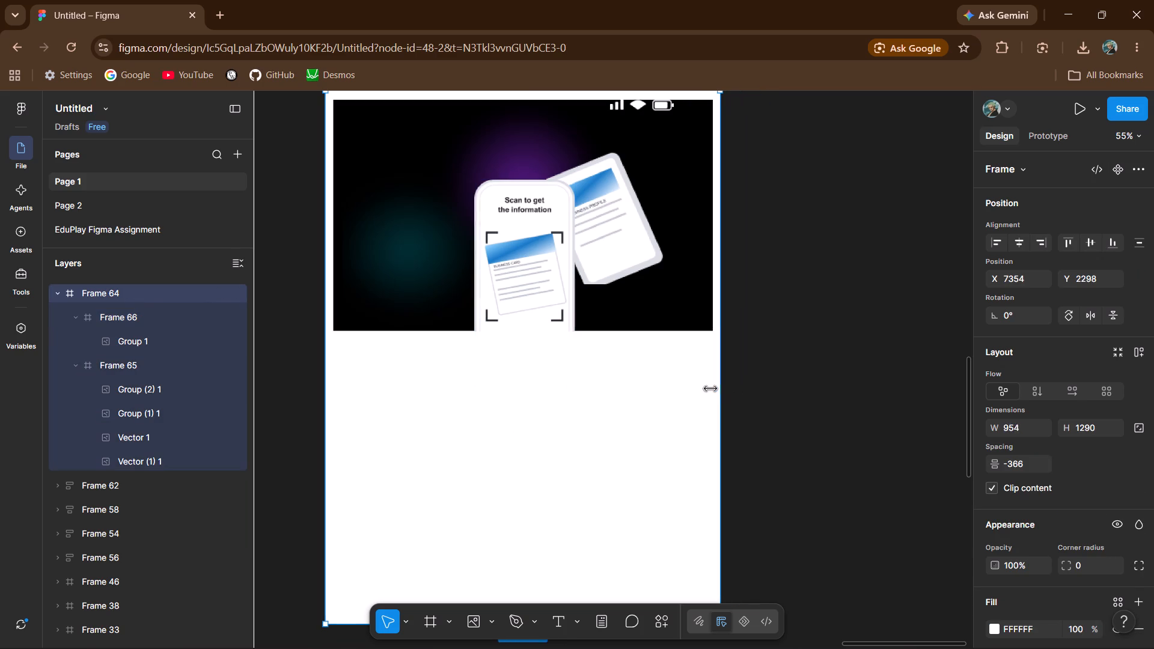
left_click_drag(710, 389, 694, 388)
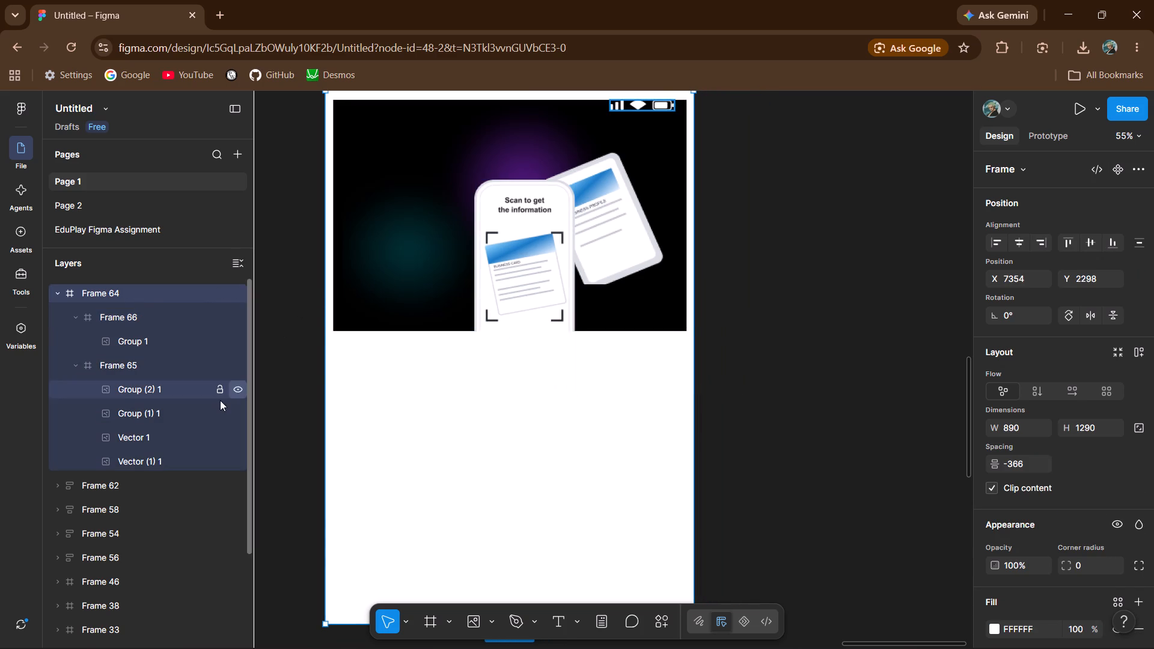
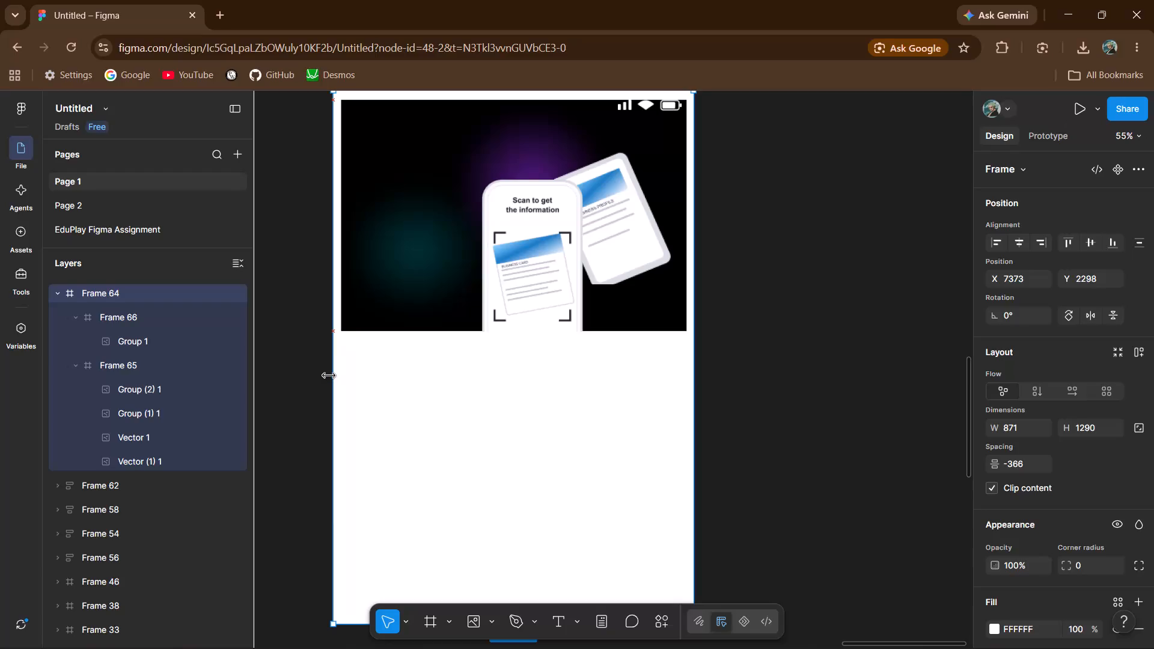
Move the phone image, Frame 66, leftward over the black header to about X 256, Y 229.
left_click(827, 430)
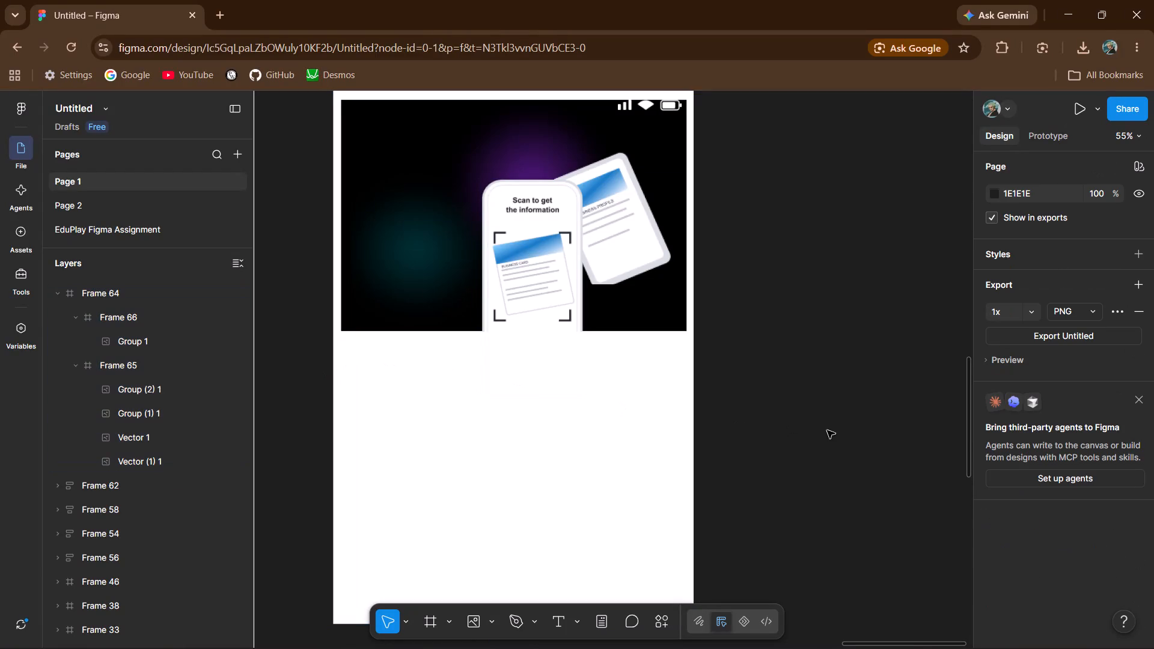
scroll(827, 430, "up", 1)
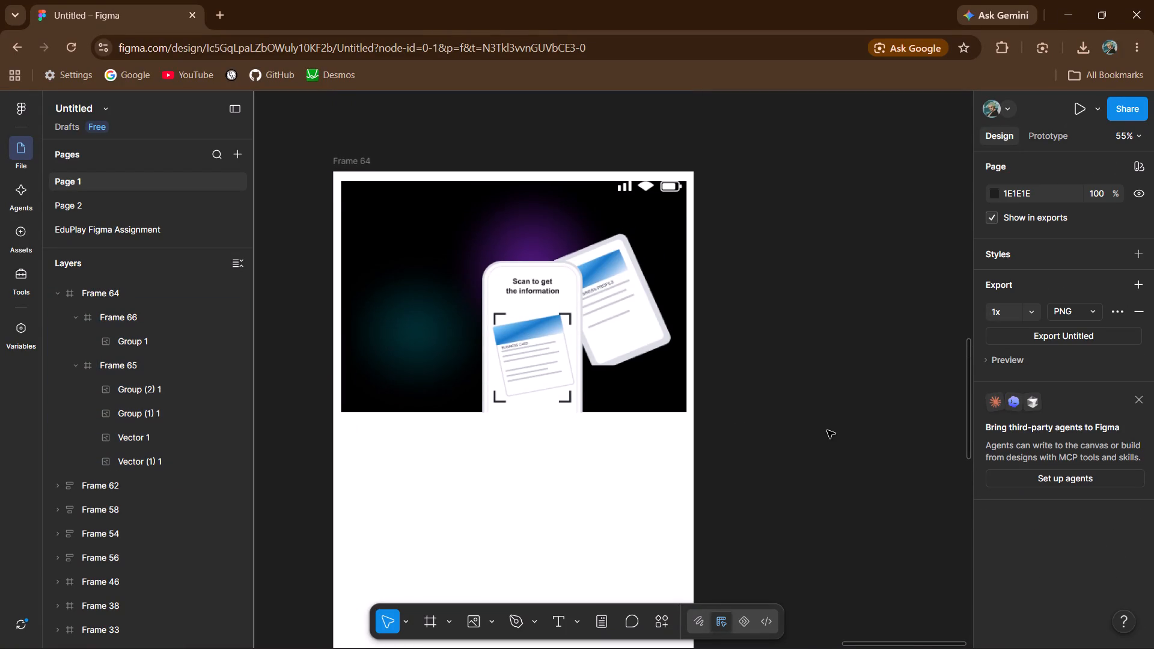
left_click_drag(507, 366, 484, 370)
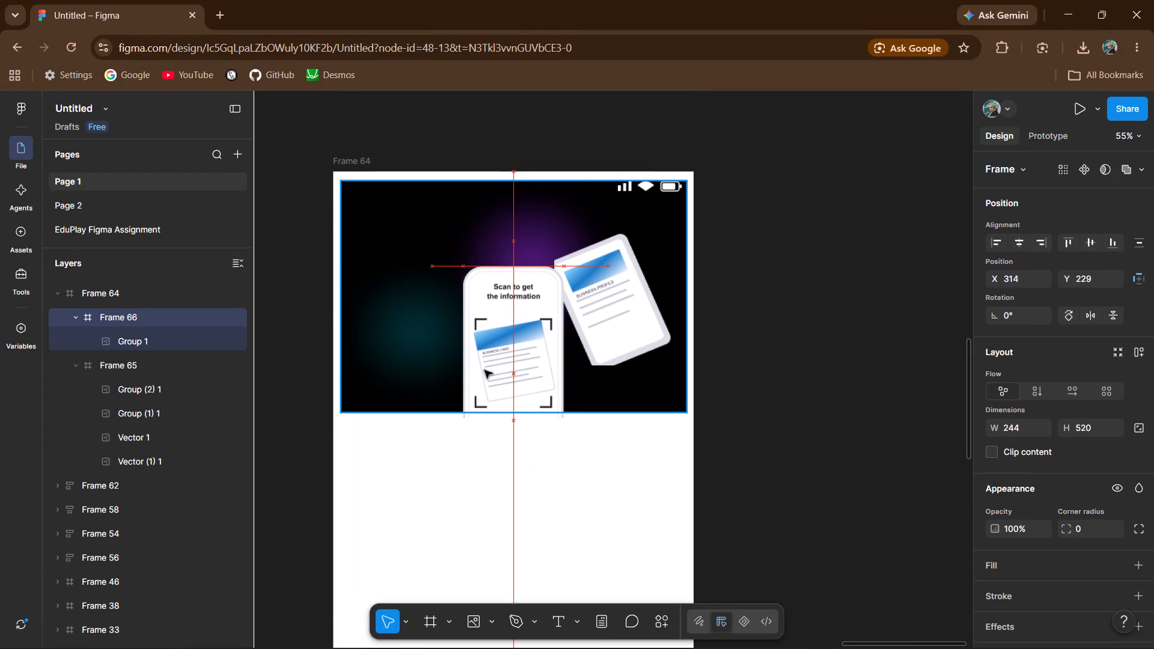
left_click_drag(484, 370, 465, 373)
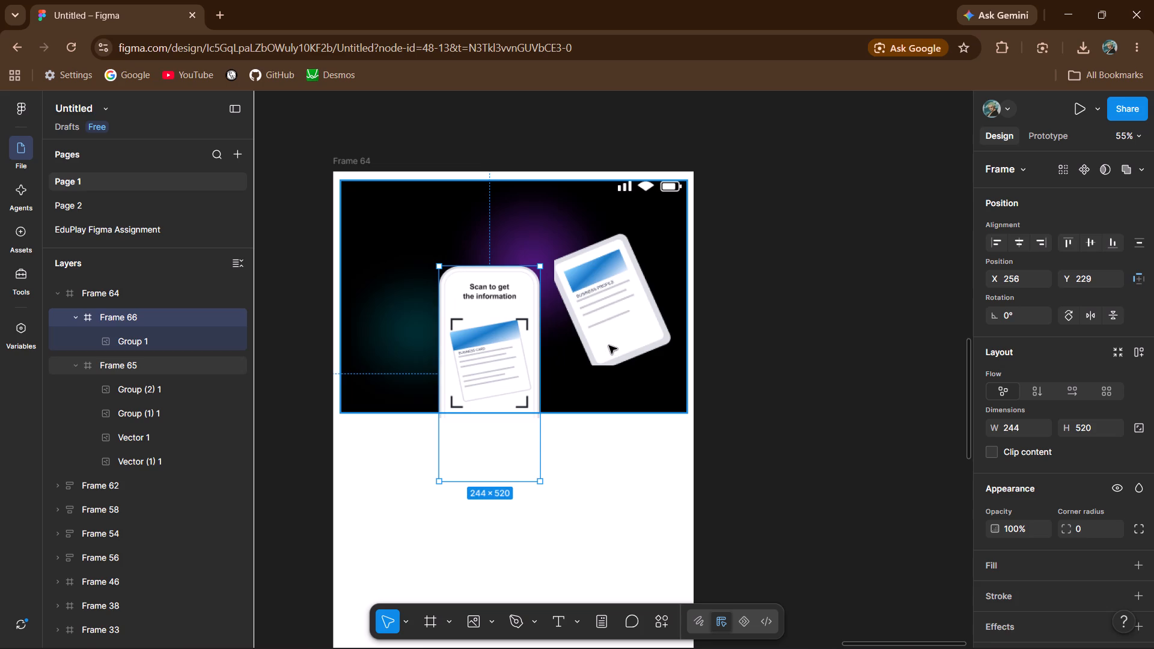
Shift the tilted card image, Group (1) 1, left to X 418 so it tucks behind the phone.
left_click(609, 346)
left_click(618, 323)
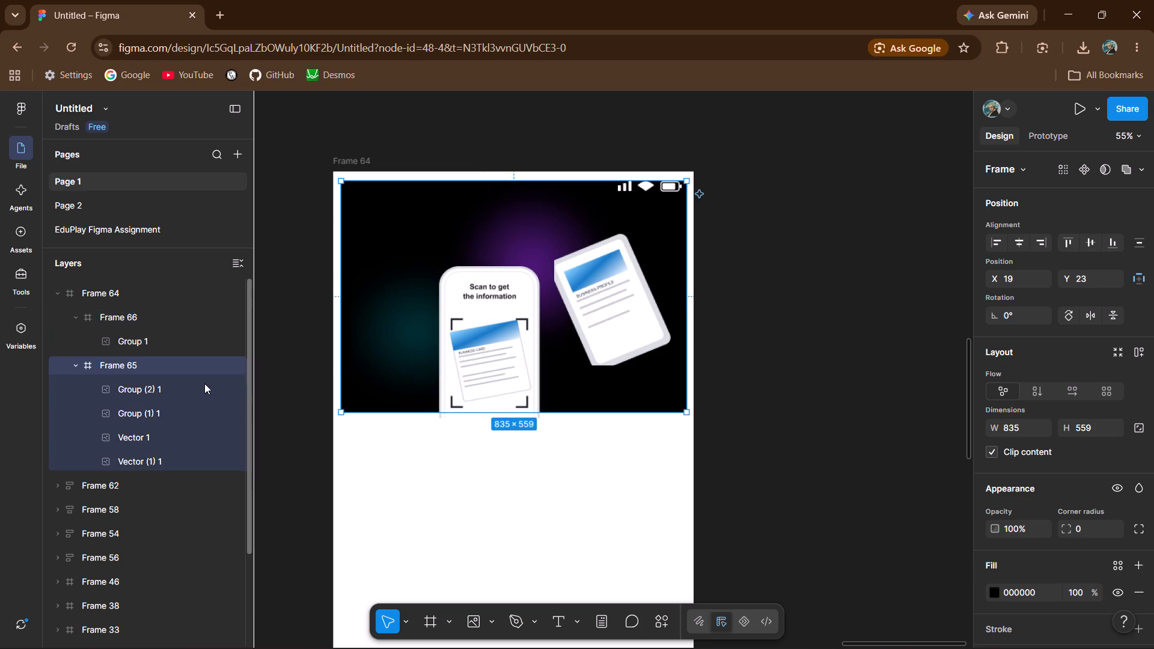
left_click(186, 417)
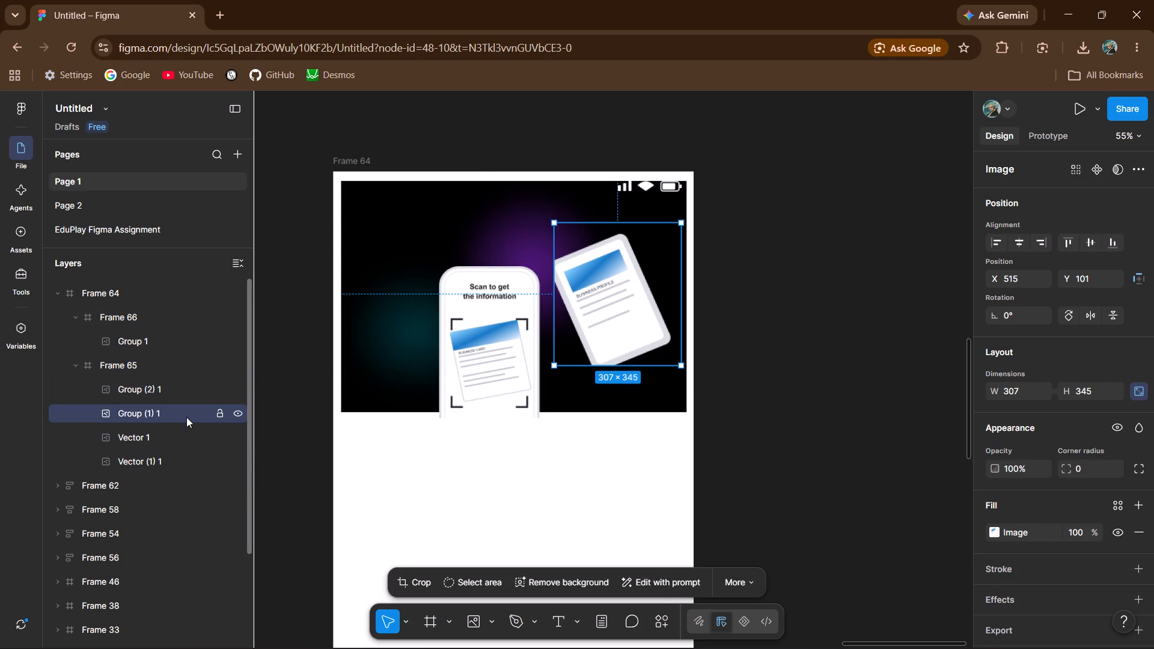
key("Left")
key("Left")
key("Left")
key("Left")
key("Left")
key("Left")
key("Left")
key("Left")
key("Left")
key("Left")
key("Left")
key("Left")
key("Left")
key("Left")
key("Left")
key("Left")
key("Left")
key("Left")
key("Left")
key("Left")
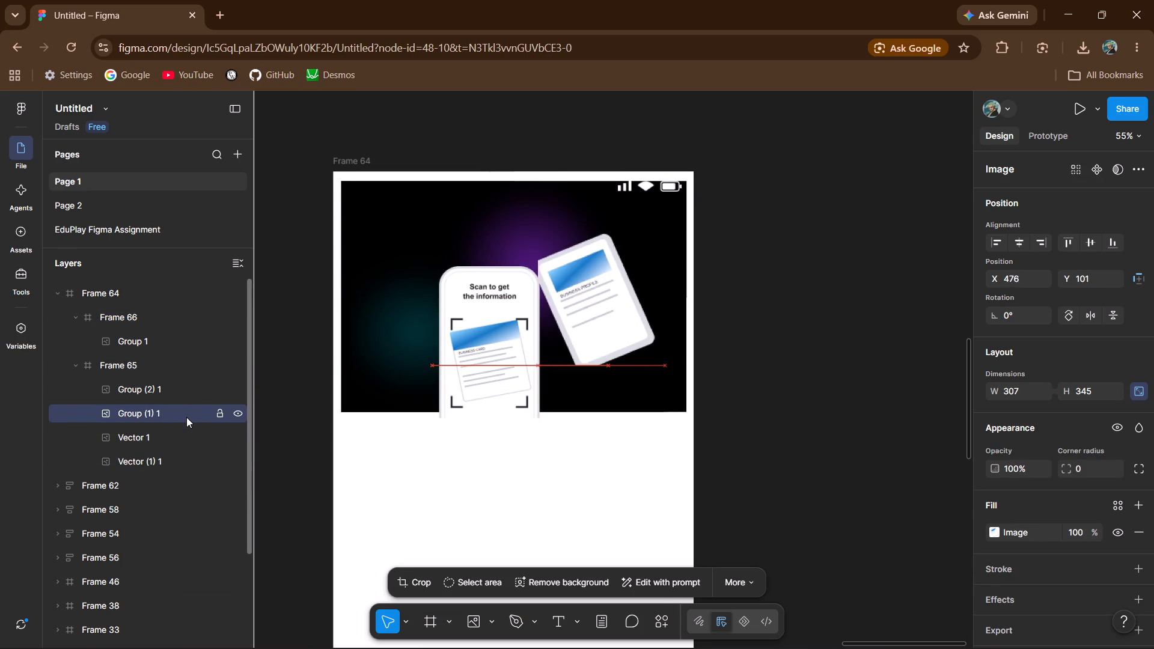
key("Left")
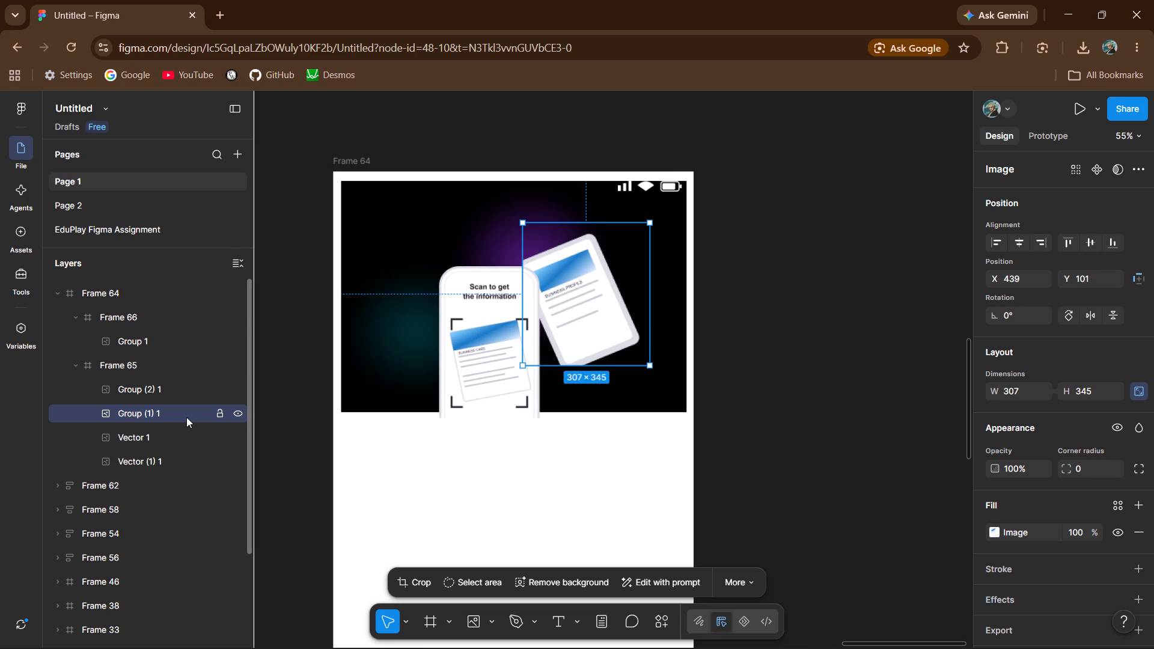
key("Left")
key("Left")
key("Left")
key("Left")
key("Left")
key("Left")
key("Left")
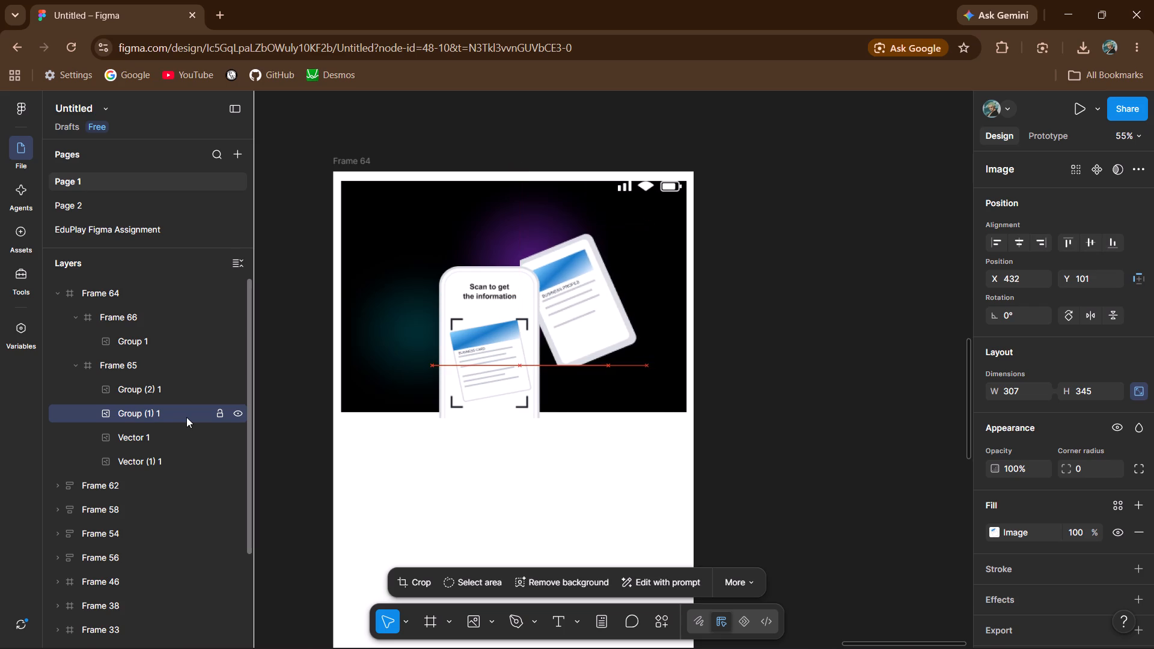
key("Left")
key("Left")
key("Left")
key("Left")
key("Left")
key("Left")
key("Left")
key("Left")
key("Left")
key("Left")
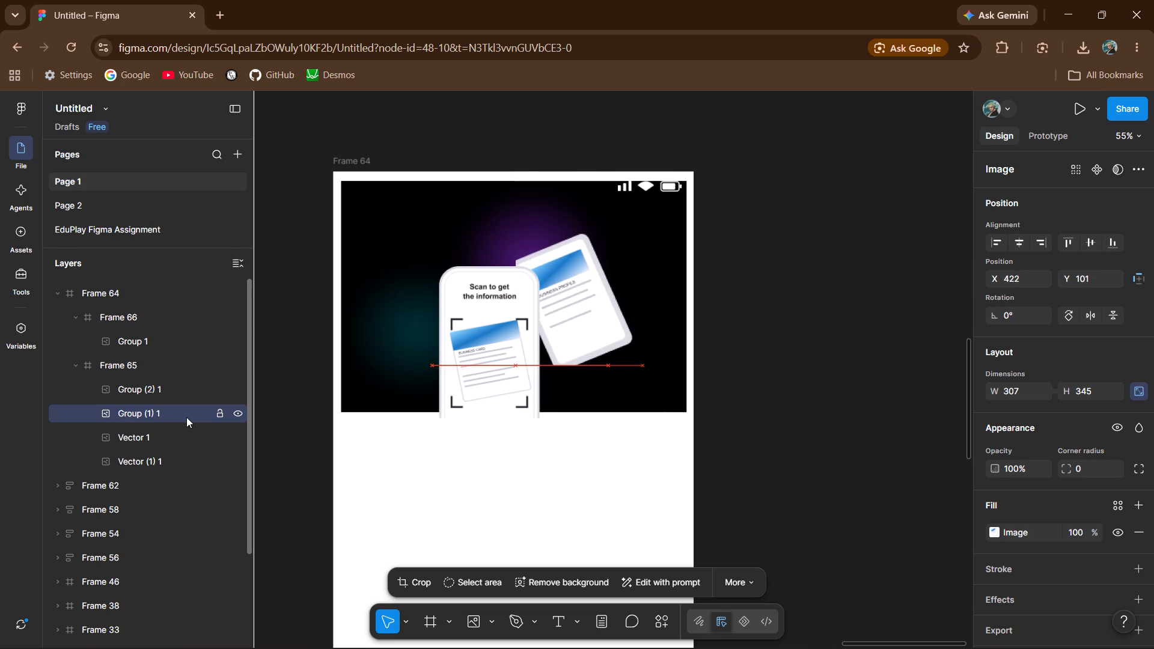
key("Left")
key("Left")
key("Left")
key("Left")
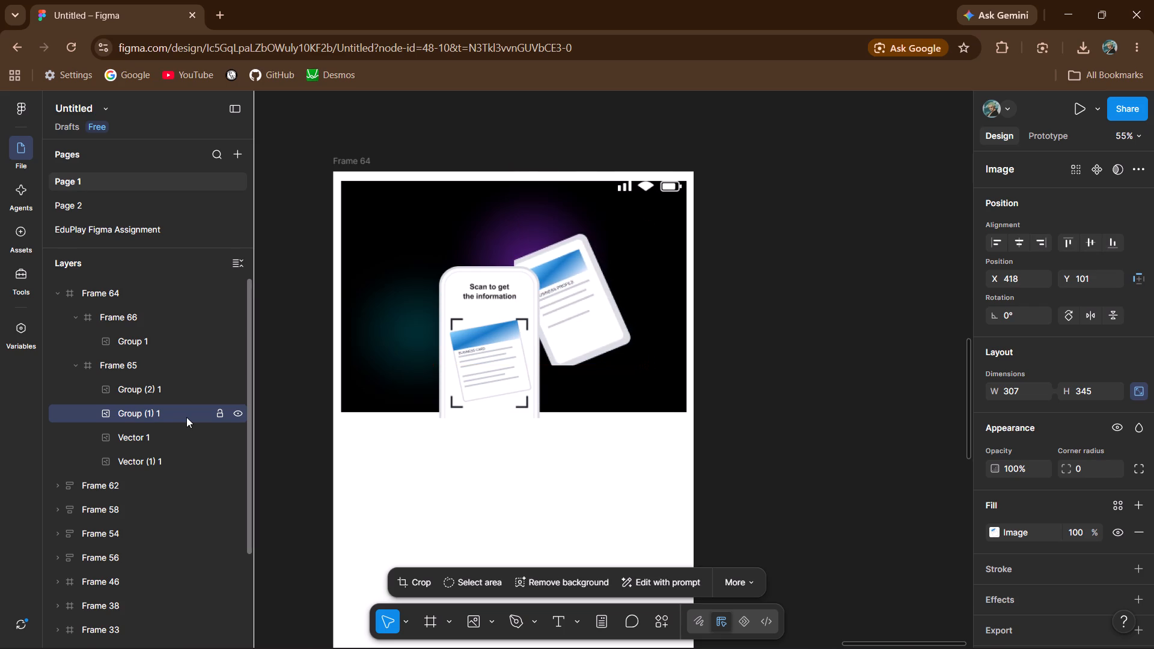
Reposition the purple glow, Vector 1, left and down to X 136, Y -14 in the black header.
left_click(152, 443)
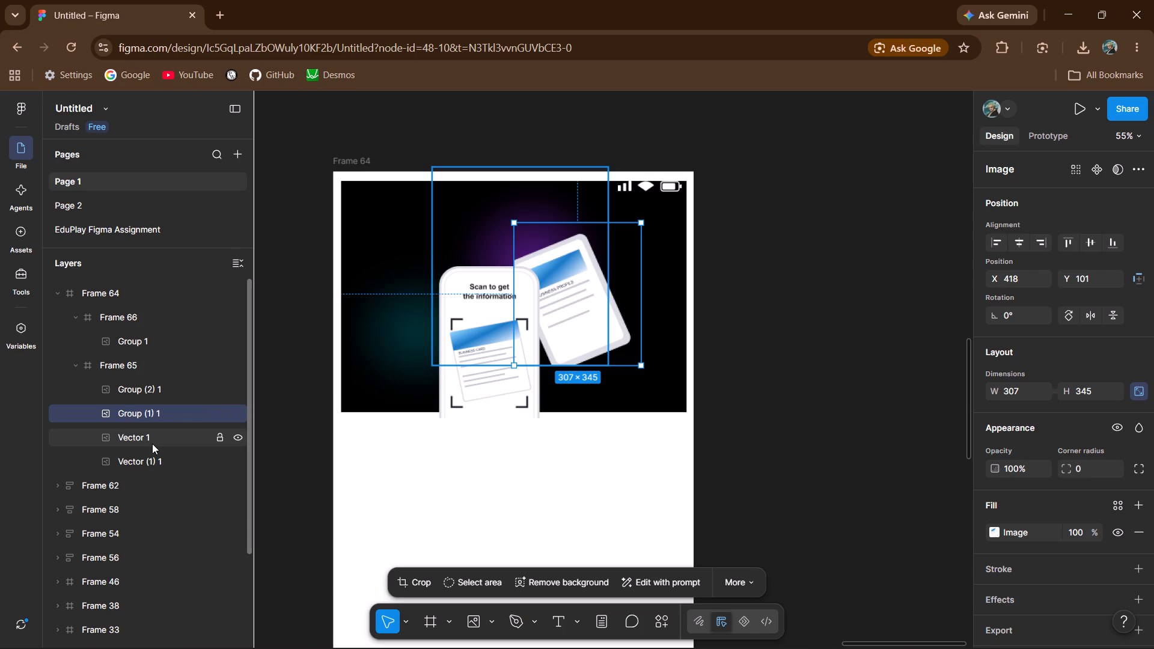
key("Left")
key("Left")
key("Left")
key("Left")
key("Left")
key("Left")
key("Left")
key("Left")
key("Left")
key("Left")
key("Left")
key("Left")
key("Left")
key("Left")
key("Left")
key("Left")
key("Left")
key("Left")
key("Left")
key("Left")
key("Left")
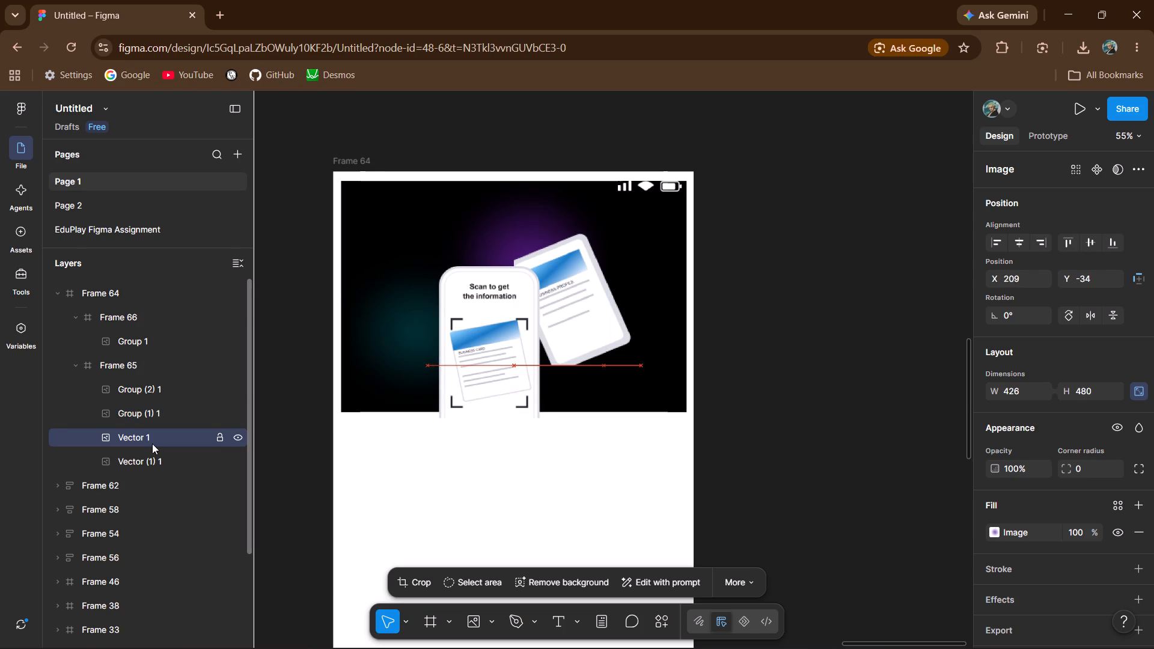
key("Down")
key("Down")
key("Left")
key("Left")
key("Left")
key("Left")
key("Left")
key("Left")
key("Left")
key("Left")
key("Left")
key("Left")
key("Left")
key("Left")
key("Left")
key("Left")
key("Left")
key("Left")
key("Left")
key("Left")
key("Left")
key("Left")
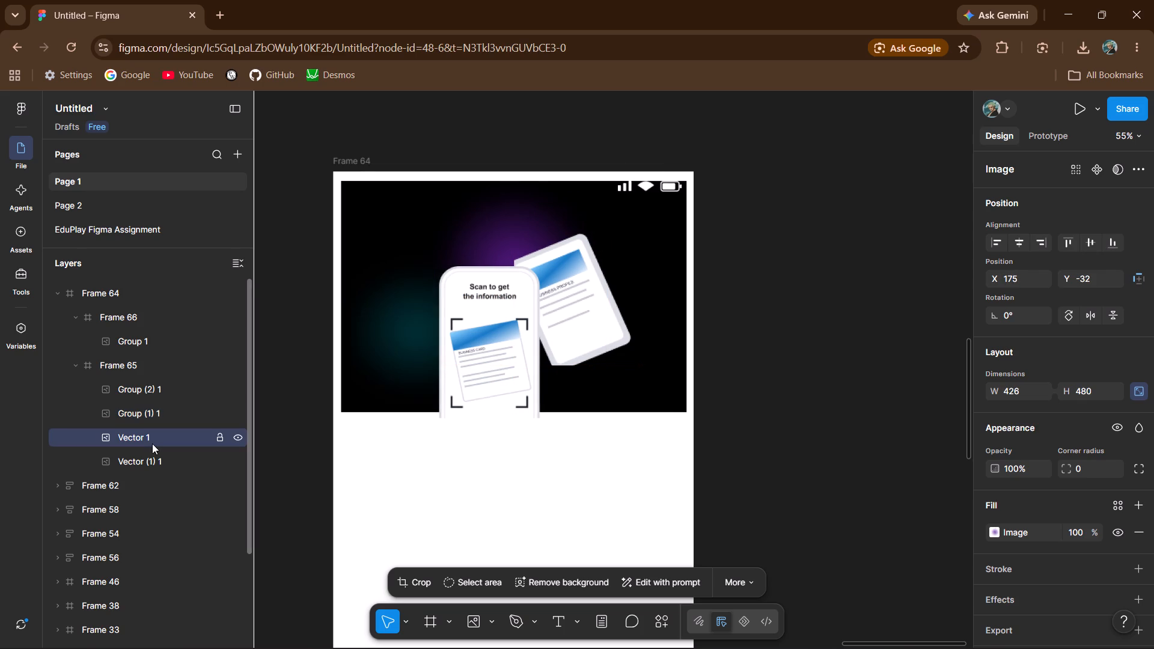
key("Down")
key("Down")
key("Down")
key("Down")
key("Down")
key("Down")
key("Down")
key("Down")
key("Down")
key("Down")
key("Down")
key("Down")
key("Down")
key("Down")
key("Down")
key("Down")
key("Down")
key("Down")
key("Down")
key("Down")
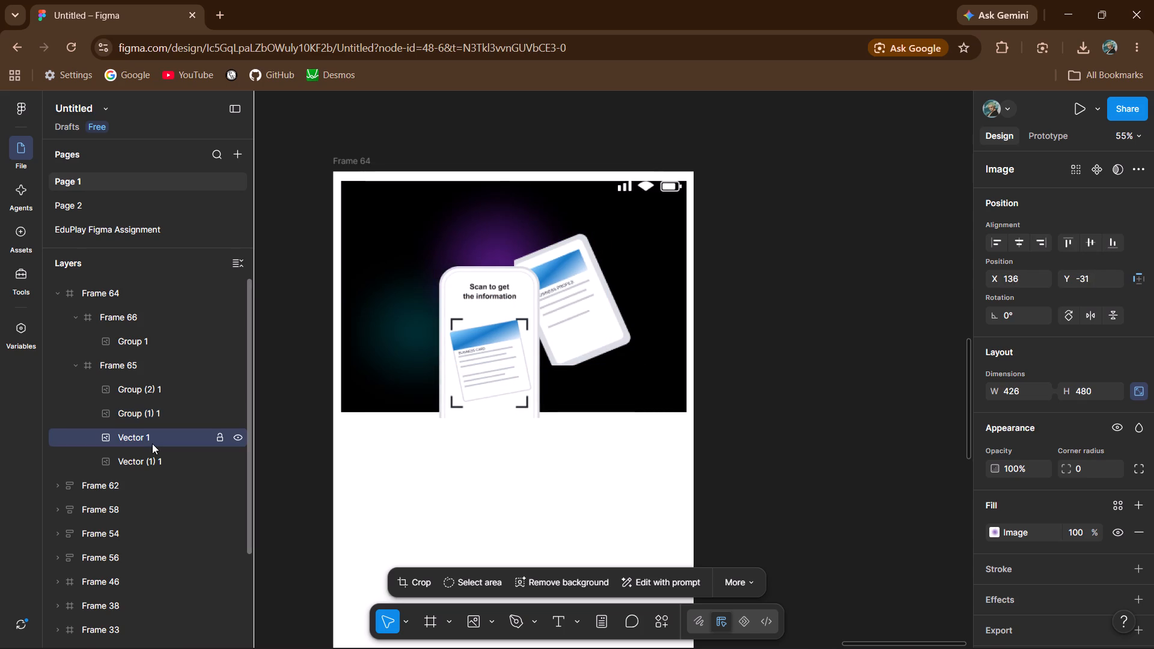
key("Up")
key("Up")
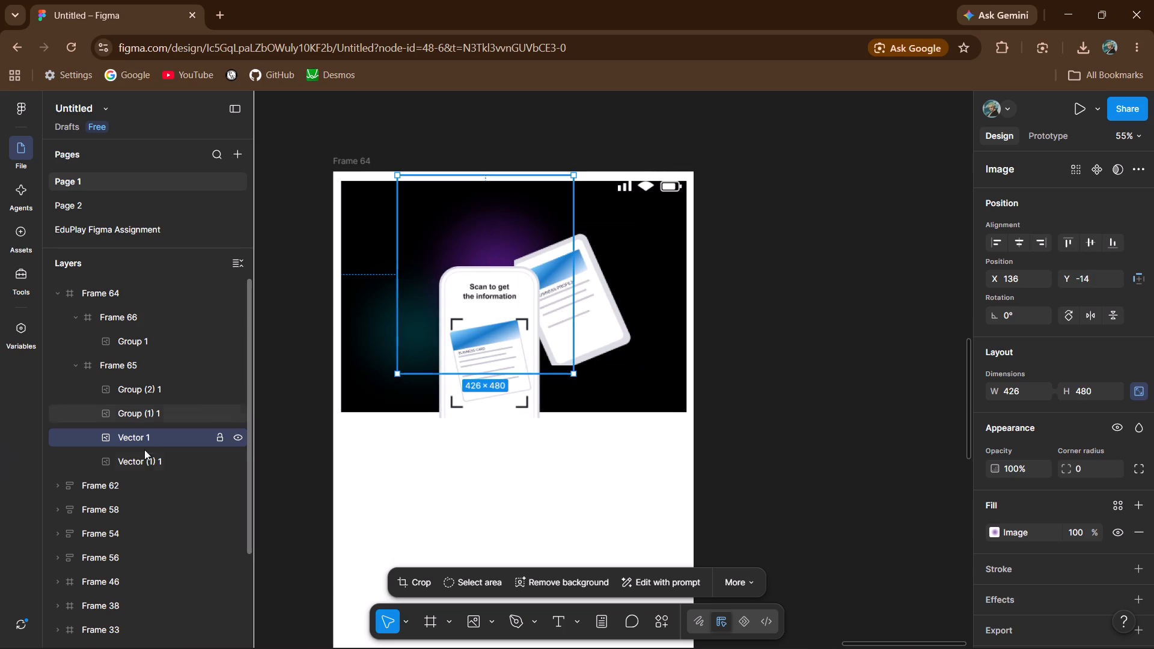
Nudge the teal glow, Vector (1) 1, slightly left and down to X 20, Y 149.
left_click(144, 456)
key("Left")
key("Down")
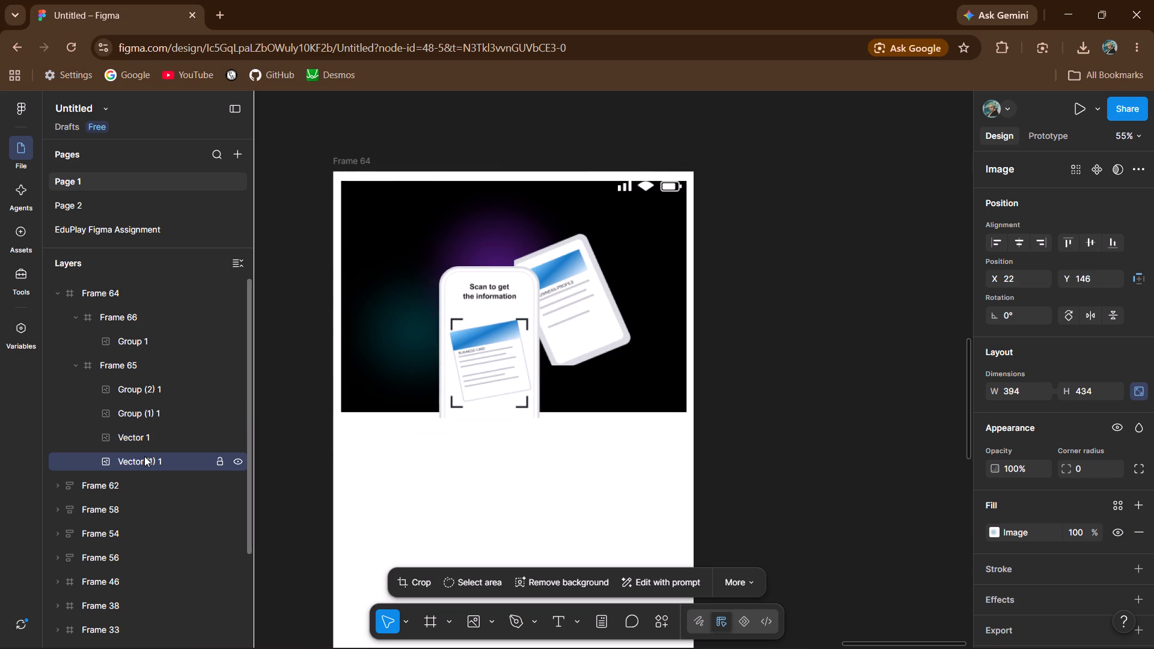
key("Down")
key("Left")
key("Left")
key("Down")
key("Down")
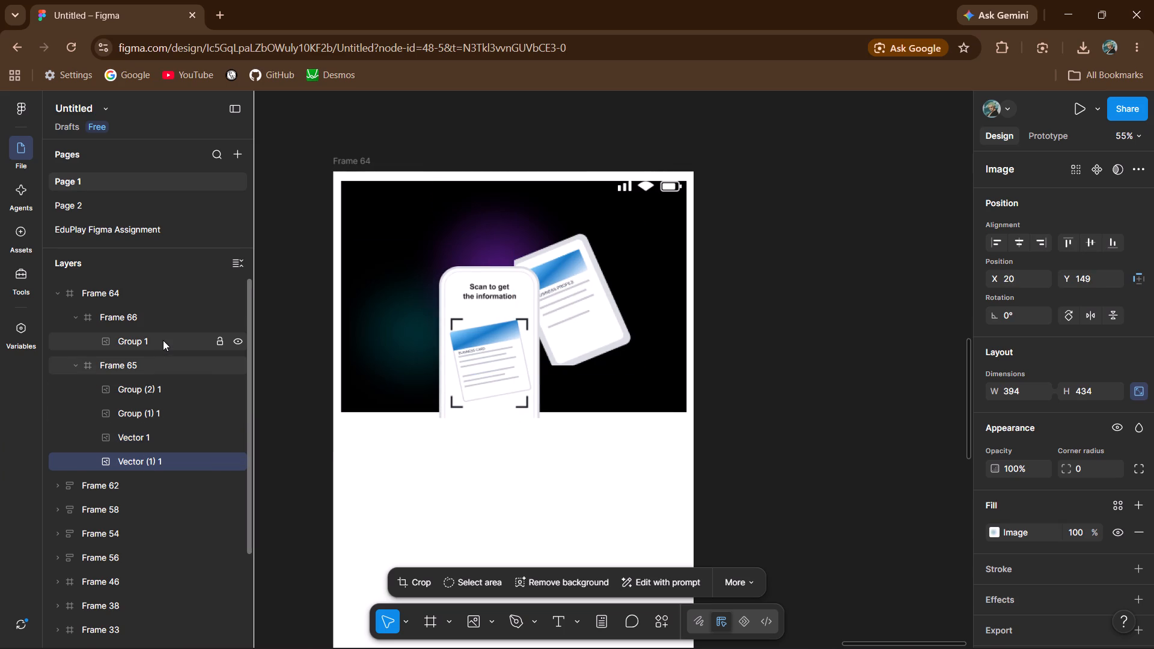
Shift the status icons, Group (2) 1, left along the header's top edge to about X 600.
left_click(163, 340)
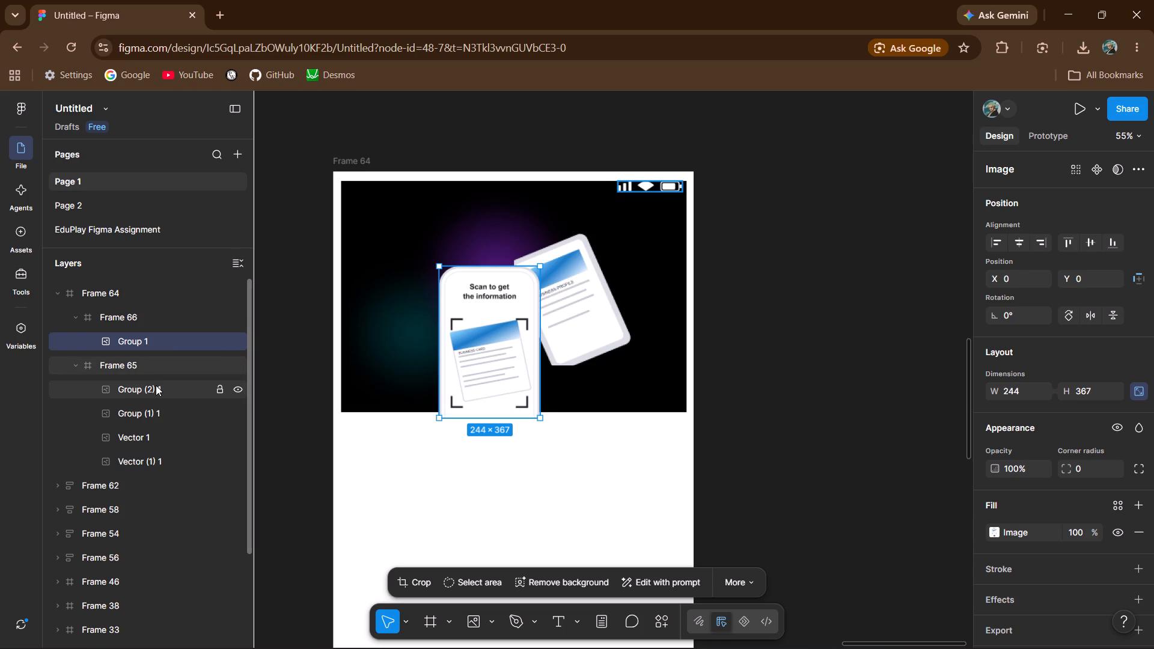
left_click(156, 385)
key("Left")
key("Left")
key("Left")
key("Left")
key("Left")
key("Left")
key("Left")
key("Left")
key("Left")
key("Left")
key("Left")
key("Left")
key("Left")
key("Left")
key("Left")
key("Left")
key("Left")
key("Left")
key("Left")
key("Left")
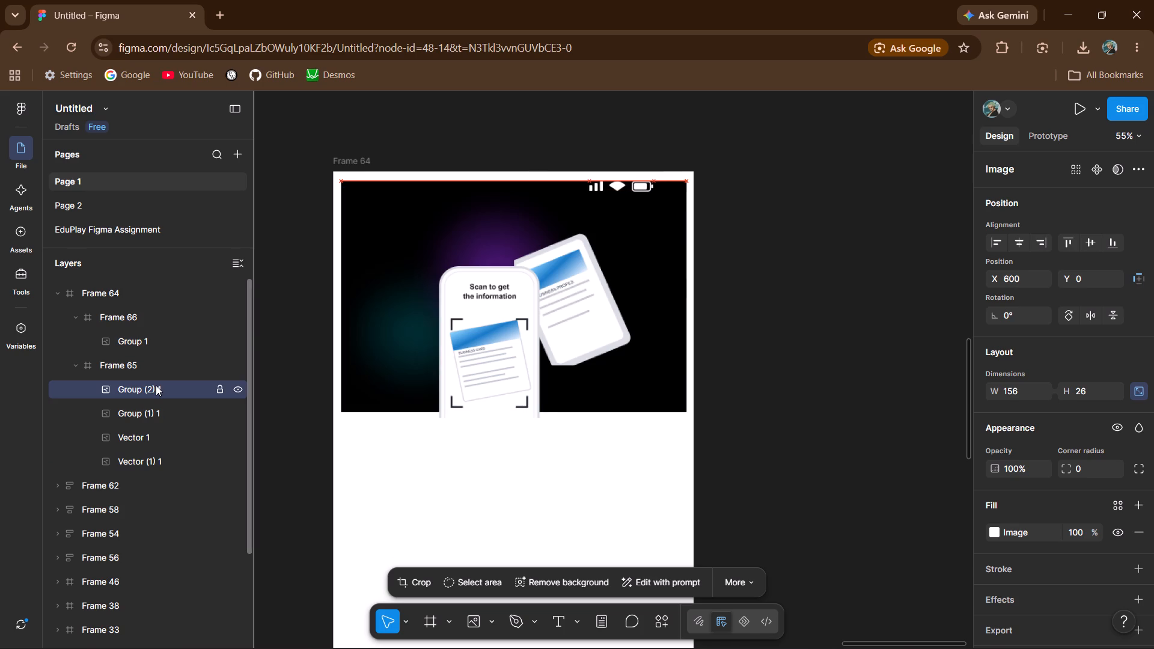
Shift the status icons, Group (2) 1, further left along the black header's top edge to X 562.
key("Left")
key("Left")
key("Left")
key("Left")
key("Left")
key("Left")
key("Left")
key("Left")
key("Left")
key("Left")
key("Left")
key("Left")
key("Left")
key("Left")
key("Left")
key("Left")
key("Left")
key("Left")
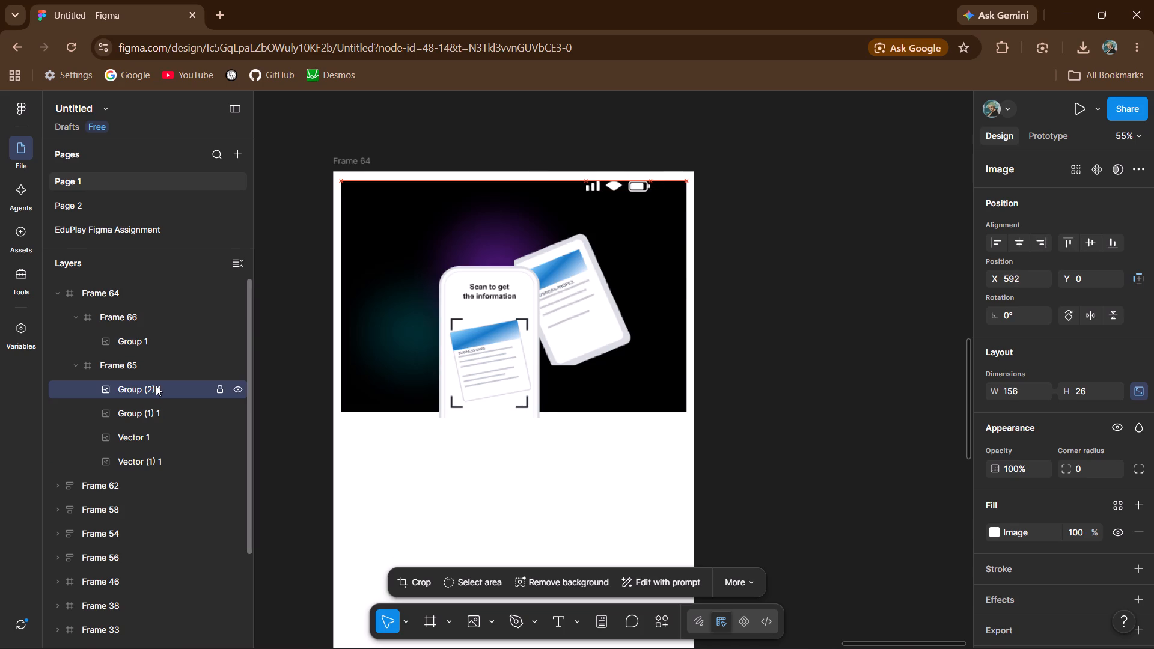
key("Left")
key("Left")
key("Left")
key("Left")
key("Left")
key("Left")
key("Left")
key("Left")
key("Left")
key("Left")
key("Left")
key("Left")
key("Left")
key("Left")
key("Left")
key("Left")
key("Left")
key("Left")
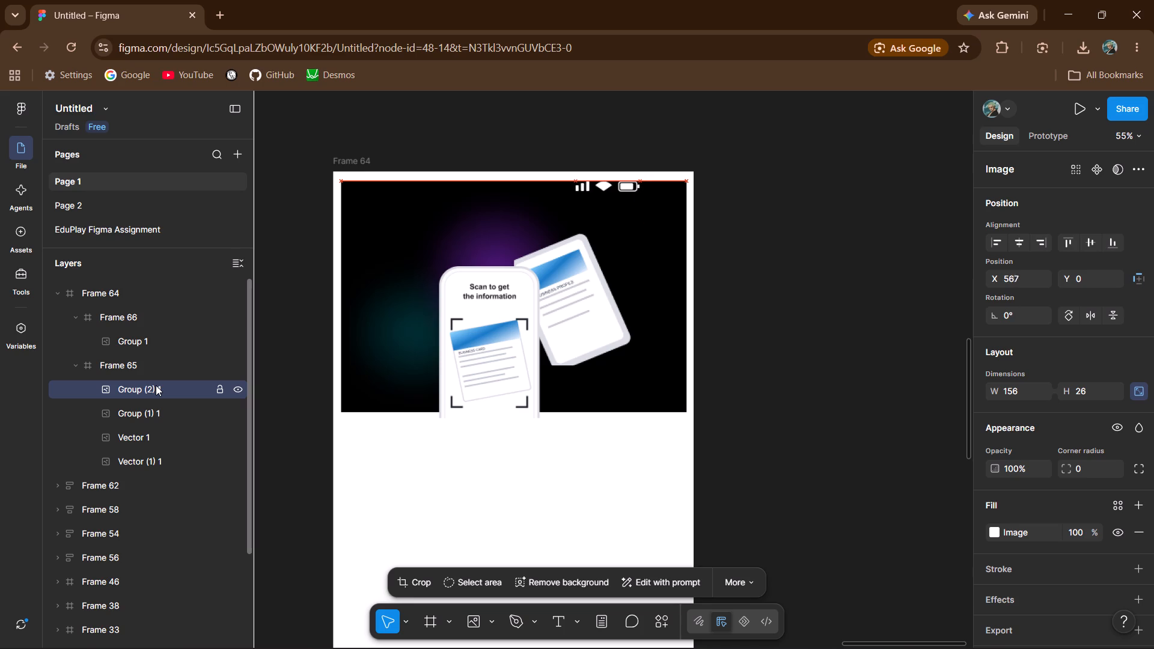
key("Left")
key("Left")
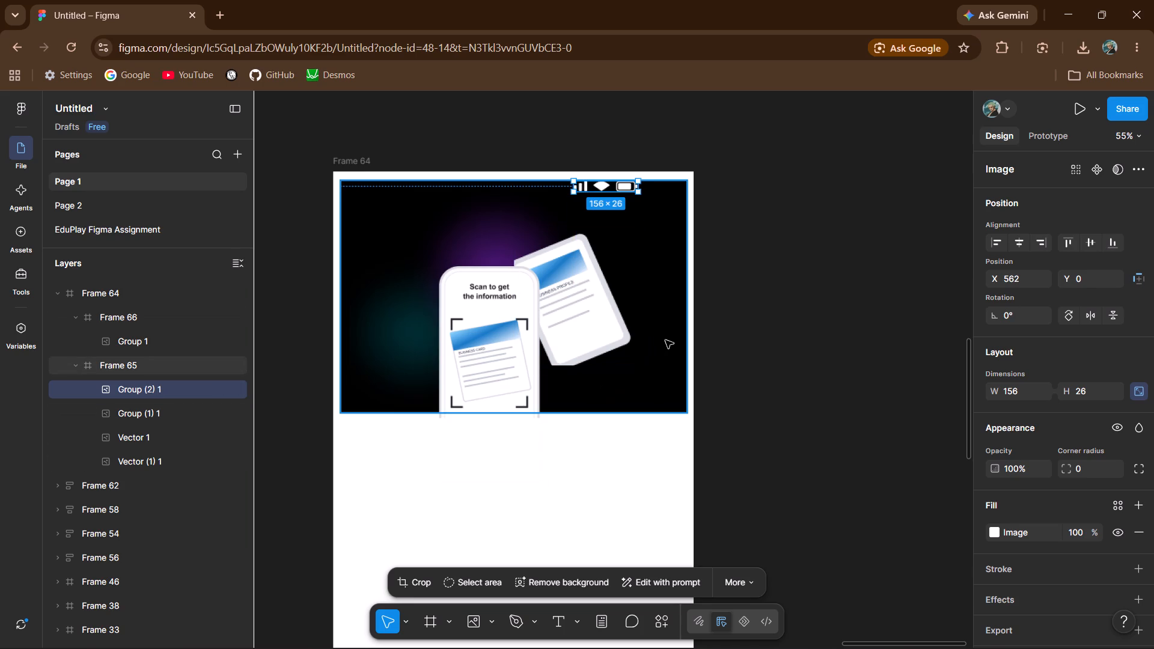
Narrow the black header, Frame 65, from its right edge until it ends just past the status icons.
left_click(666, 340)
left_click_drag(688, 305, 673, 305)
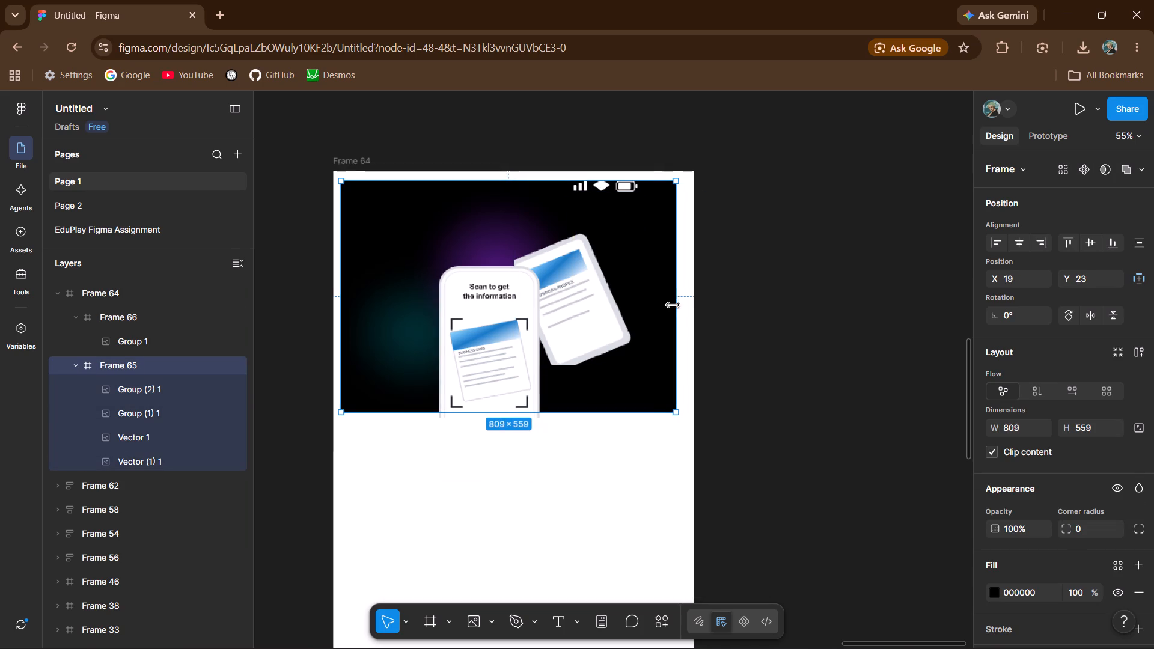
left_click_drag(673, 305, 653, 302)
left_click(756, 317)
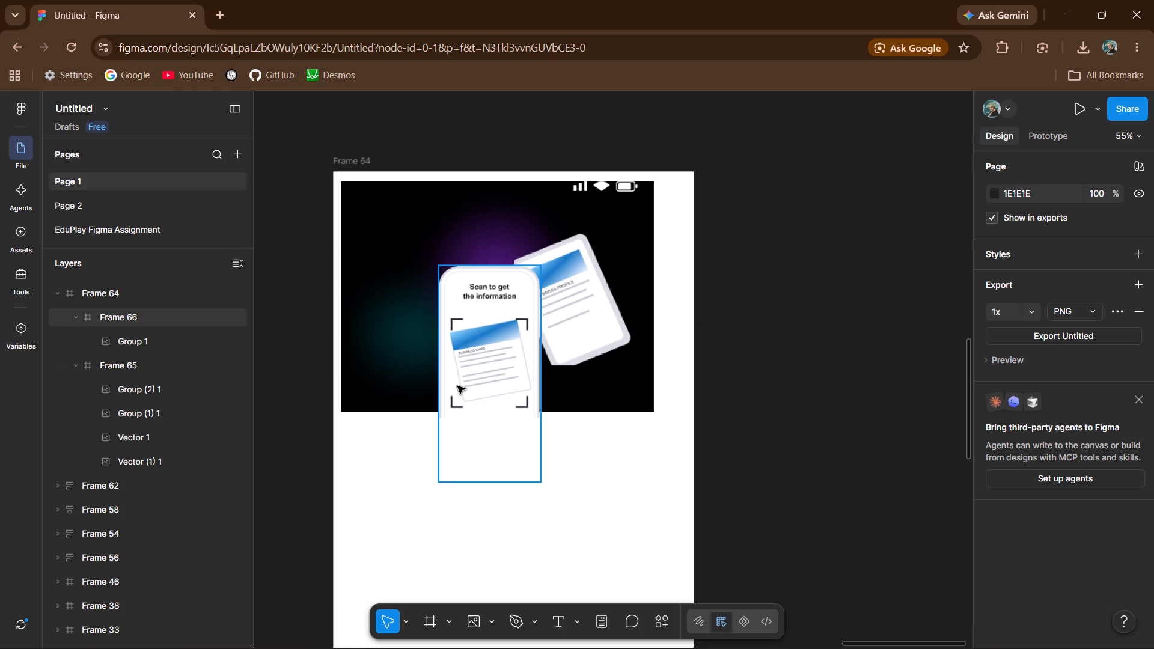
Narrow Frame 64 from both sides to a width of 845 and move it to X 7412, Y 2293.
left_click(137, 312)
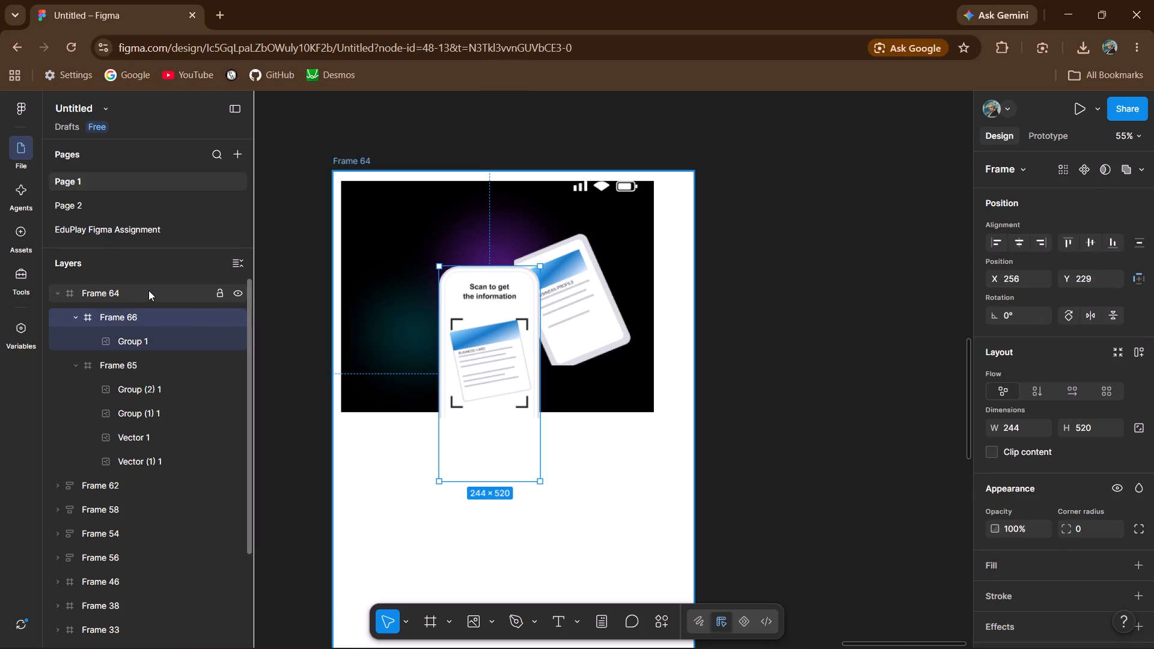
left_click(148, 290)
double_click(698, 338)
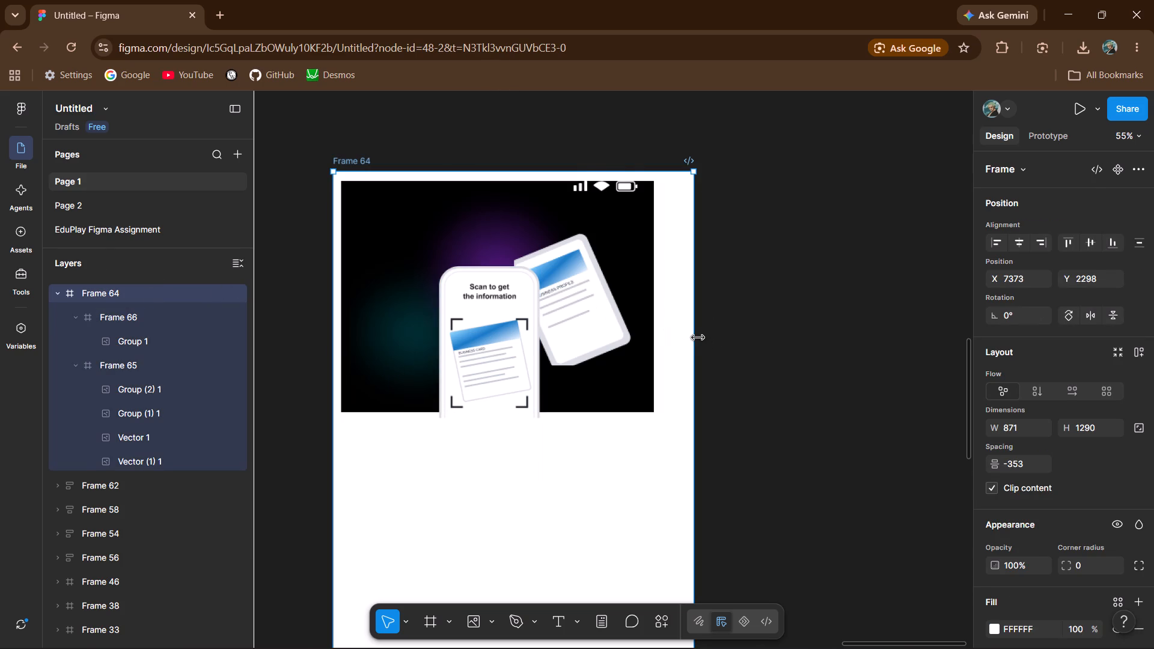
left_click_drag(697, 342, 672, 343)
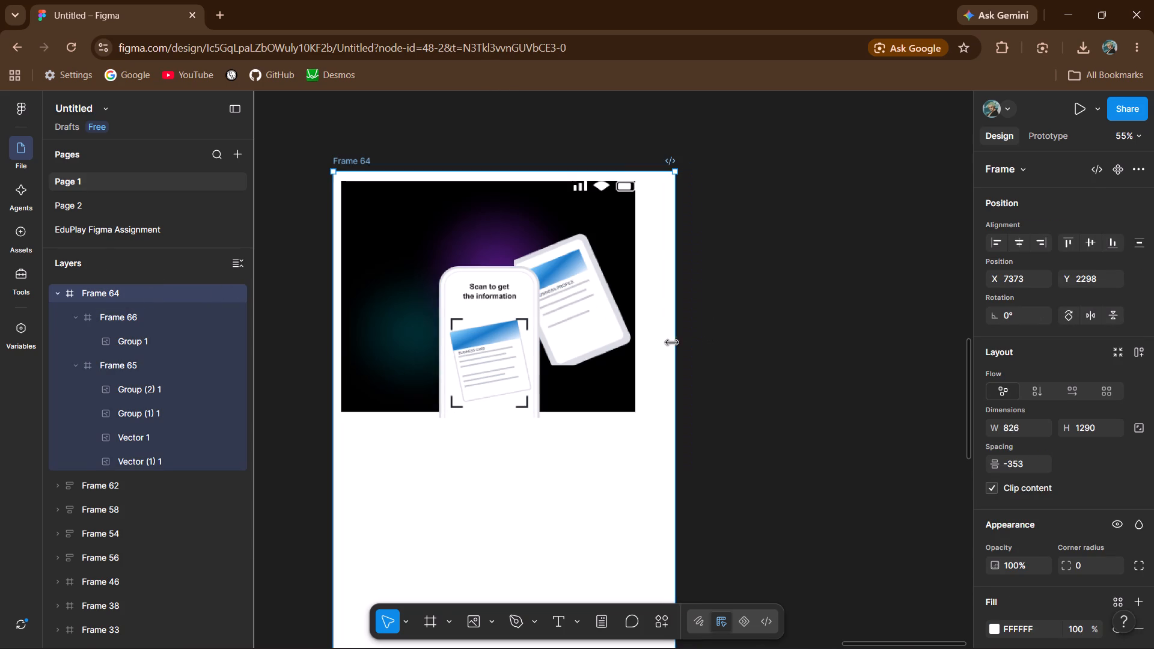
left_click_drag(672, 343, 691, 346)
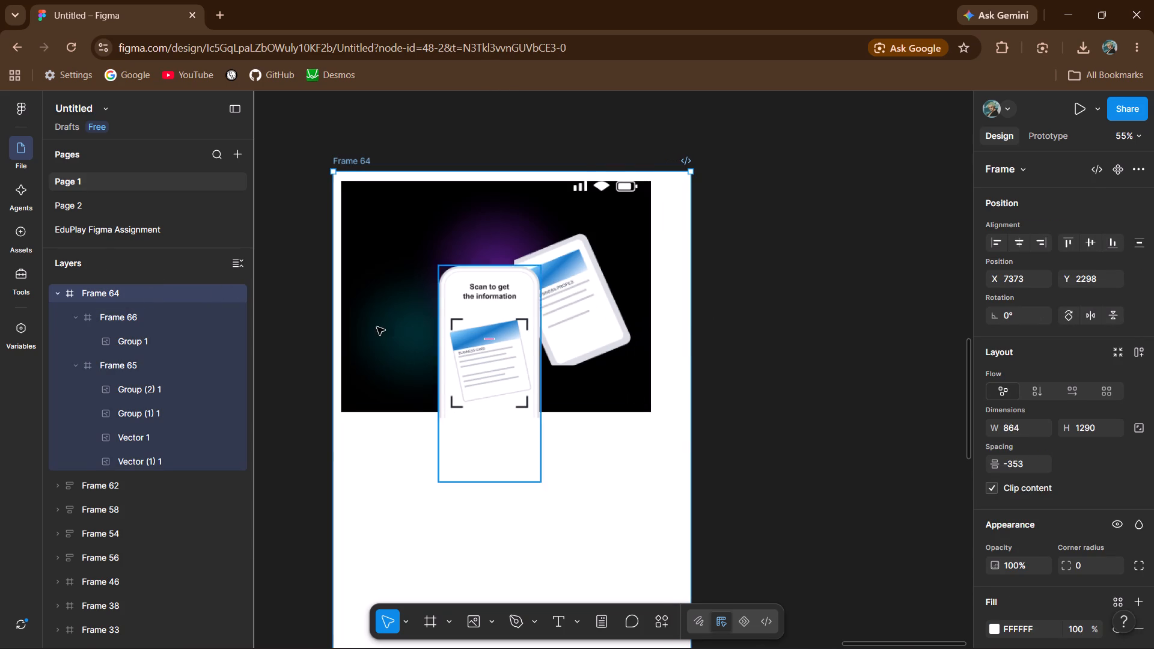
left_click_drag(331, 326, 352, 326)
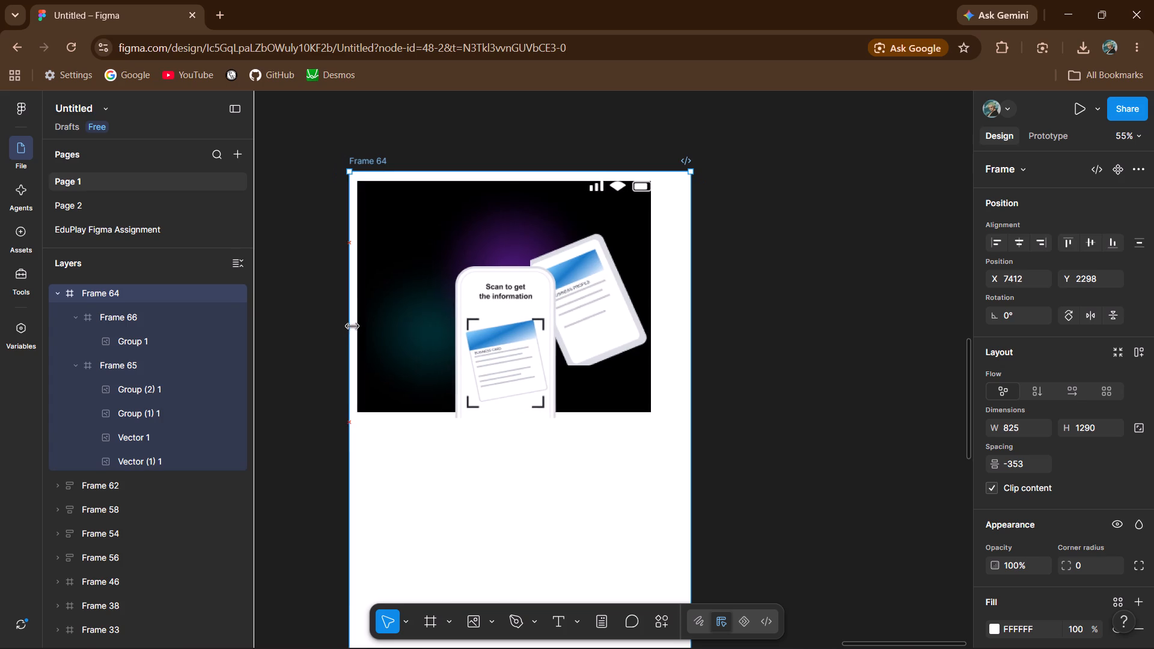
left_click_drag(352, 326, 342, 328)
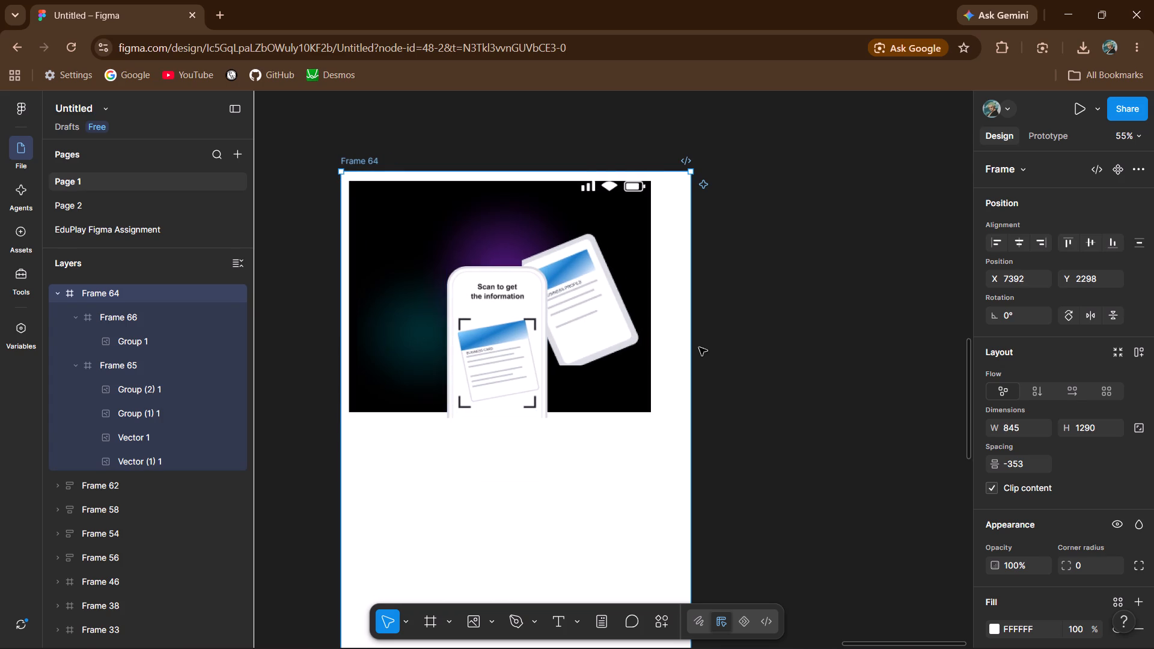
left_click_drag(625, 263, 633, 261)
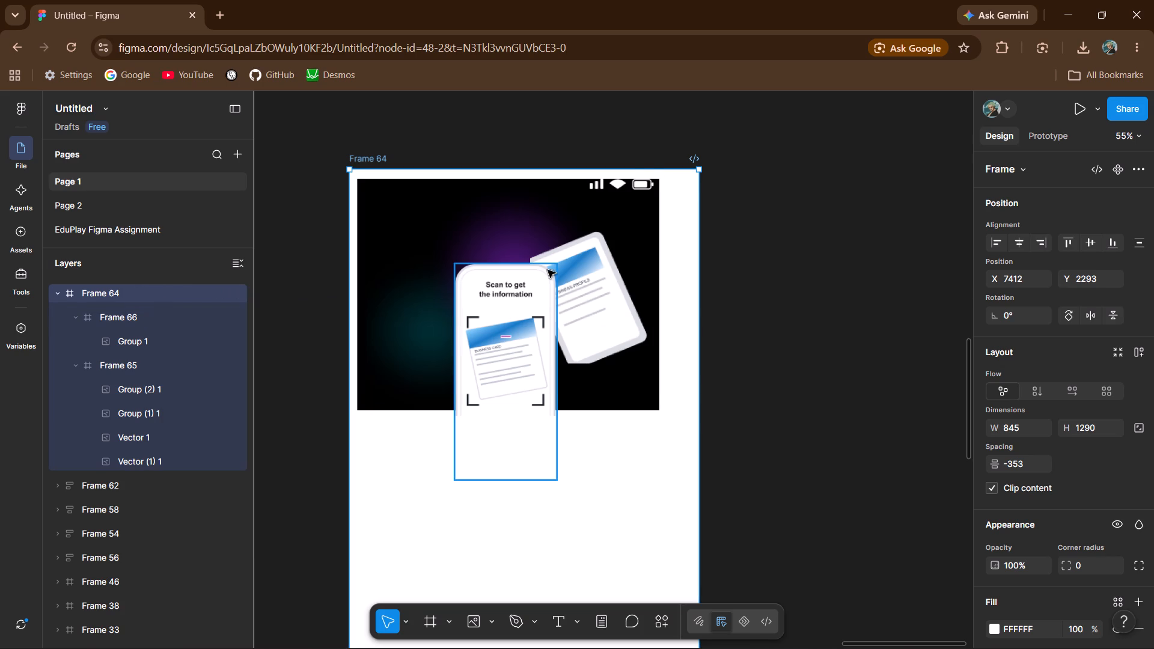
Widen the black header, Frame 65, to 808 so its side margins within Frame 64 look even.
left_click(635, 233)
left_click_drag(658, 234, 692, 237)
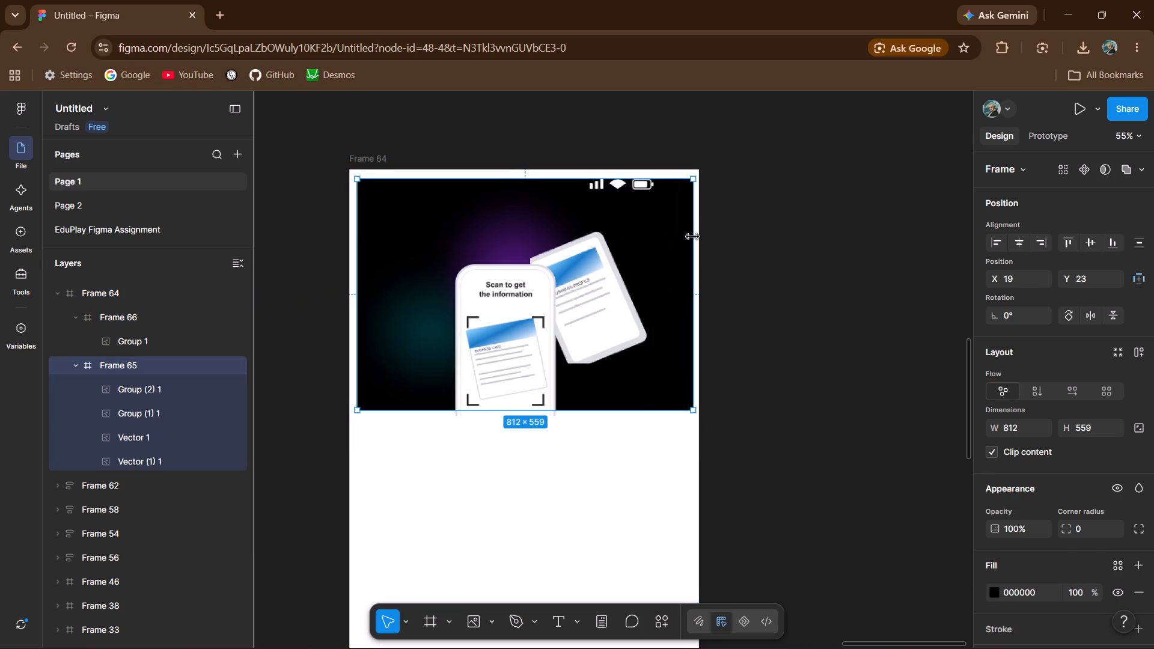
left_click_drag(692, 237, 691, 239)
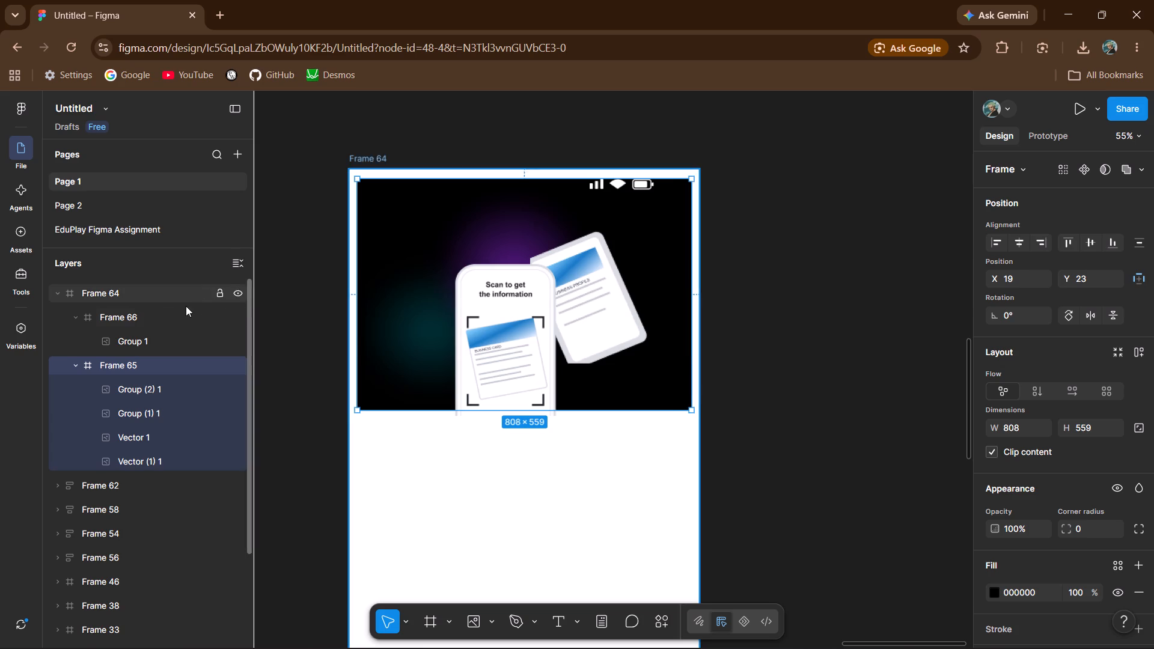
Narrow Frame 64 from its left edge to a width of 773.
left_click(168, 315)
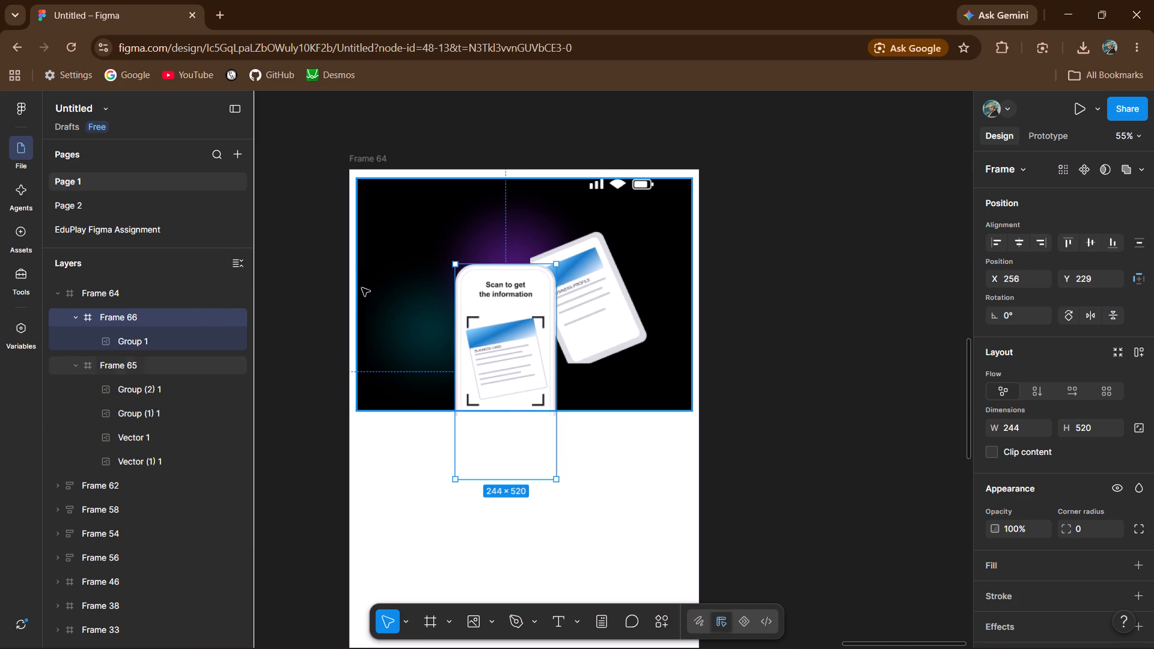
left_click(151, 292)
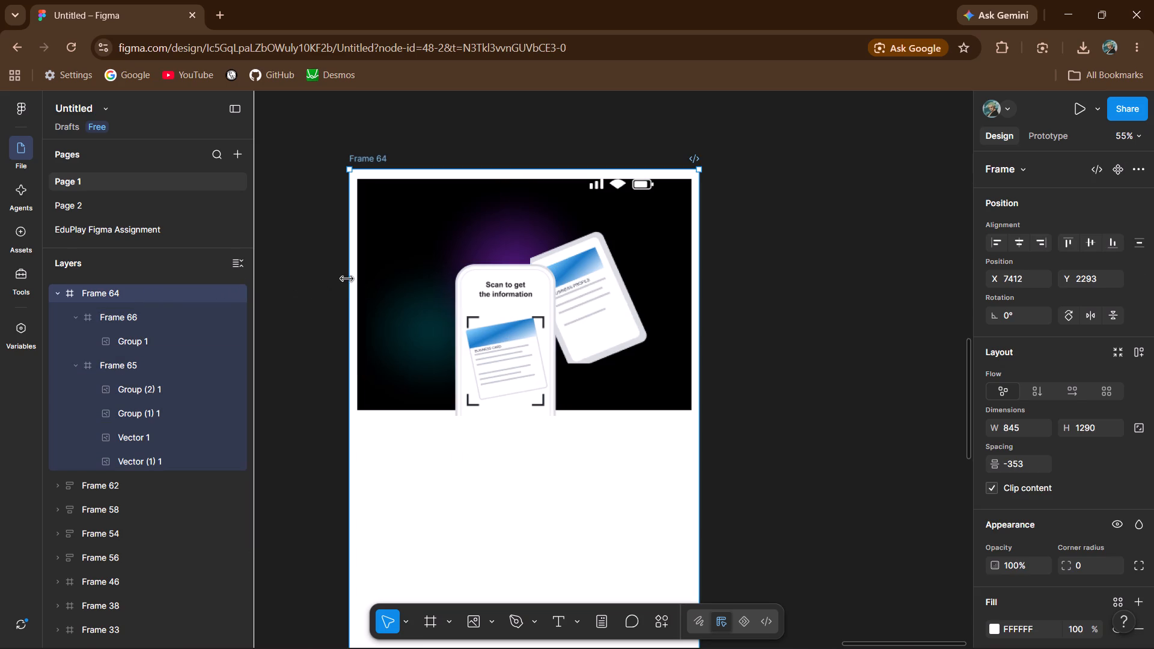
left_click_drag(347, 278, 379, 281)
left_click(861, 307)
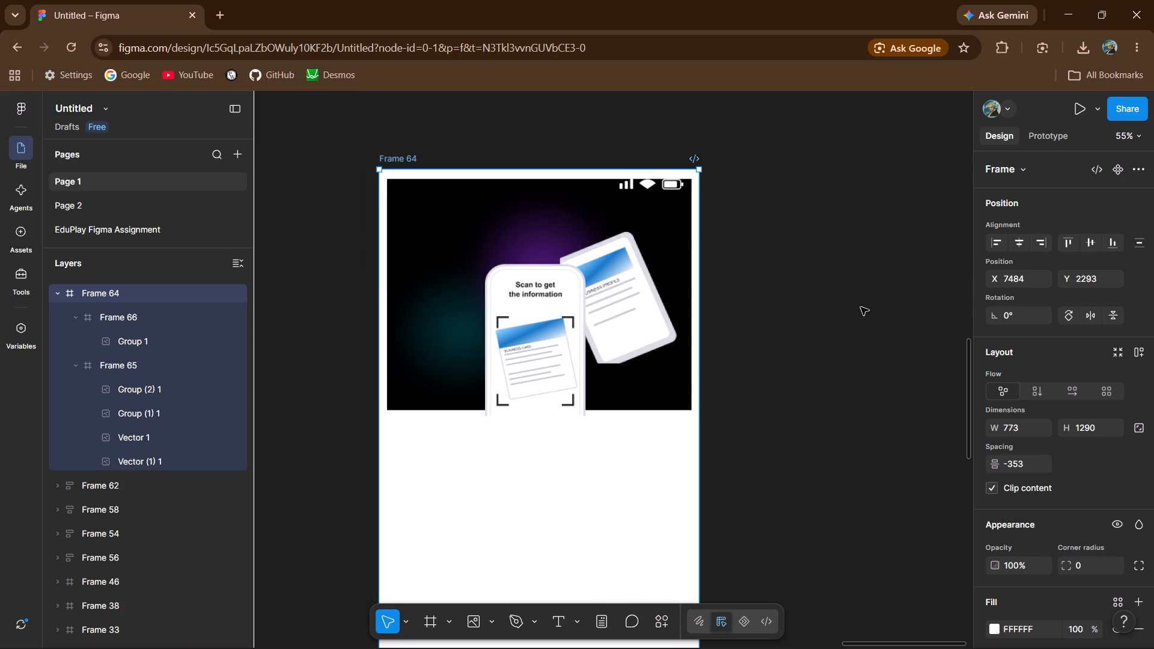
Place the Mobile-App-N reference image on the empty canvas to the right of Frame 64.
scroll(861, 307, "down", 1)
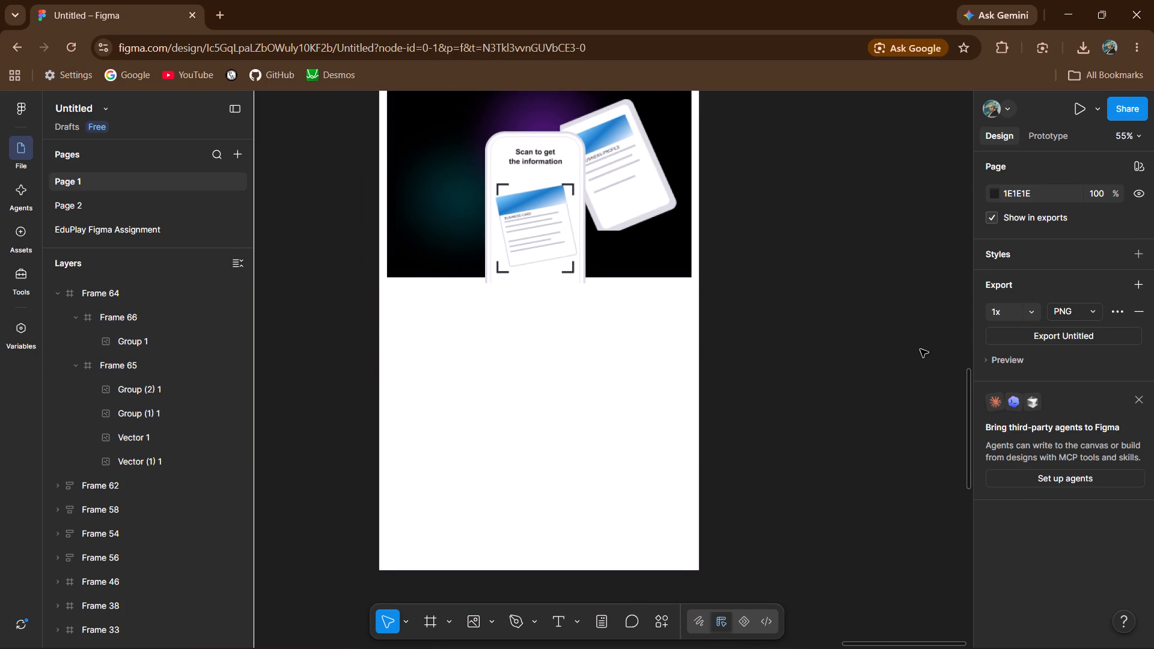
left_click(470, 618)
double_click(429, 139)
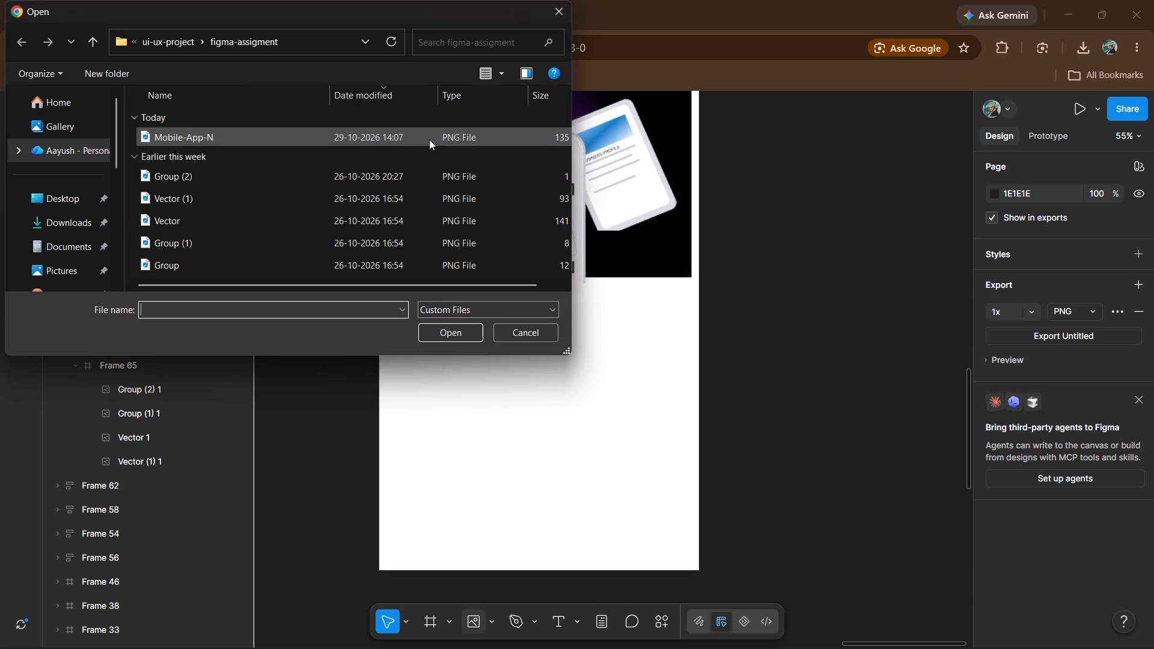
left_click(903, 294)
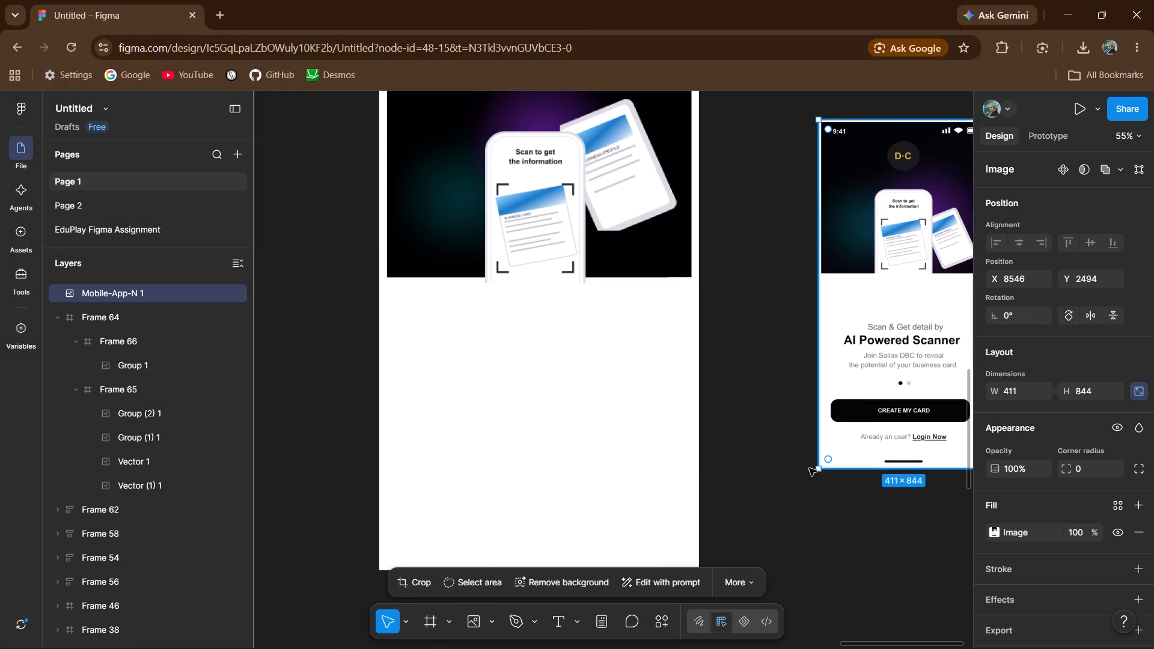
Add the text "Scan & Get detail by" in Frame 64's white area below the phone, at X 236, Y 772.
left_click(553, 613)
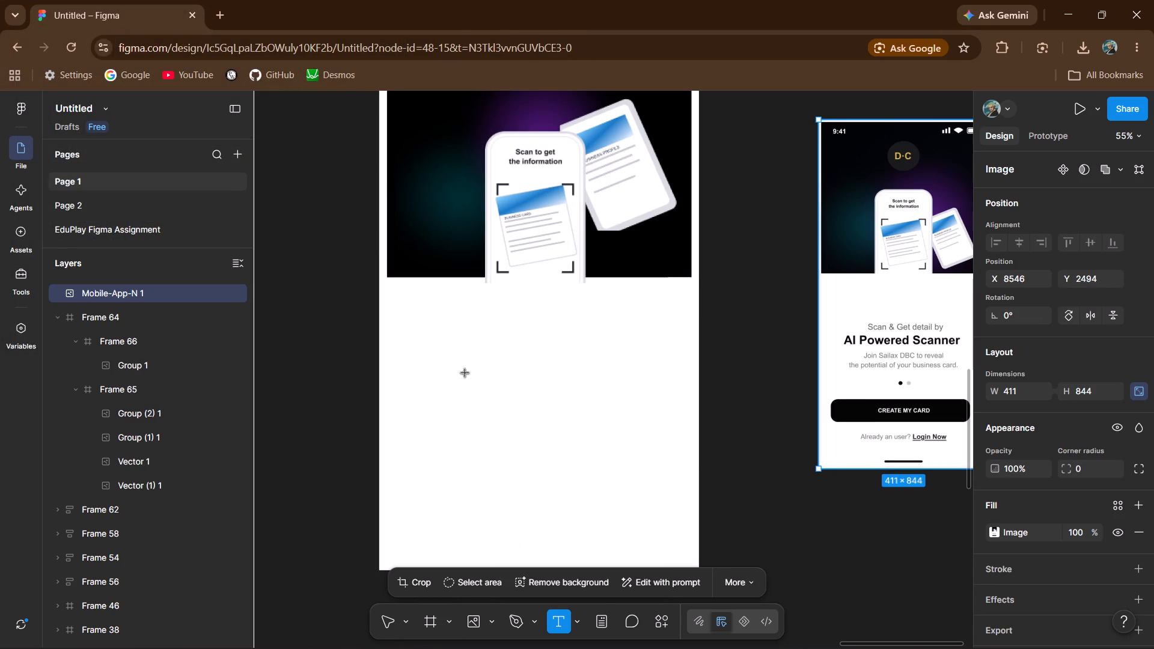
left_click(477, 356)
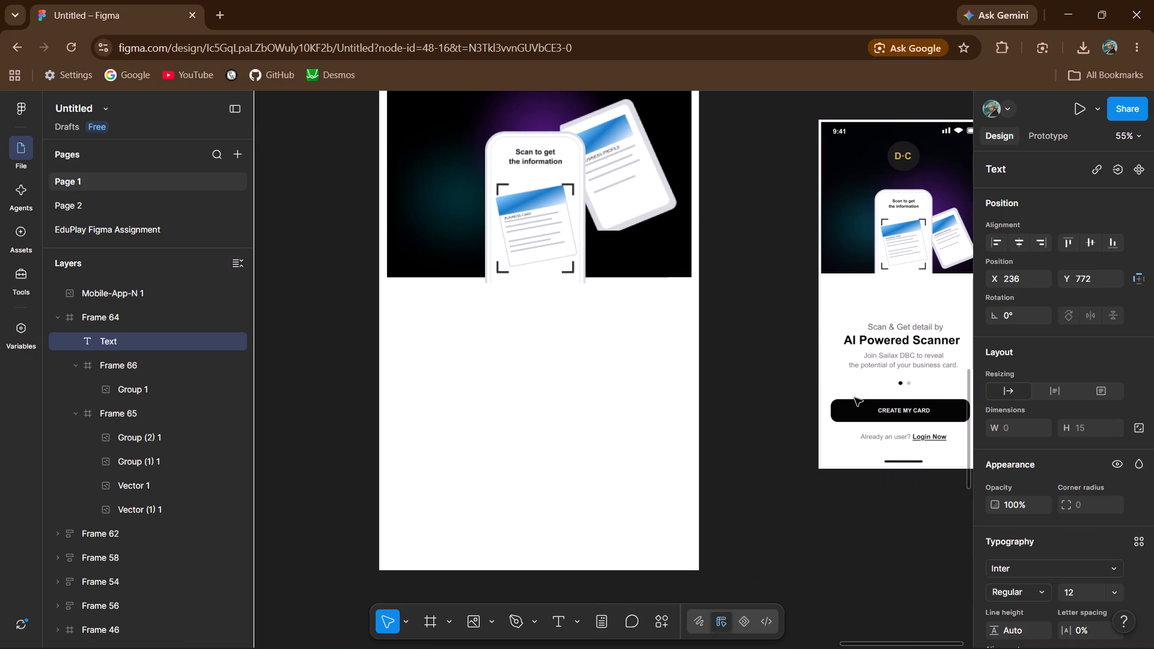
scroll(1028, 472, "down", 1)
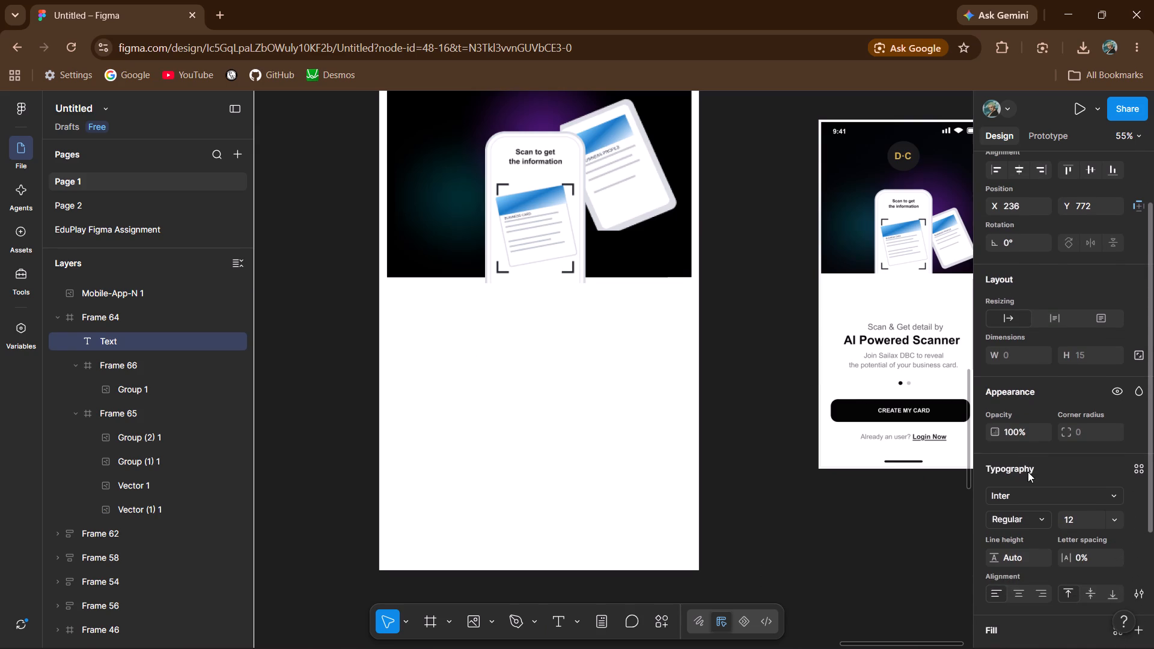
type("ca")
type("n")
key("space")
type("&")
key("space")
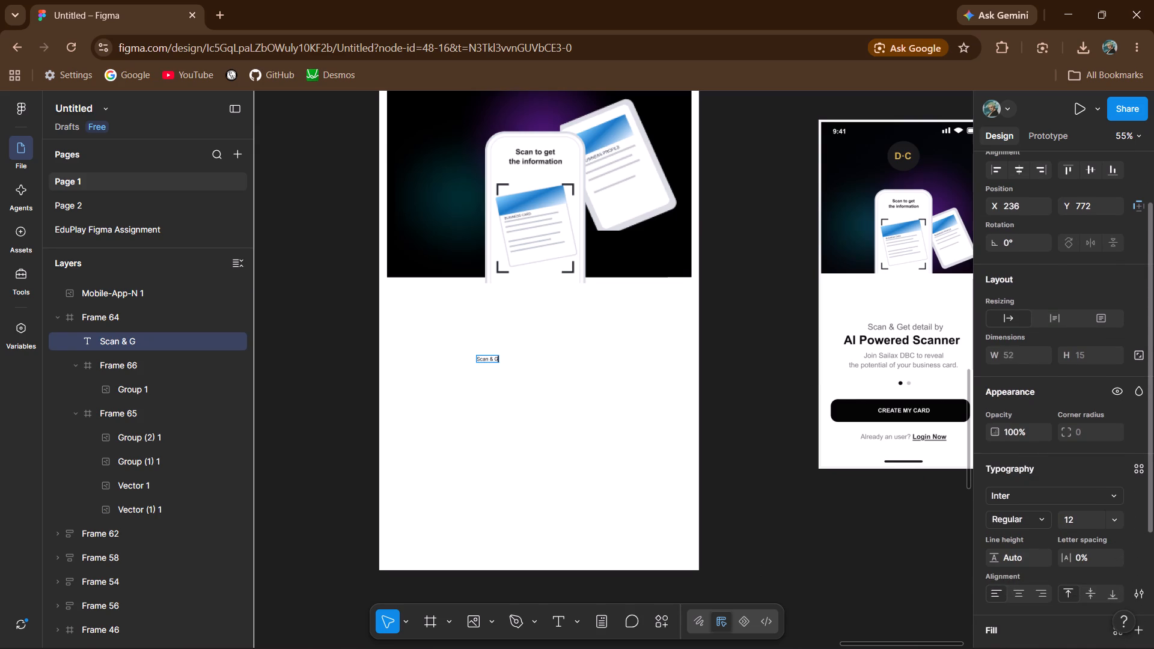
type("et")
key("space")
type("de")
type("tail by")
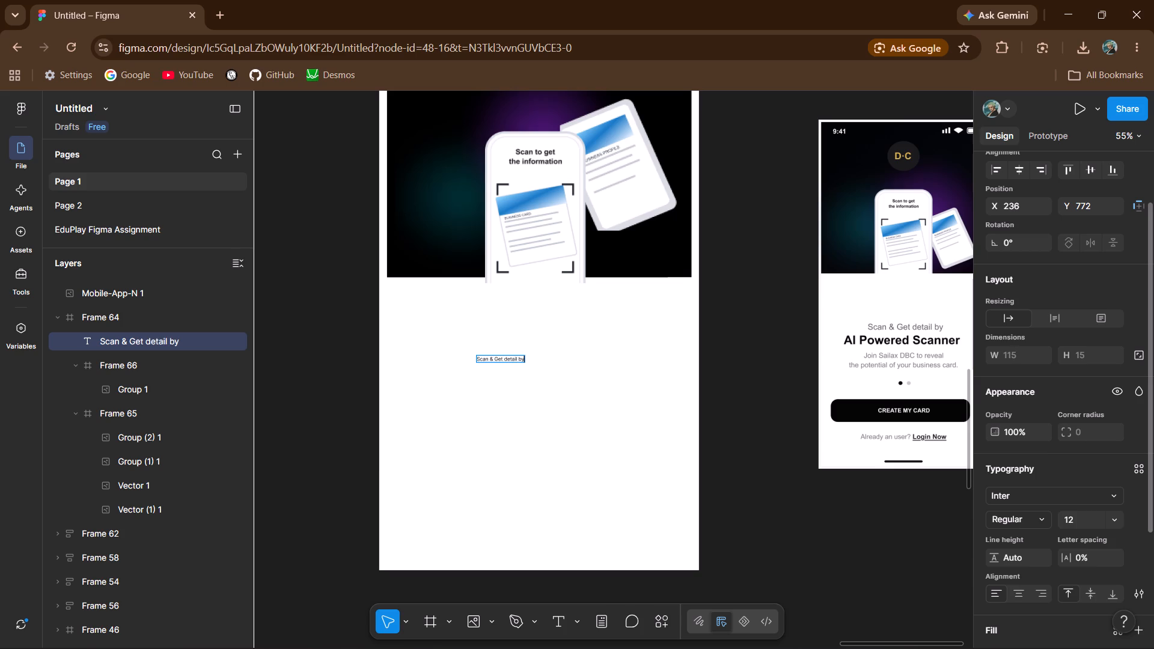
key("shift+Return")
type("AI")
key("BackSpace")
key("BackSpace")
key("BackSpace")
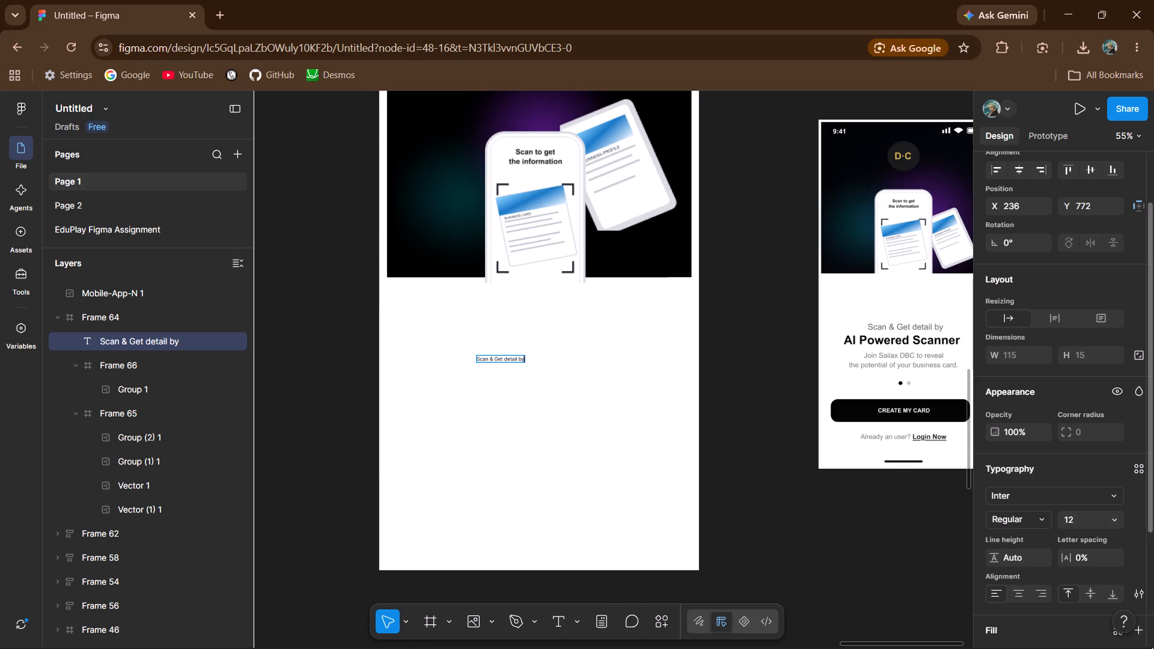
Set the font size of the "Scan & Get detail by" text to 20.
triple_click(506, 357)
scroll(1093, 490, "down", 2)
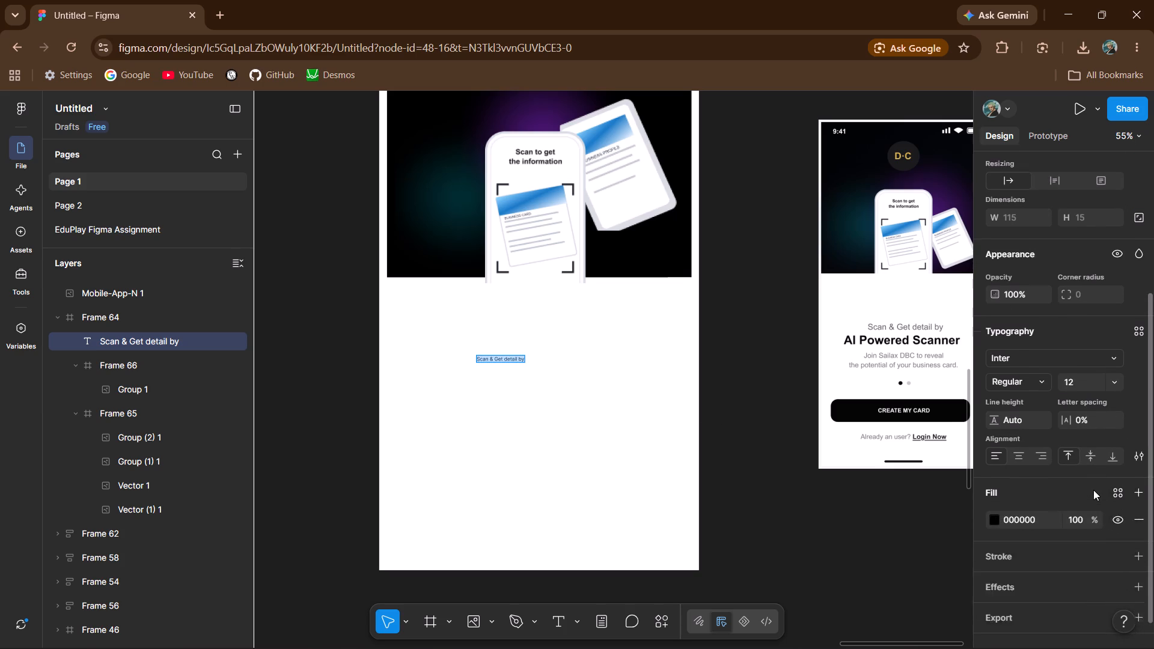
scroll(1093, 490, "down", 2)
left_click(1123, 358)
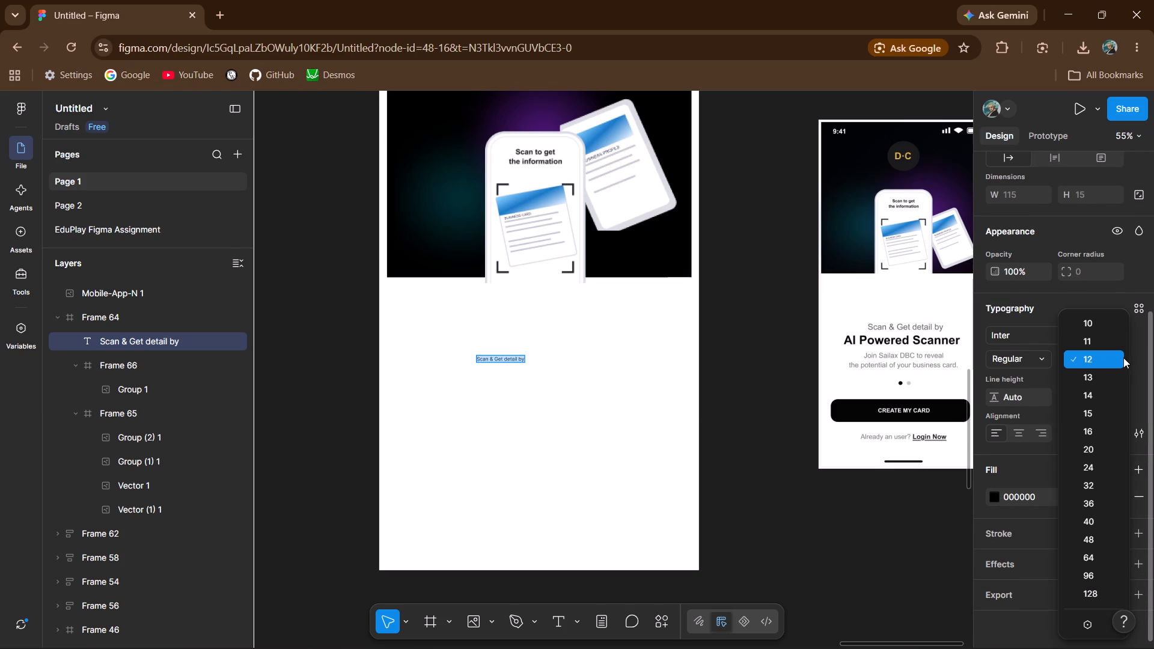
left_click(1106, 457)
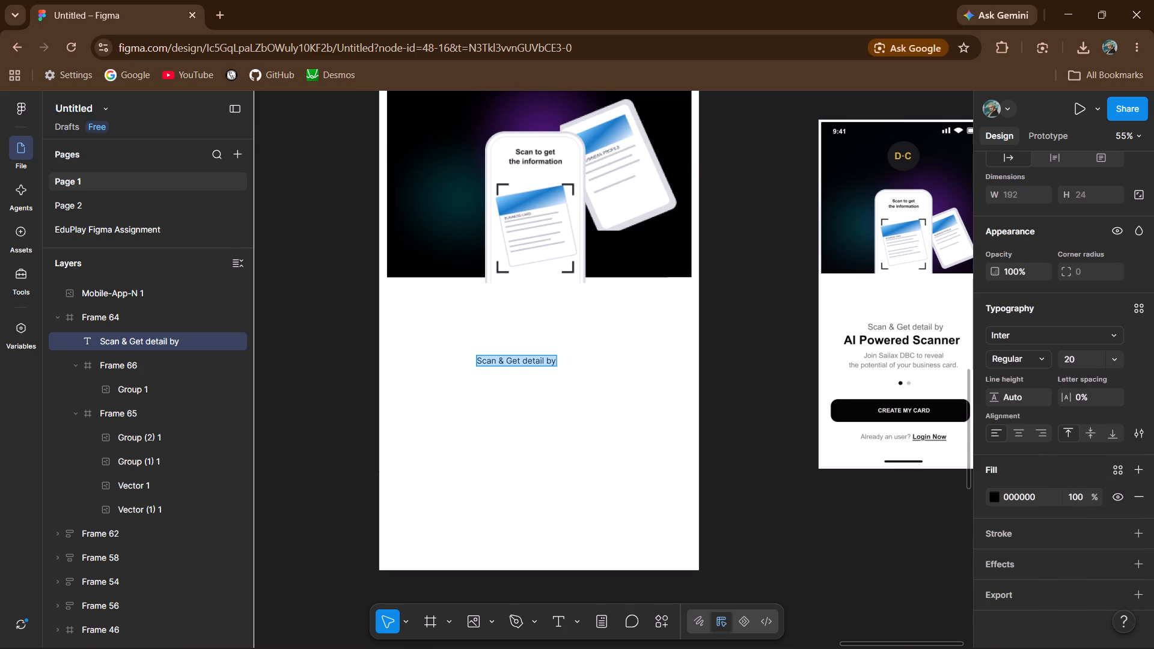
left_click(535, 358)
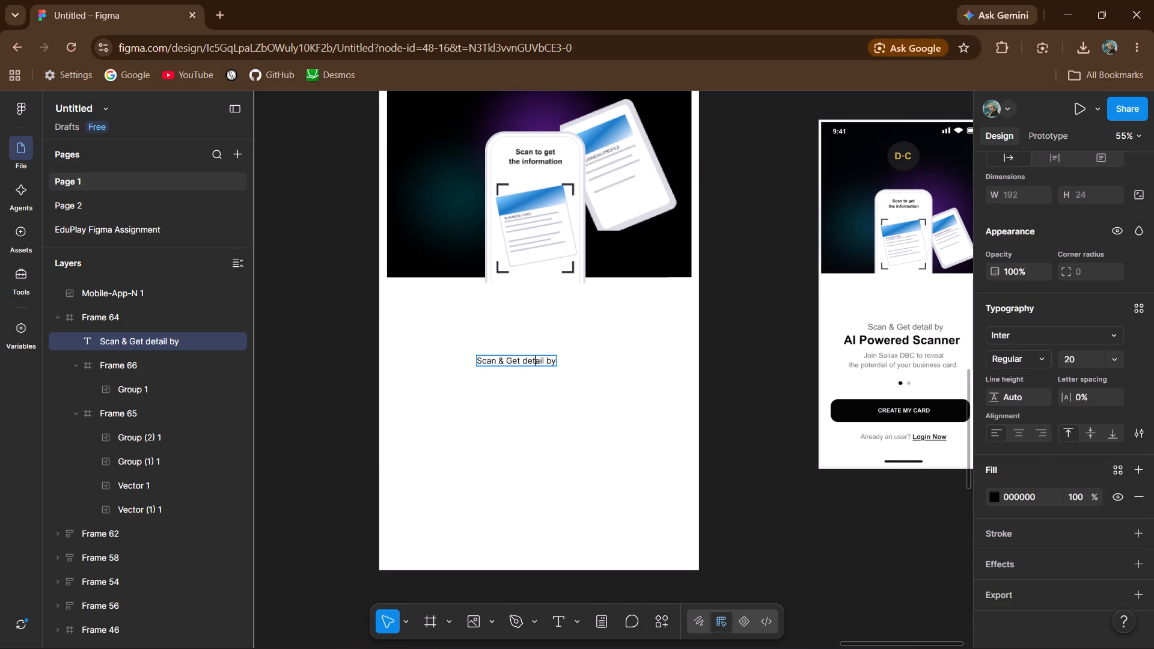
Nudge the "Scan & Get detail by" text horizontally so it sits roughly centred below the phone in Frame 64.
left_click(554, 394)
key("Right")
key("Right")
key("Right")
key("Right")
key("Right")
key("Right")
key("Right")
key("Right")
key("Right")
key("Right")
key("Right")
key("Right")
key("Right")
key("Right")
key("Right")
key("Right")
key("Right")
key("Right")
key("Right")
key("Right")
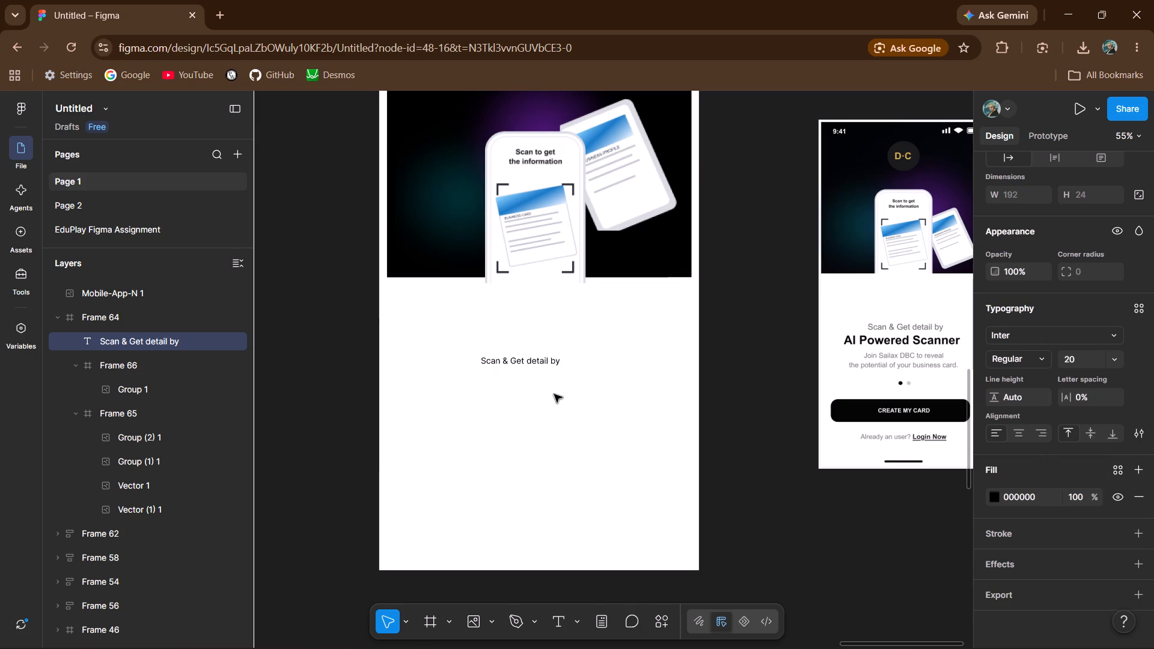
left_click(554, 394)
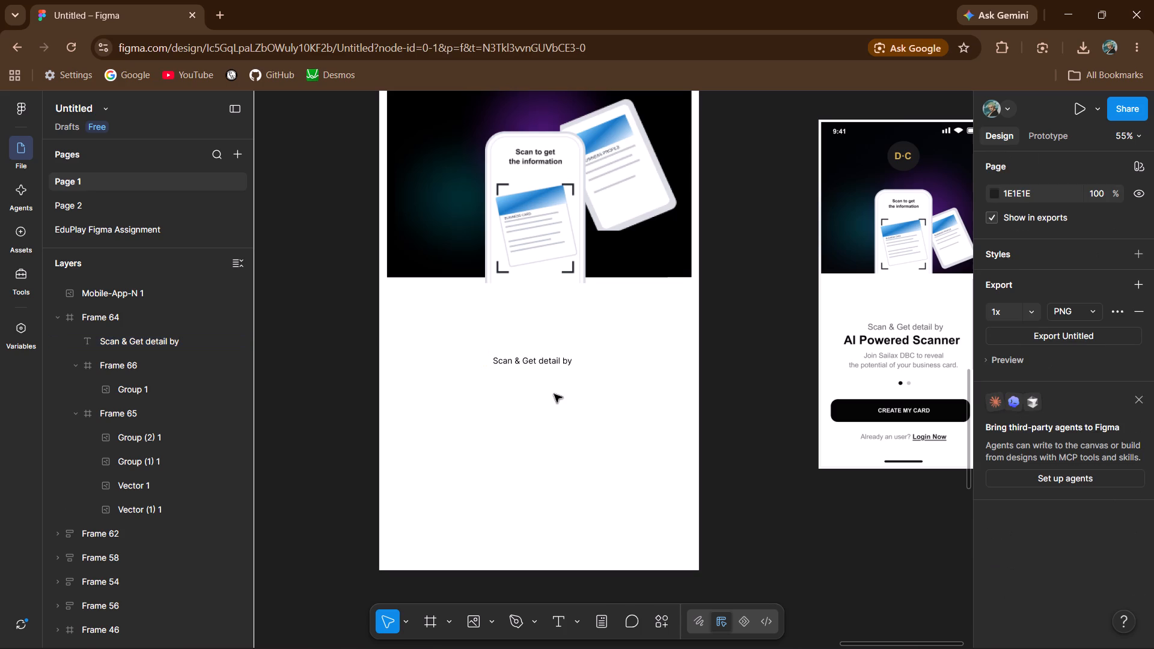
Add the text "AI Powered Scanner" just below "Scan & Get detail by" in Frame 64, at X 259, Y 834.
key("t")
left_click(486, 382)
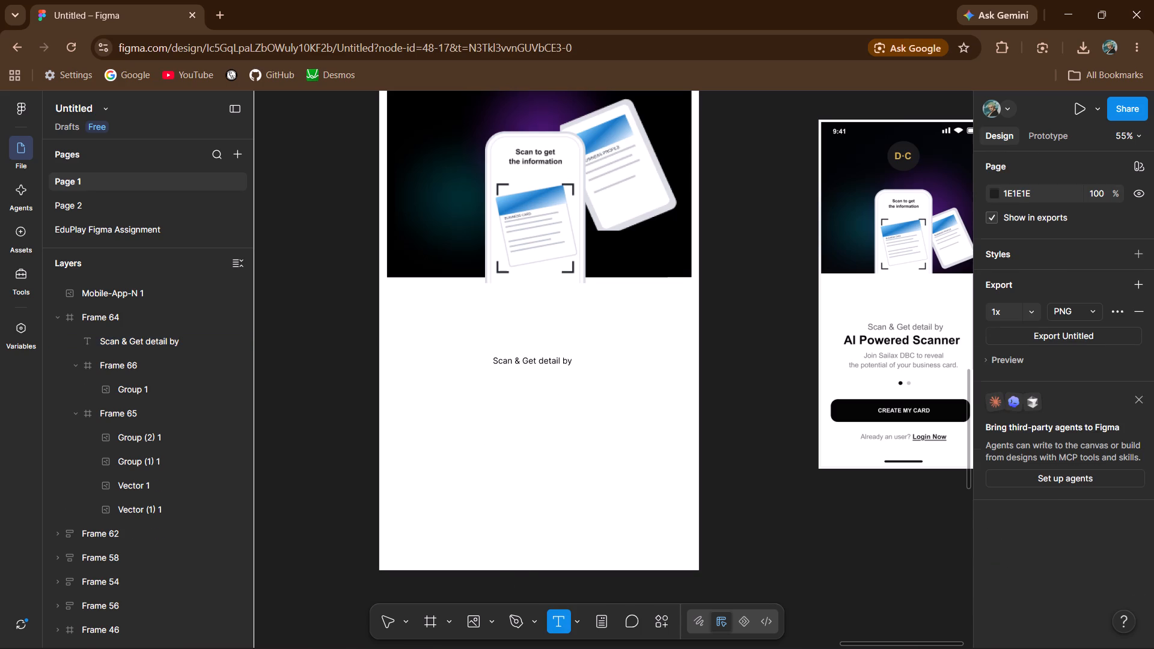
key("a")
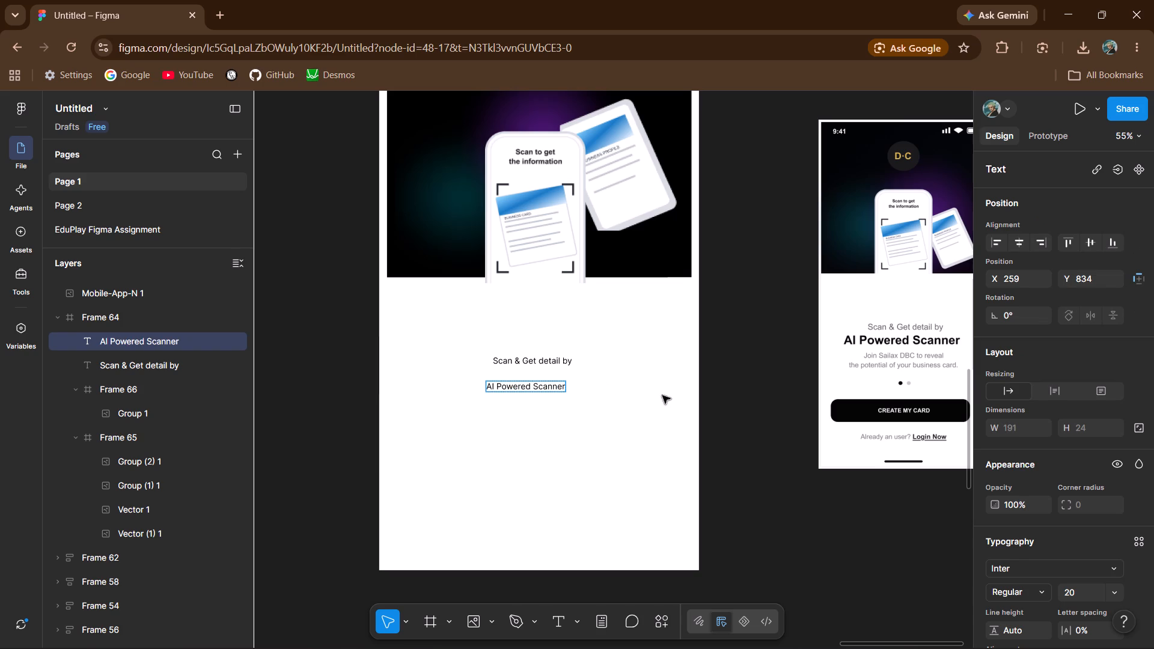
Set the font weight of the "AI Powered Scanner" text to Bold.
triple_click(511, 385)
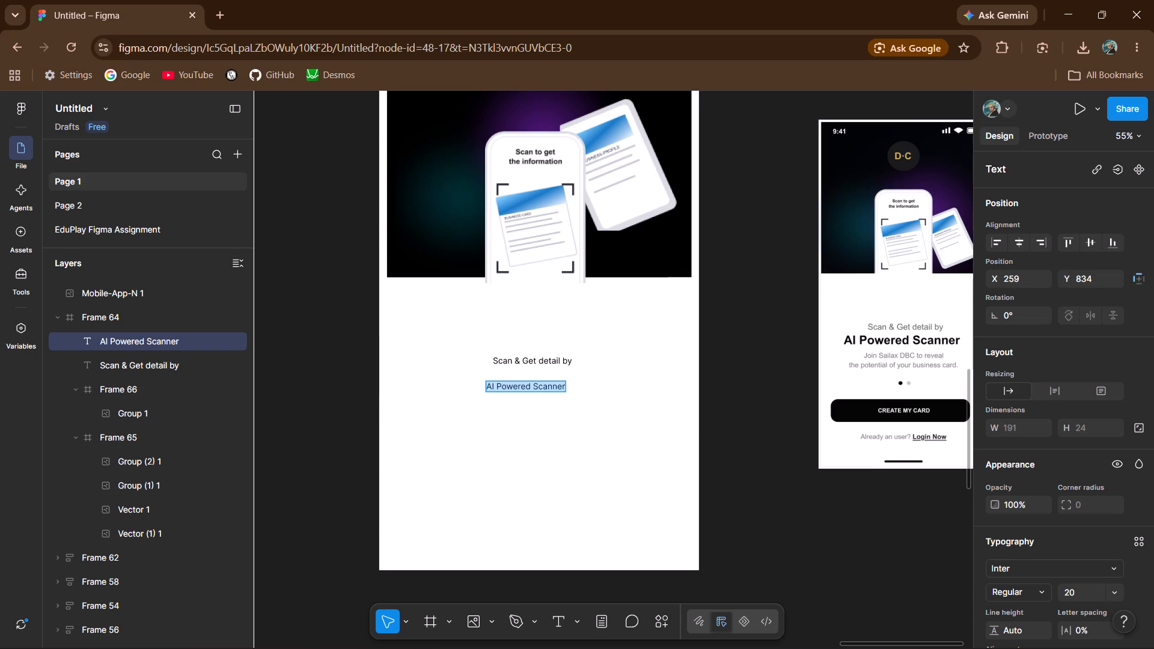
scroll(984, 481, "down", 2)
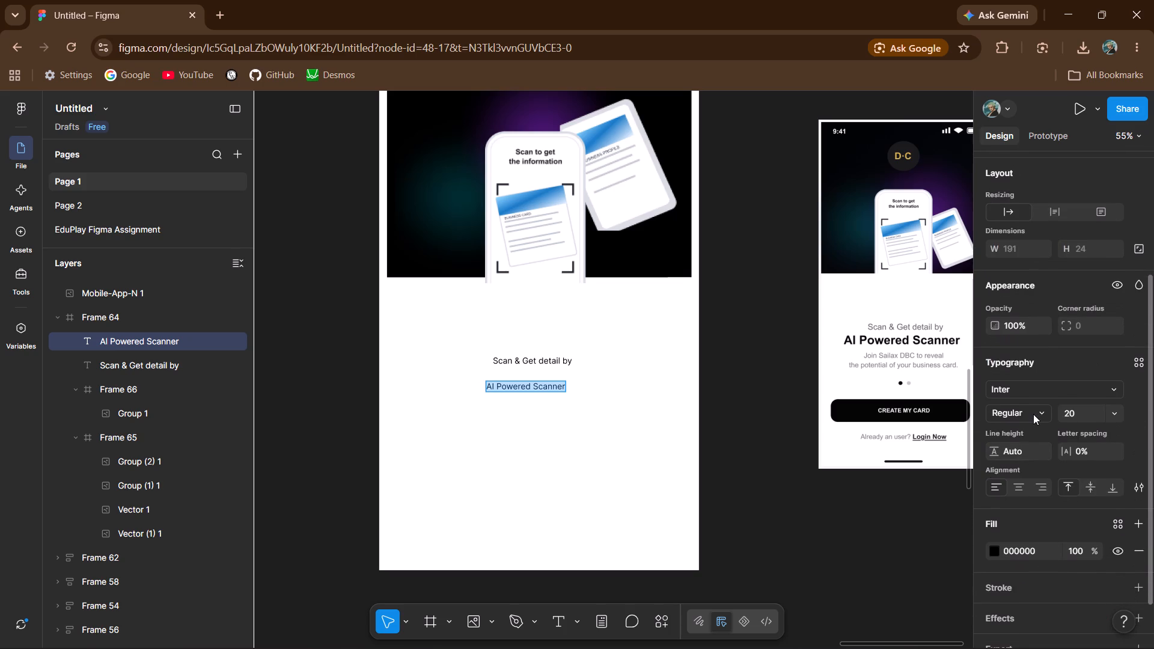
left_click(1033, 414)
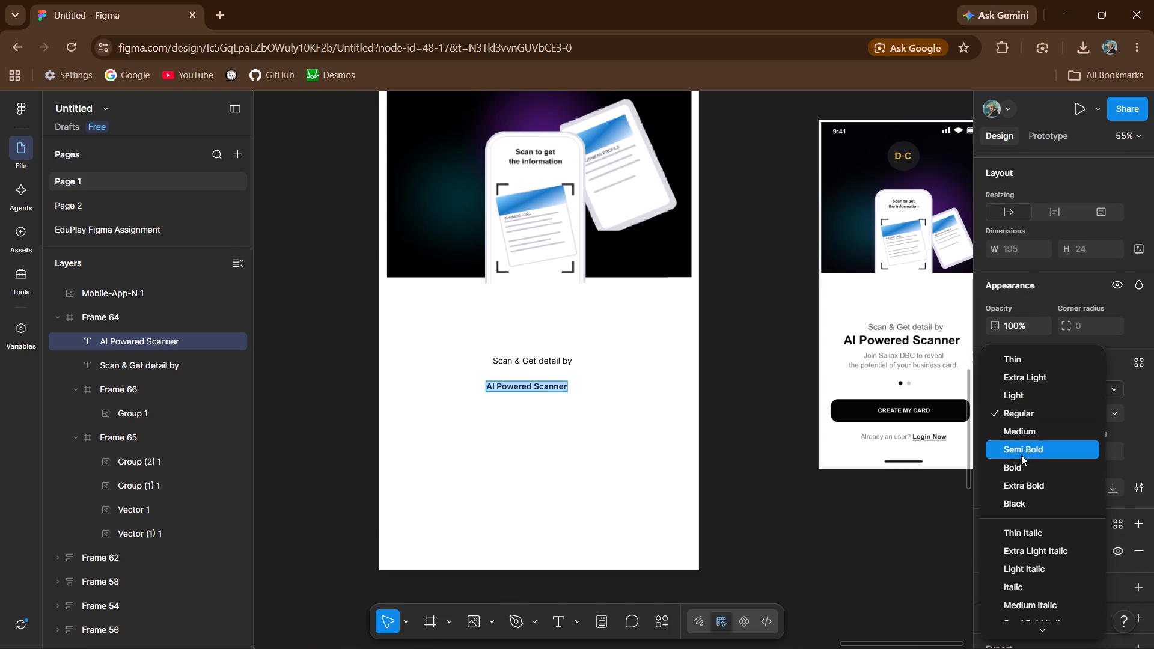
left_click(1017, 463)
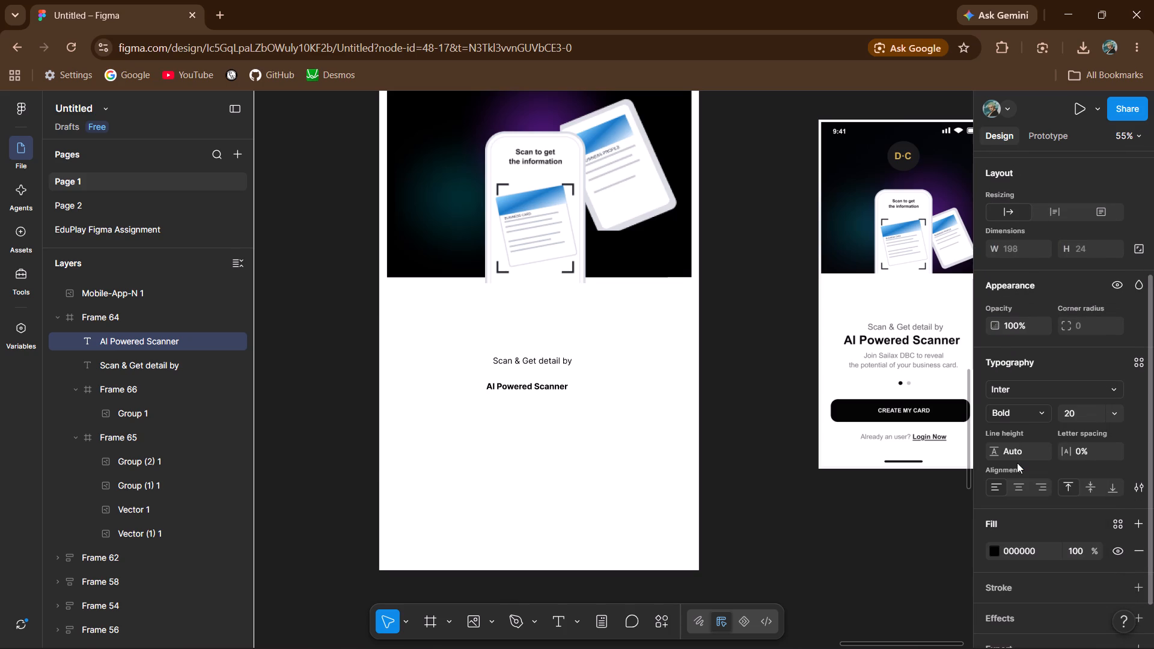
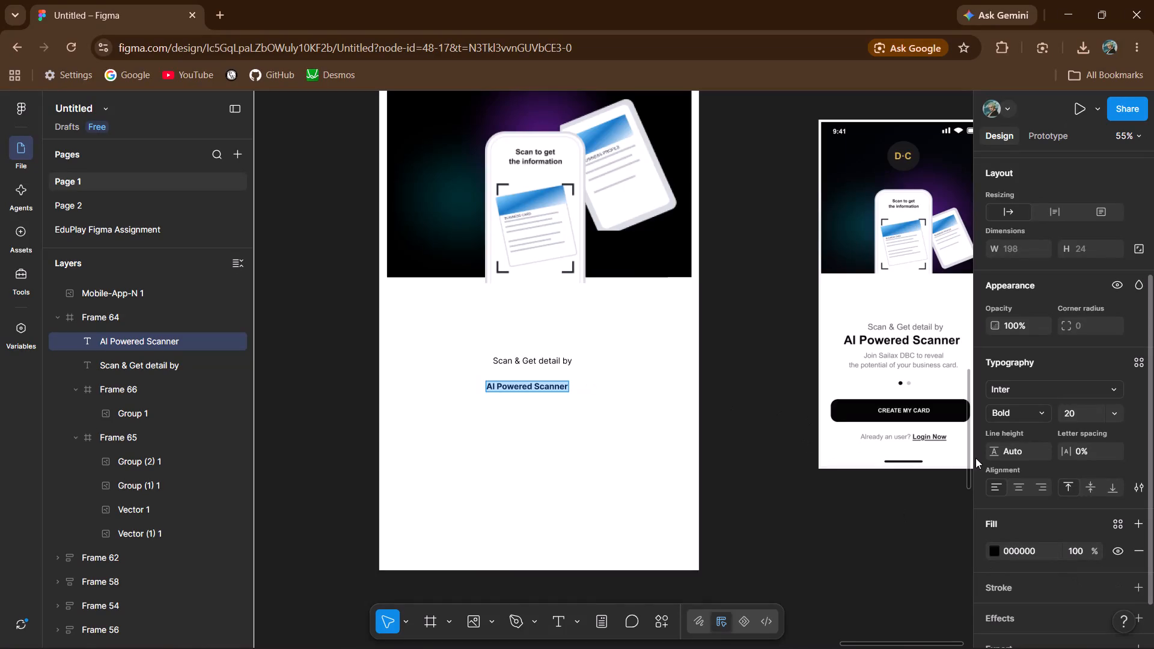
Set the font size of the "AI Powered Scanner" text to 36.
left_click(1120, 419)
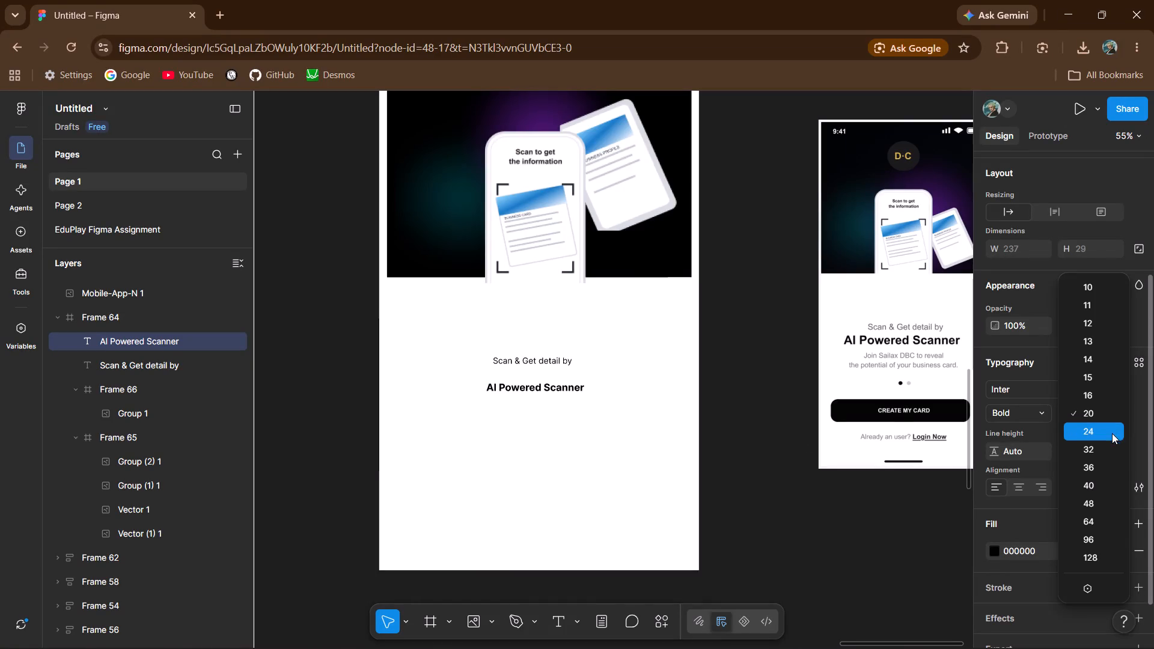
left_click(1097, 471)
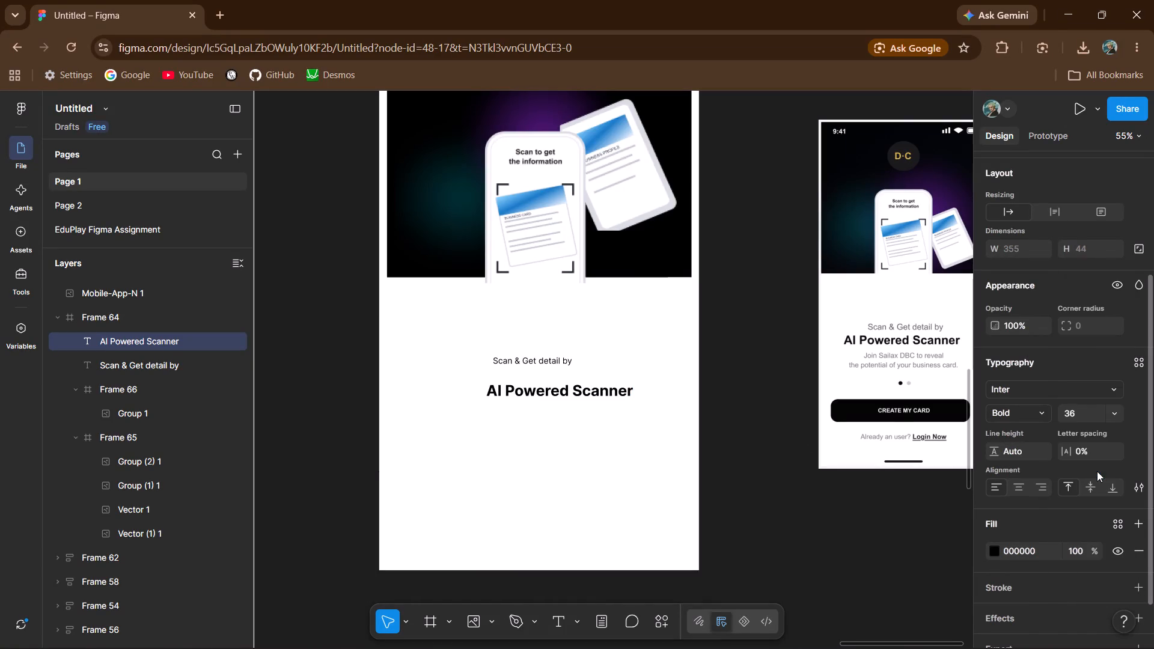
Move the "AI Powered Scanner" heading so it is horizontally centred in Frame 64, directly beneath "Scan & Get detail by".
left_click_drag(564, 388, 558, 385)
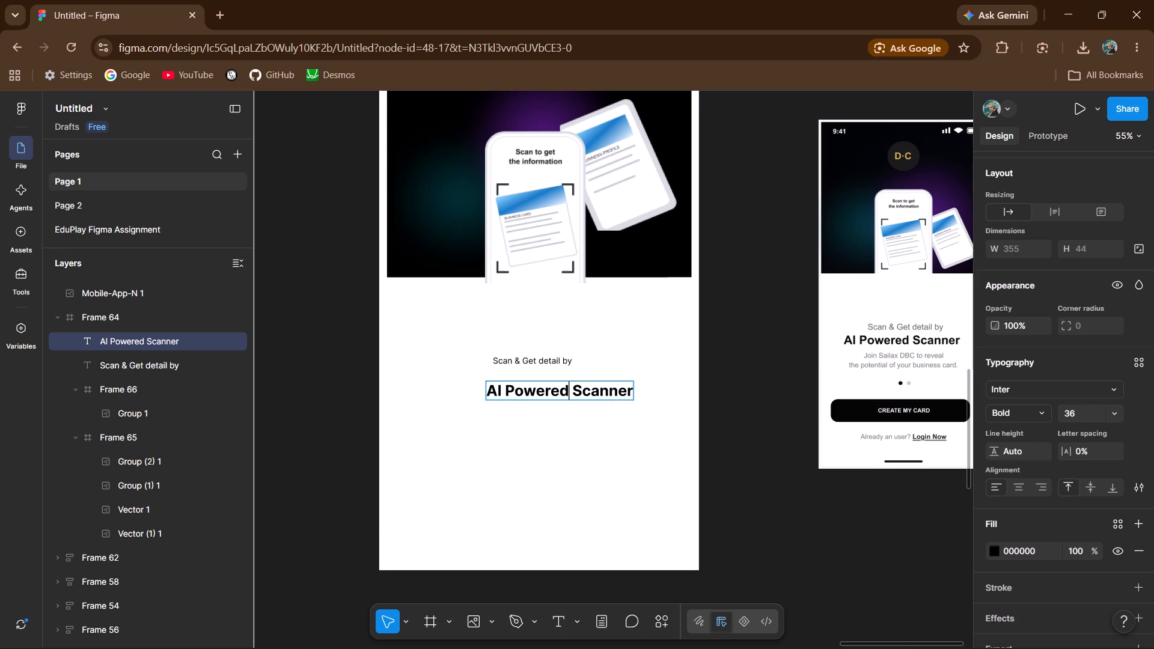
left_click_drag(558, 385, 551, 382)
left_click(686, 460)
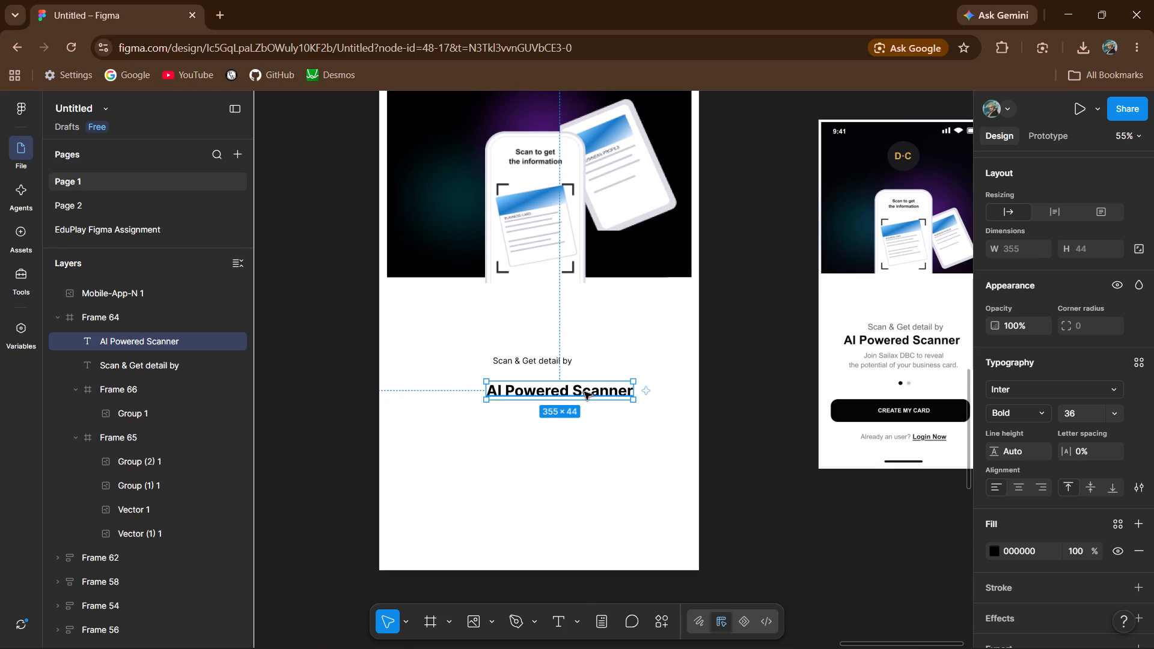
left_click_drag(584, 392, 564, 382)
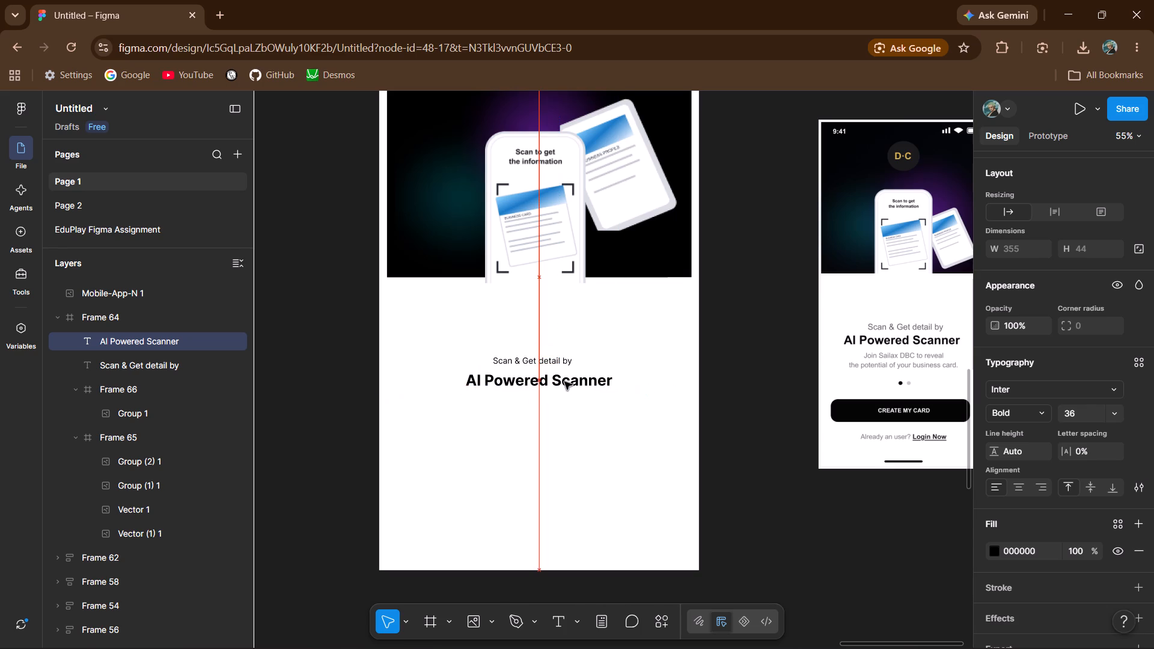
left_click_drag(564, 382, 564, 379)
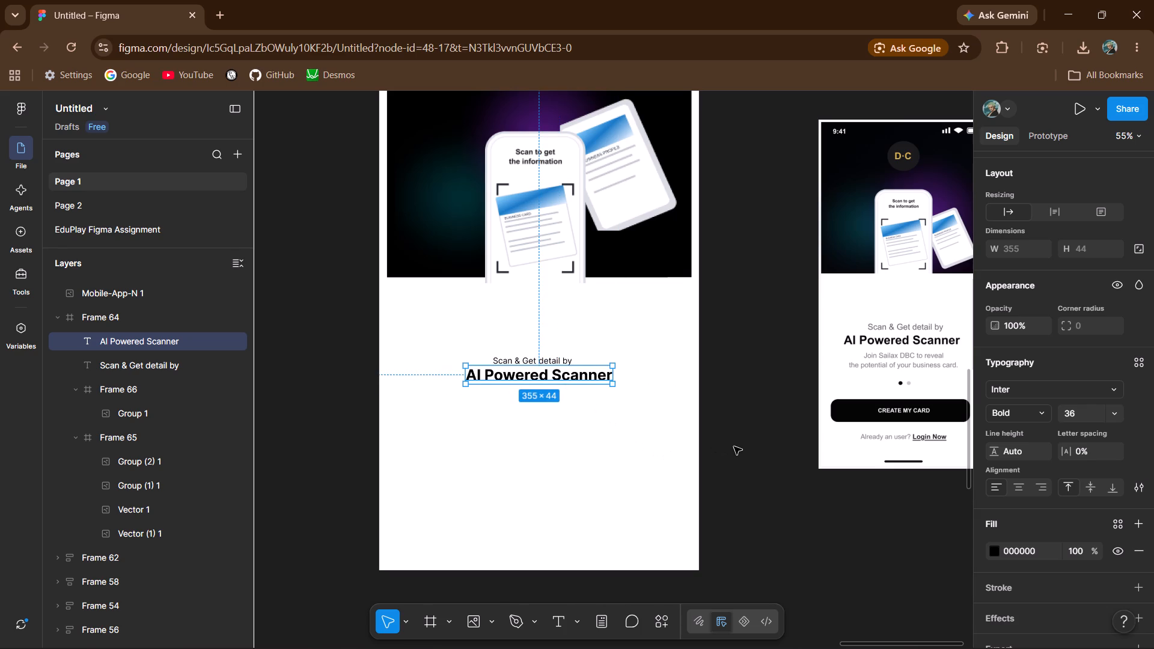
left_click(734, 446)
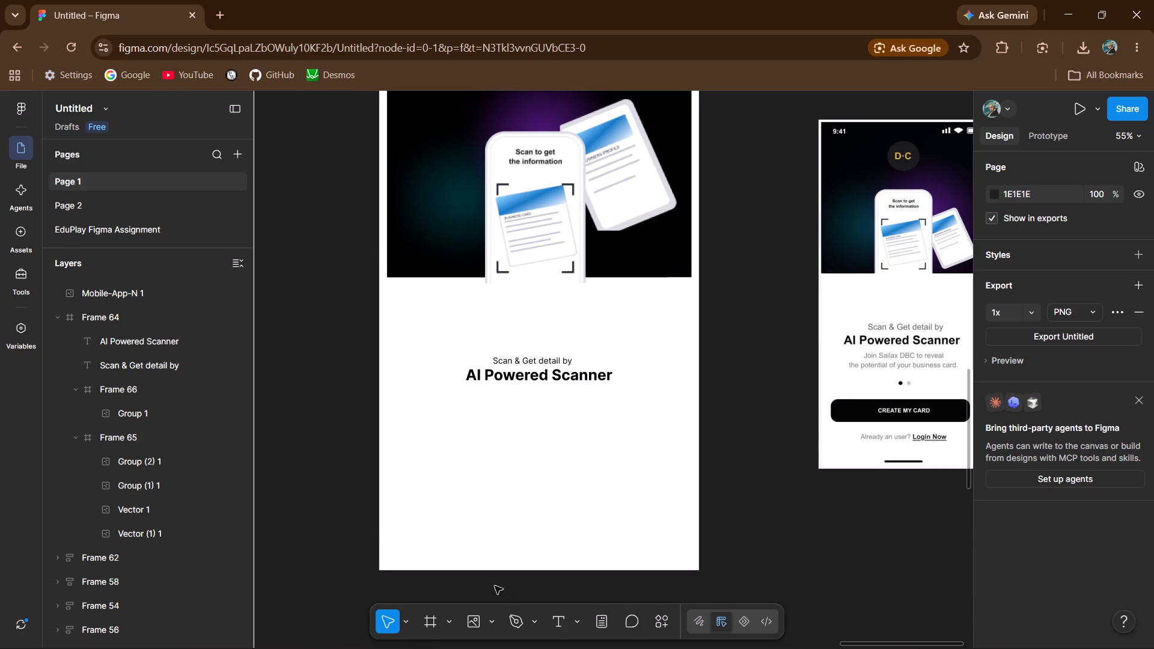
Add the text "Join Saliax DBC to reveal" at font size 24 below the "AI Powered Scanner" heading, at X 272, Y 856.
key("t")
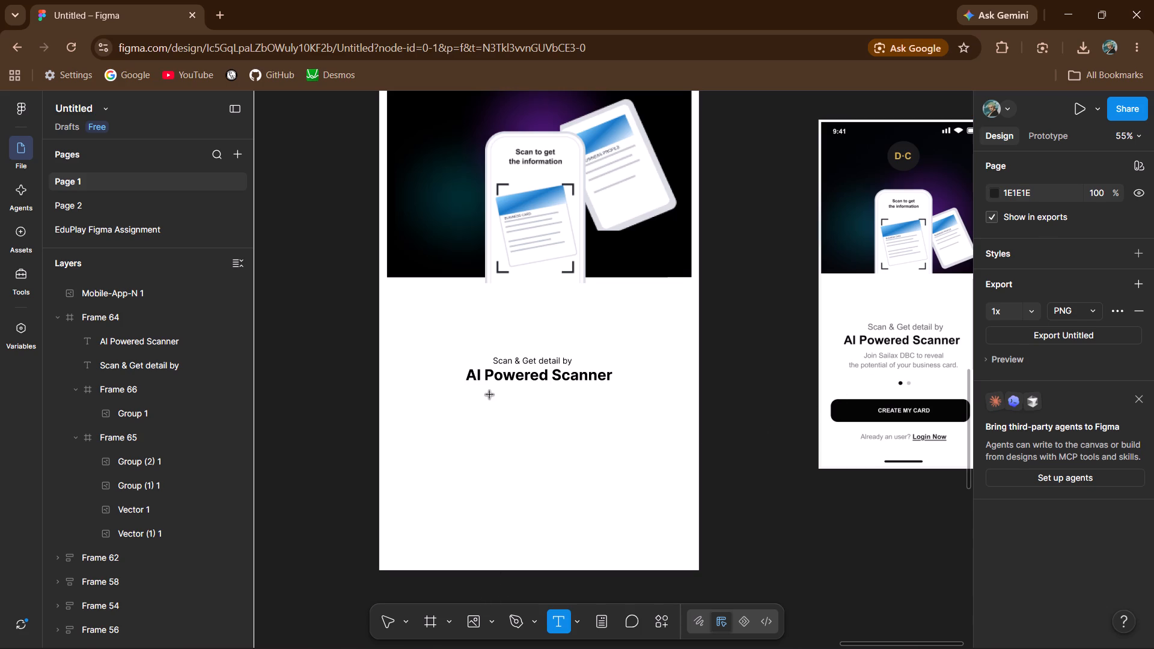
left_click(492, 391)
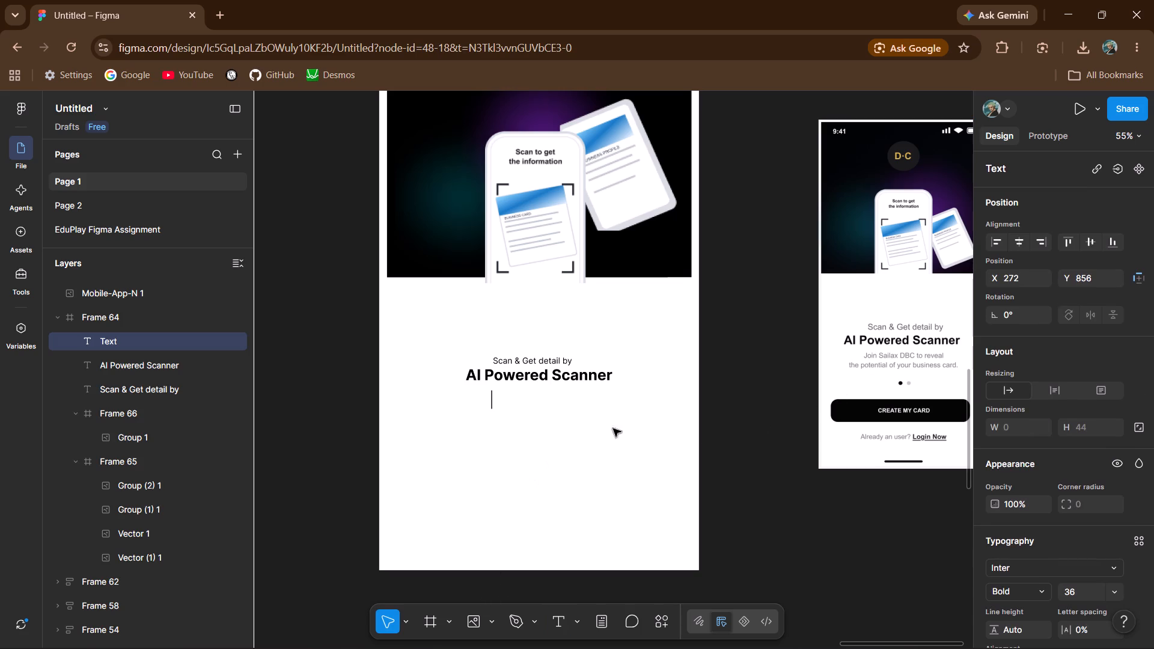
left_click(1115, 586)
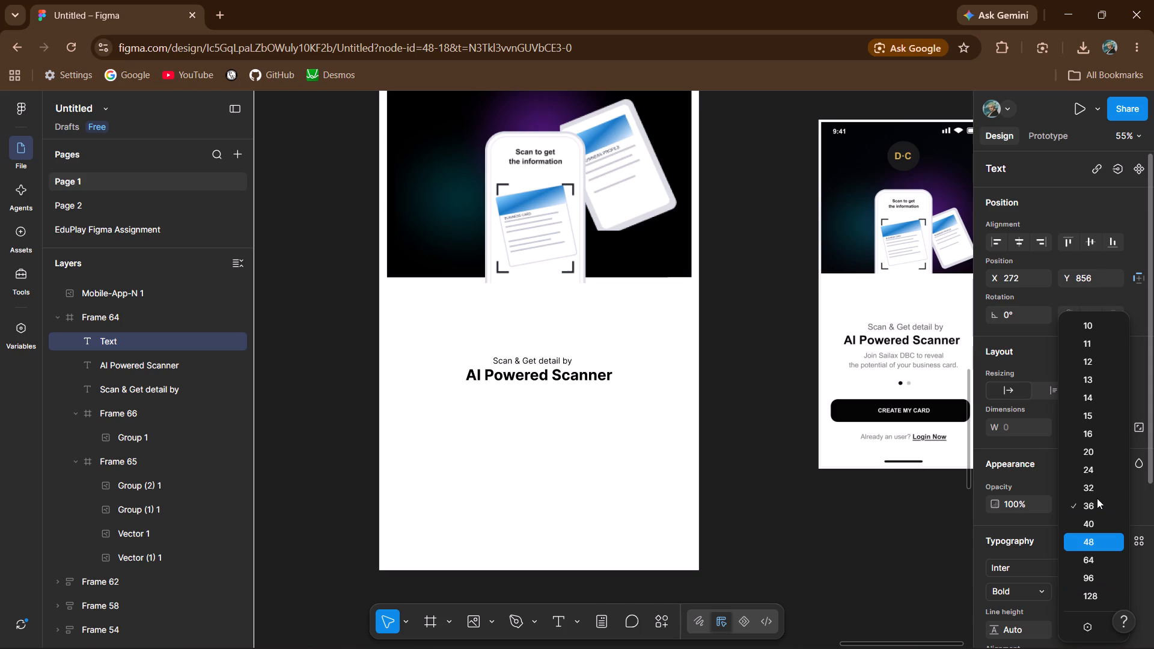
left_click(1095, 465)
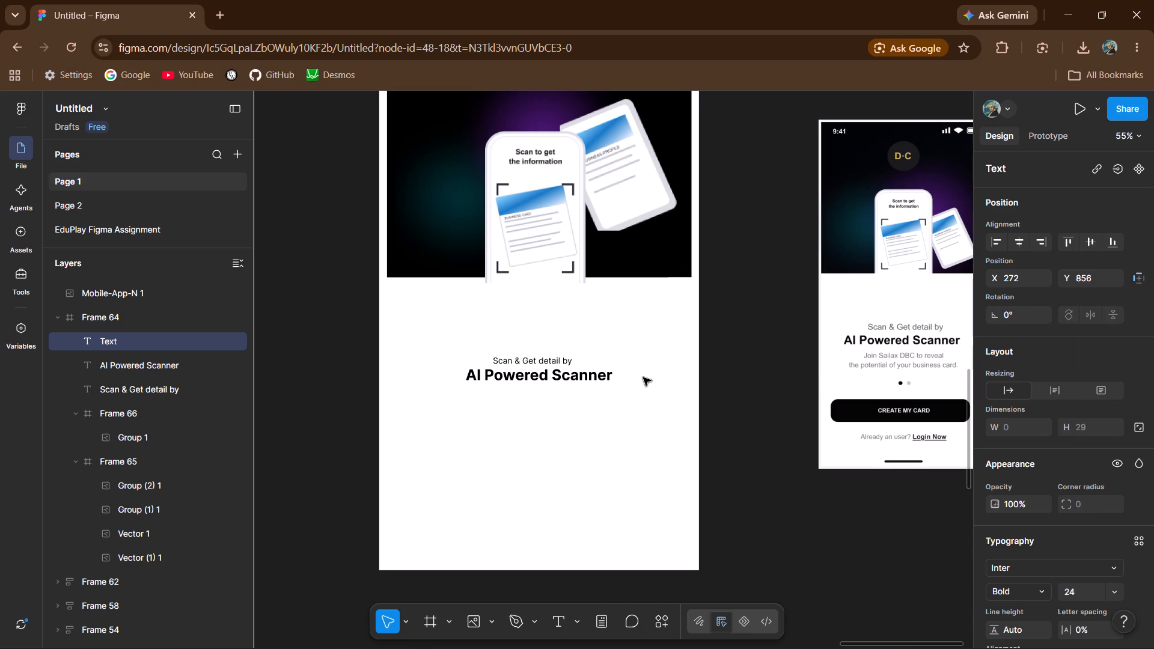
type("join")
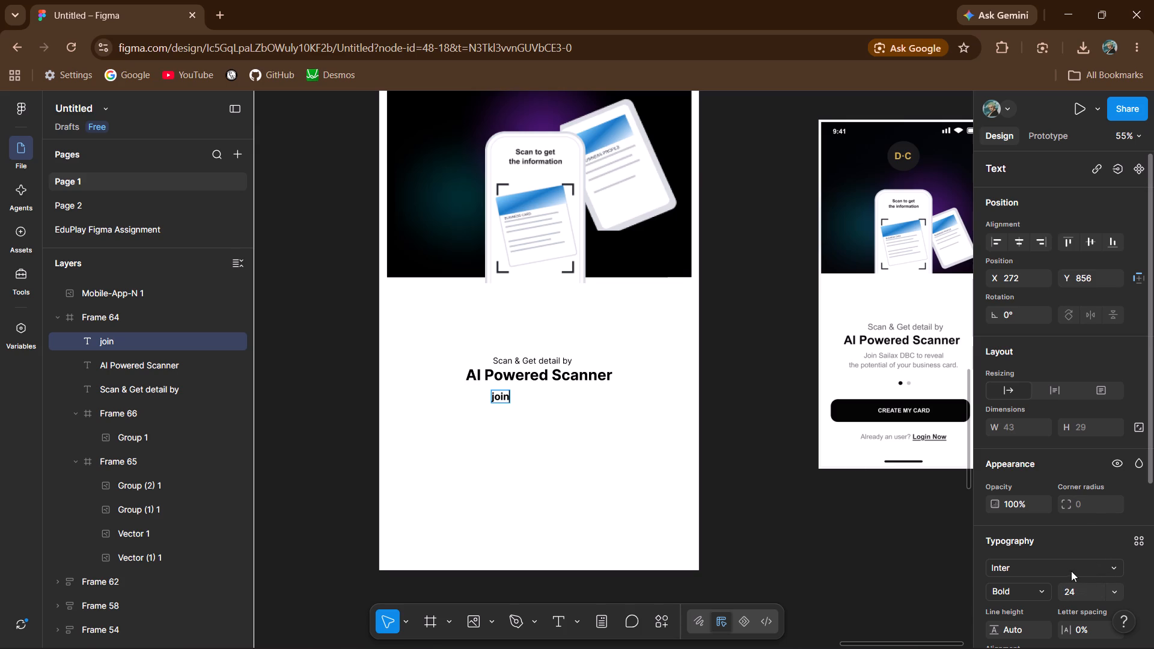
key("space")
type("s")
key("a")
key("BackSpace")
key("BackSpace")
key("BackSpace")
key("BackSpace")
key("BackSpace")
key("BackSpace")
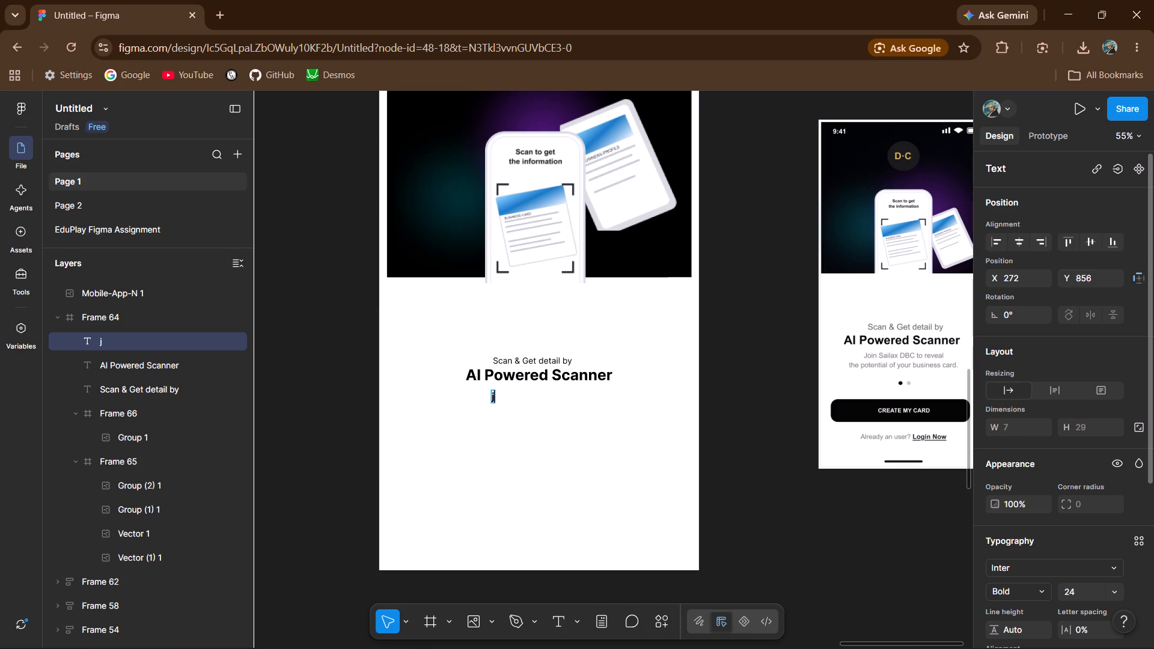
key("BackSpace")
type("aliax")
key("space")
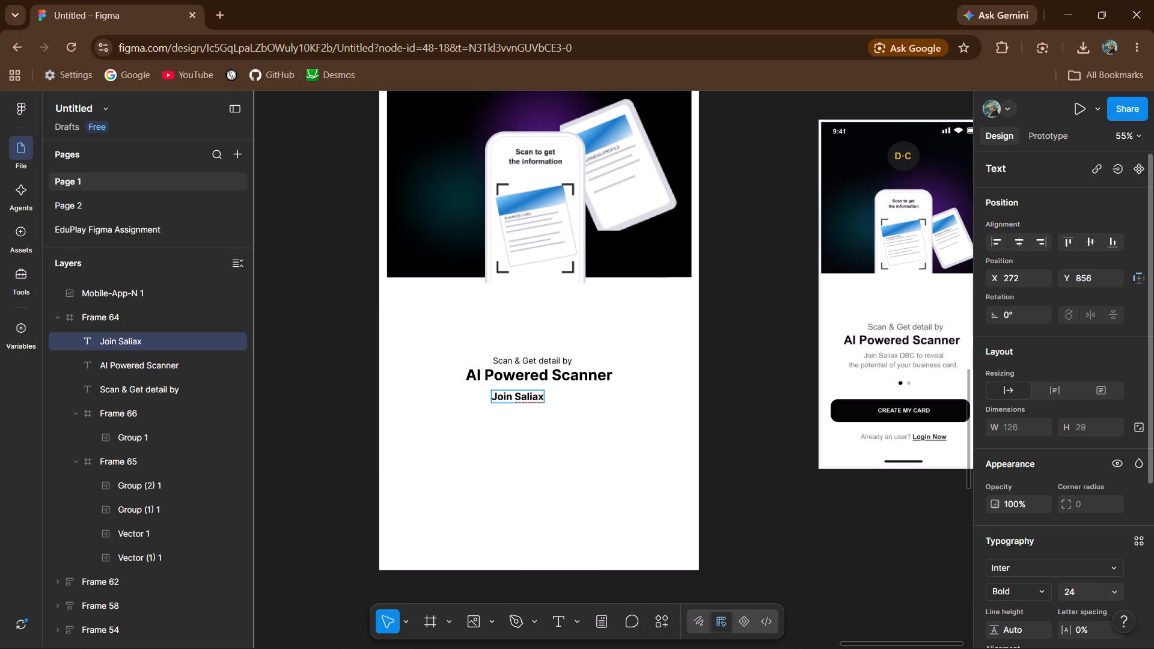
key("d")
type("BC")
key("space")
type("to reveal")
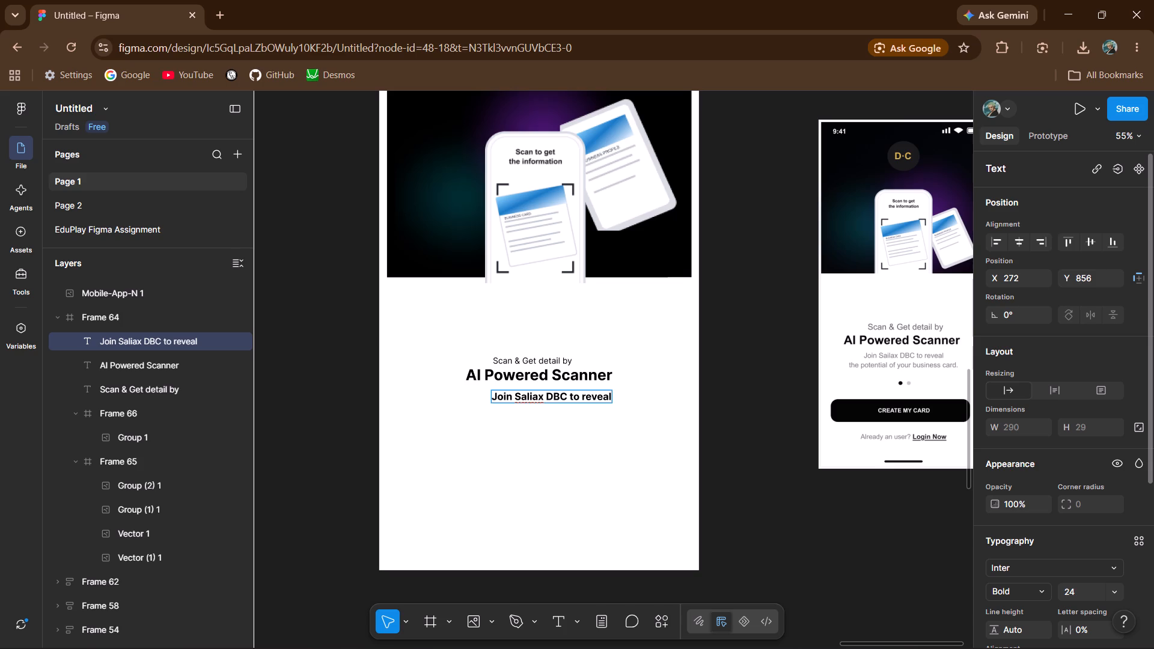
Correct the new text line so it reads "Join Sailax DBC to reveal", ending with a line break.
key("BackSpace")
key("BackSpace")
key("BackSpace")
key("BackSpace")
key("BackSpace")
key("BackSpace")
key("BackSpace")
key("BackSpace")
key("BackSpace")
key("BackSpace")
key("BackSpace")
key("BackSpace")
key("BackSpace")
key("BackSpace")
key("BackSpace")
key("BackSpace")
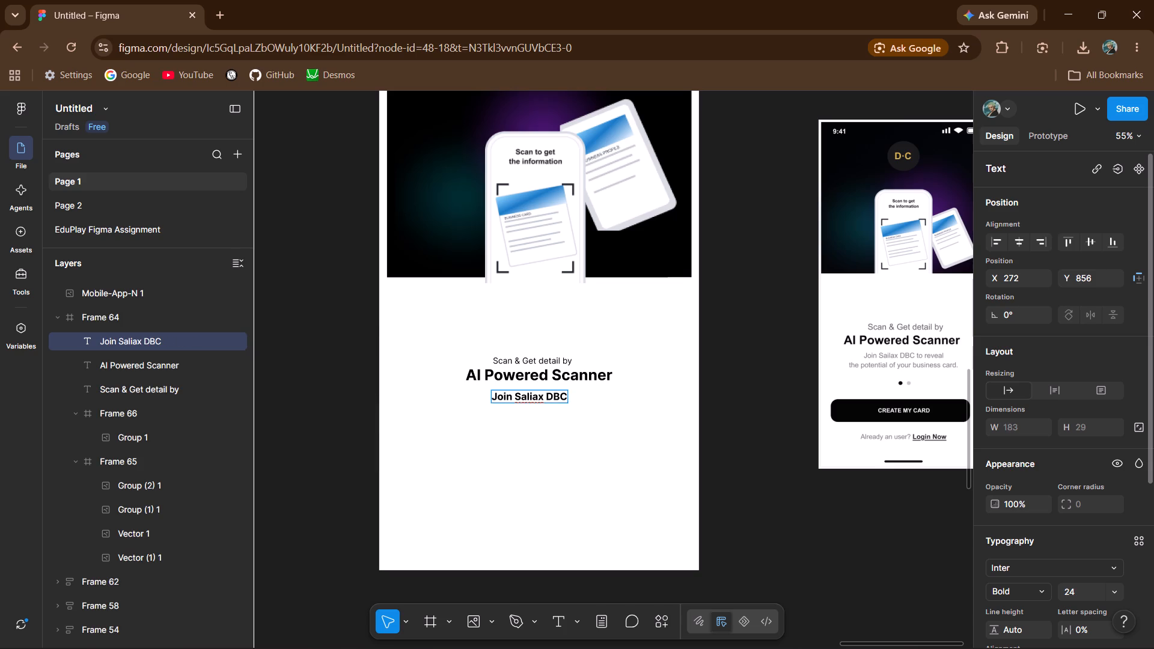
key("BackSpace")
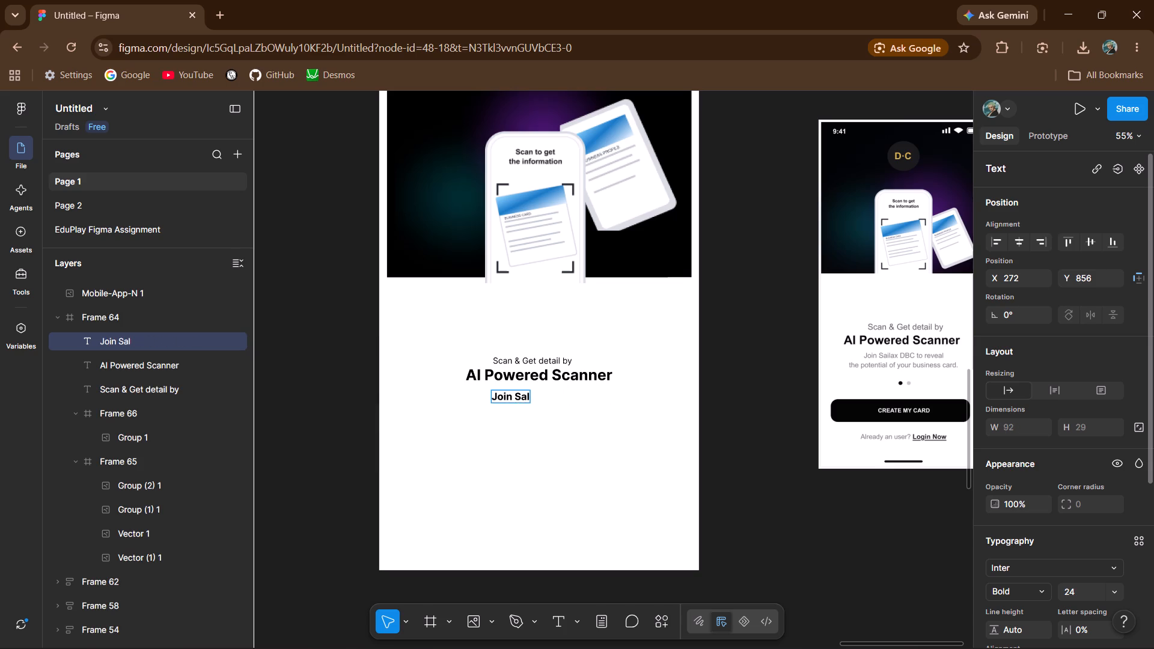
key("BackSpace")
type("ilax")
key("space")
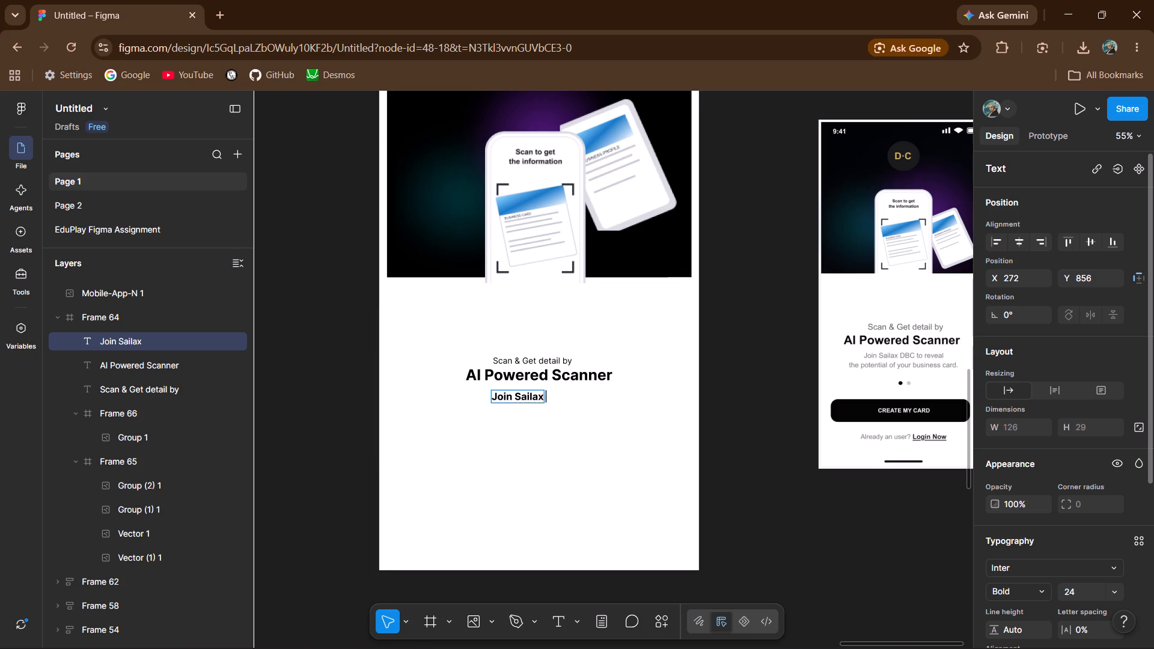
type("bc")
key("space")
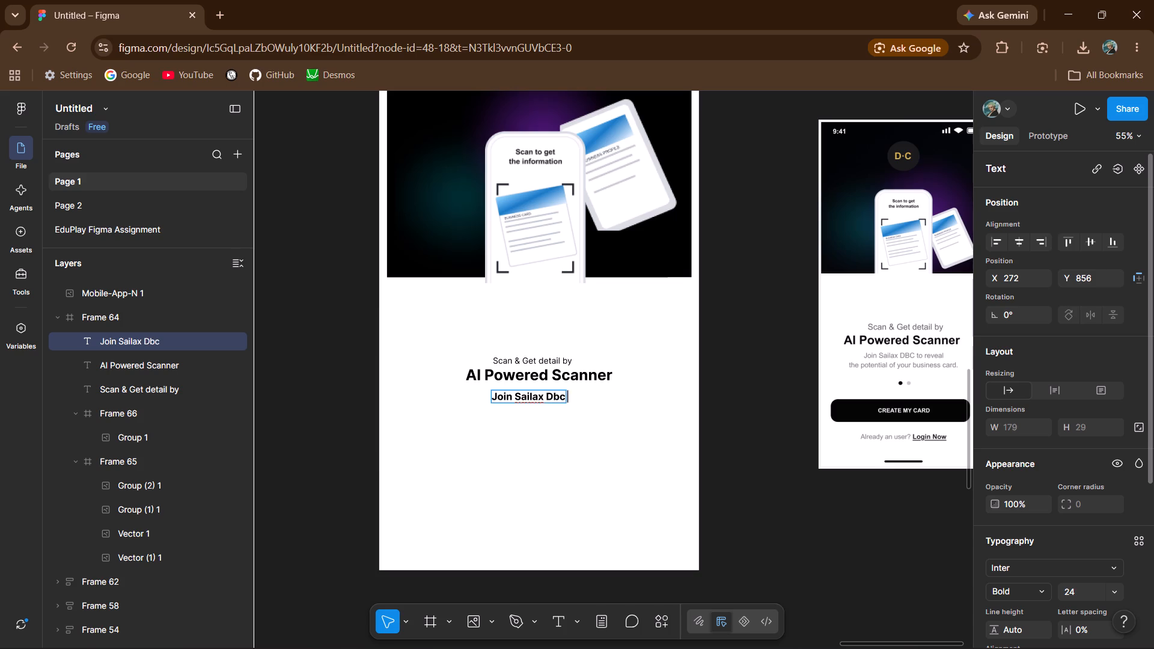
key("BackSpace")
key("BackSpace")
key("BackSpace")
key("BackSpace")
key("BackSpace")
type("BC")
key("space")
key("space")
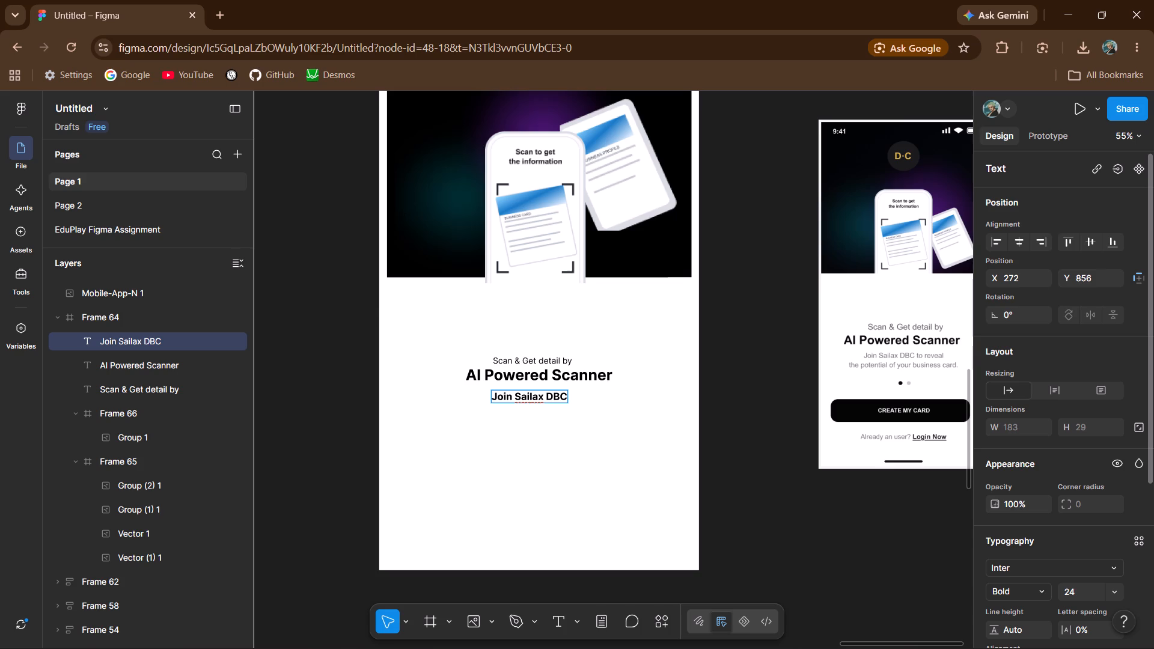
type("TO E")
key("BackSpace")
key("BackSpace")
key("BackSpace")
key("BackSpace")
key("t")
type("o")
key("space")
type("reveal")
key("Return")
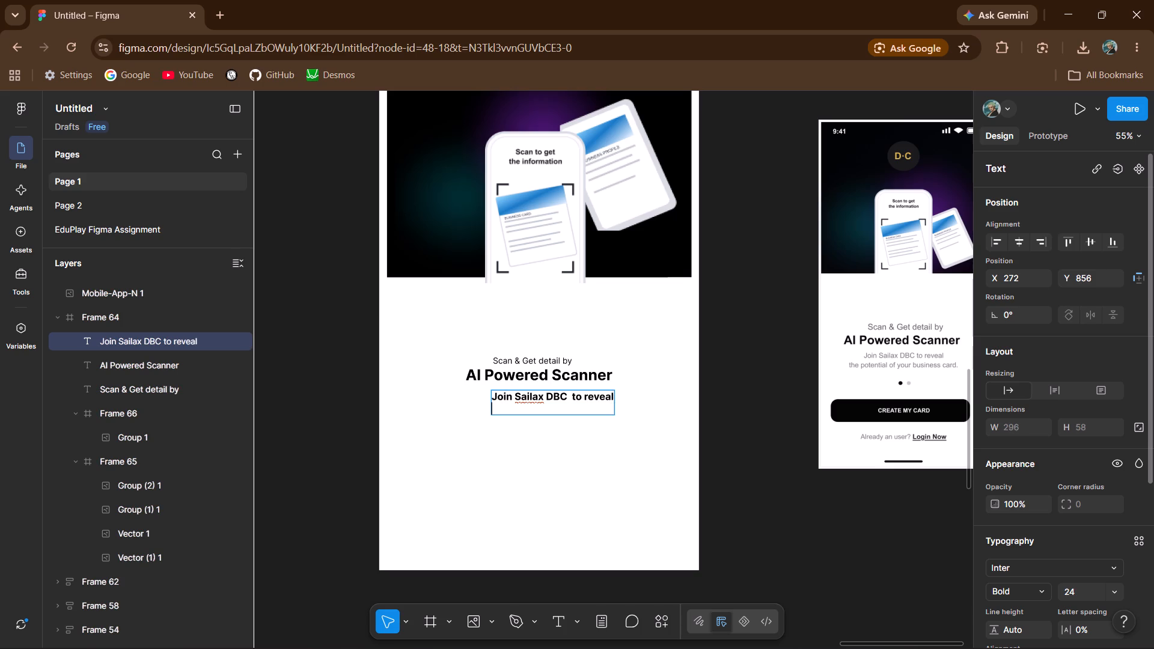
left_click(745, 427)
left_click(707, 457)
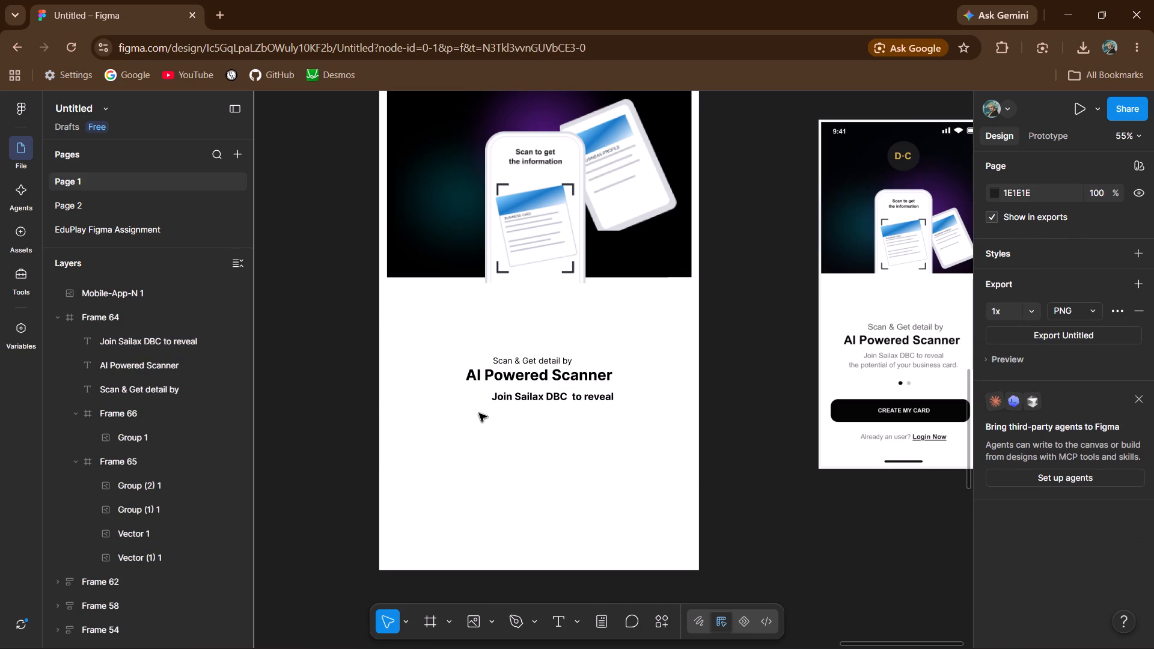
Add the bold size 24 text "the potential of your business card" below "Join Sailax DBC to reveal", at X 234, Y 918.
key("t")
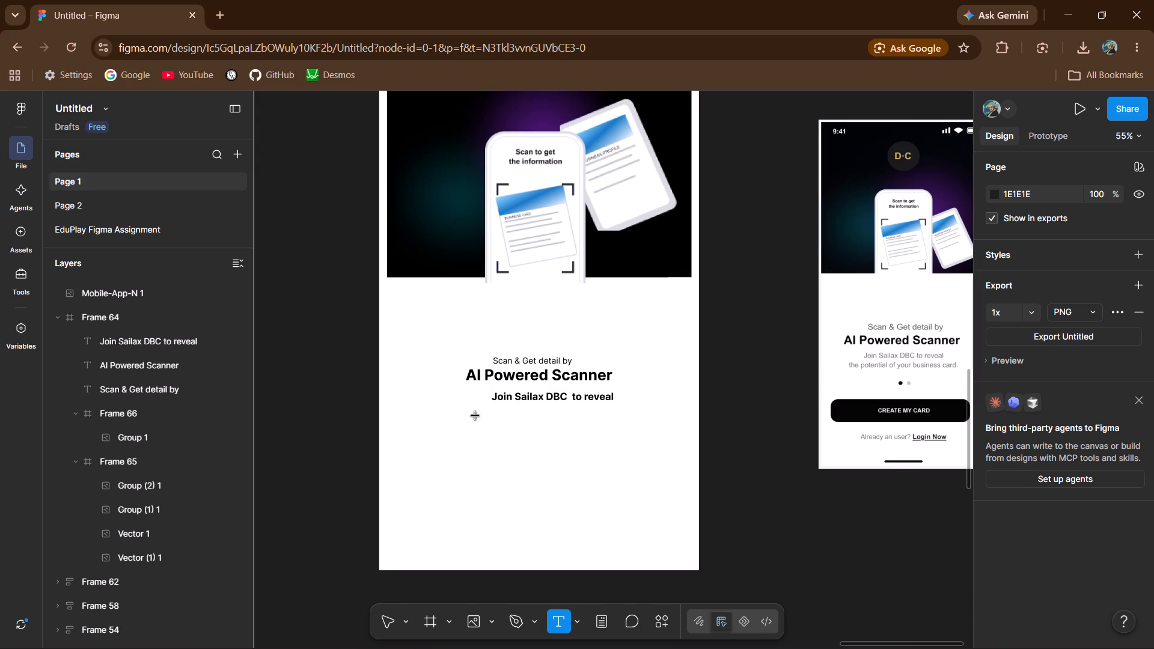
left_click(475, 416)
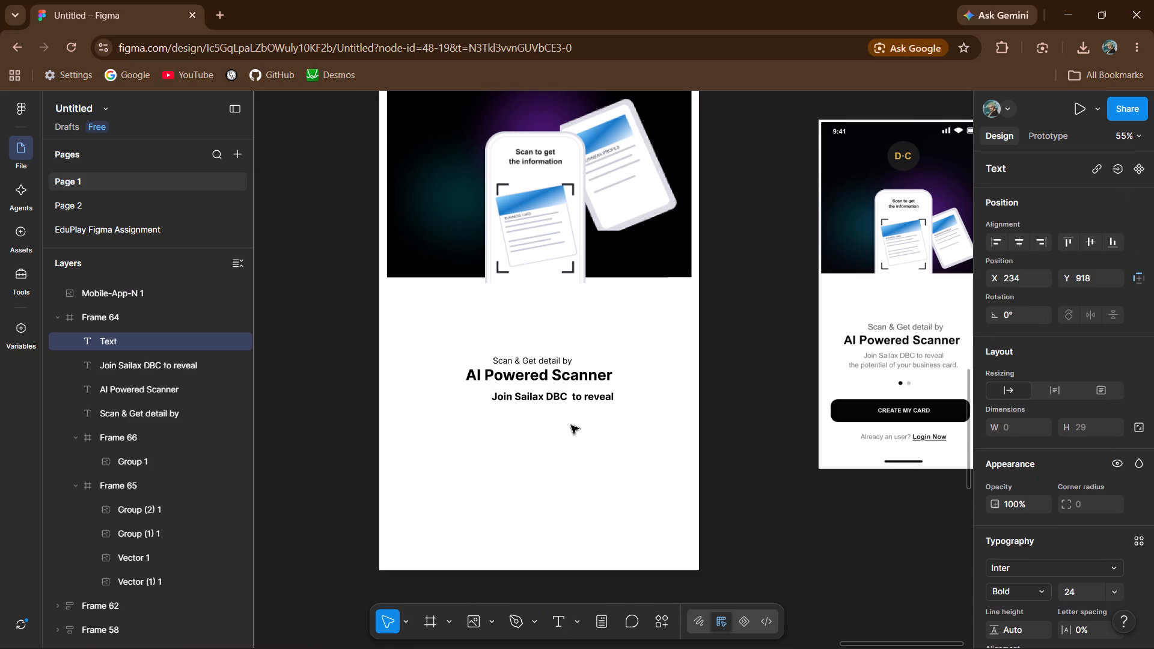
type("the potential")
key("space")
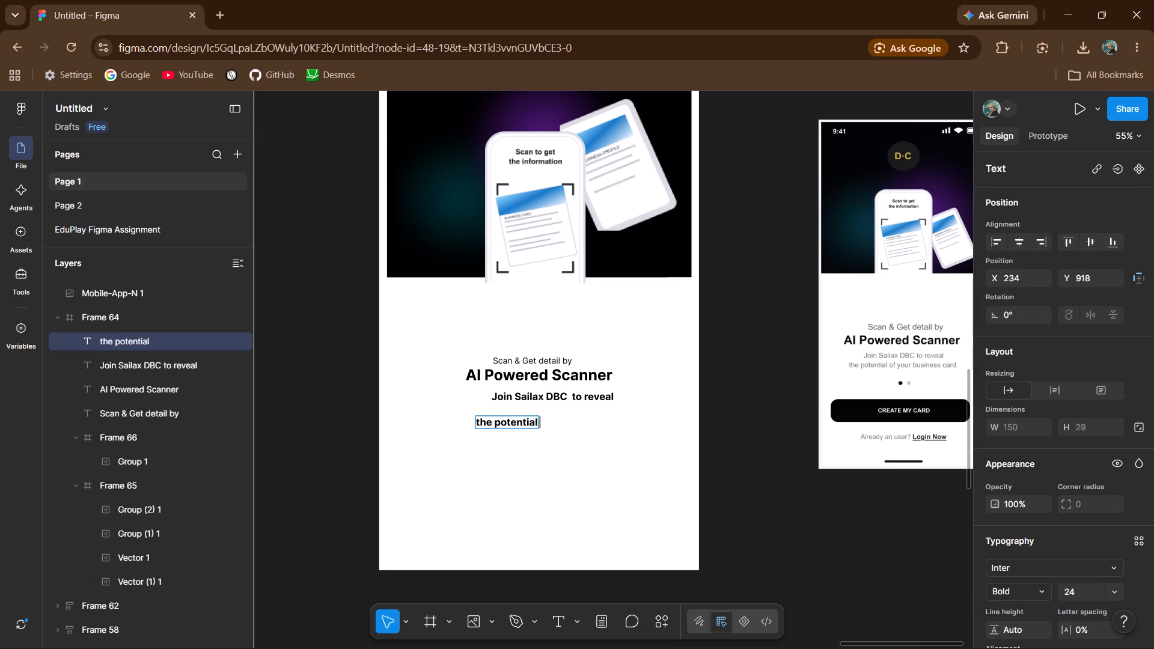
type("o")
key("space")
key("BackSpace")
type("f your")
key("space")
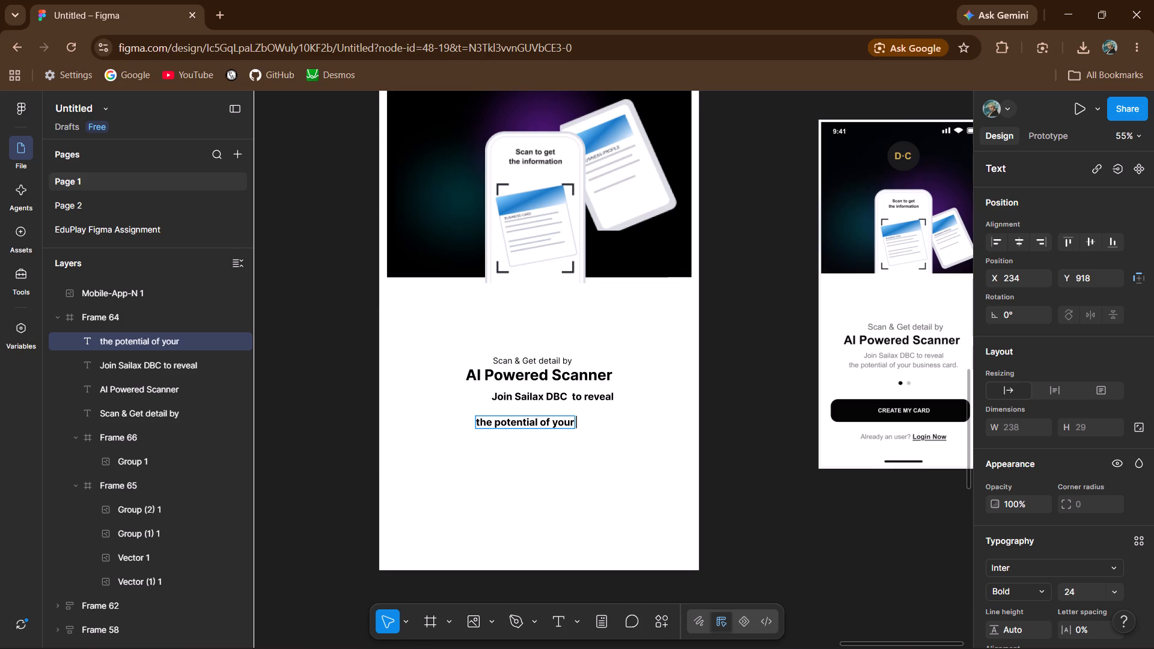
type("business card")
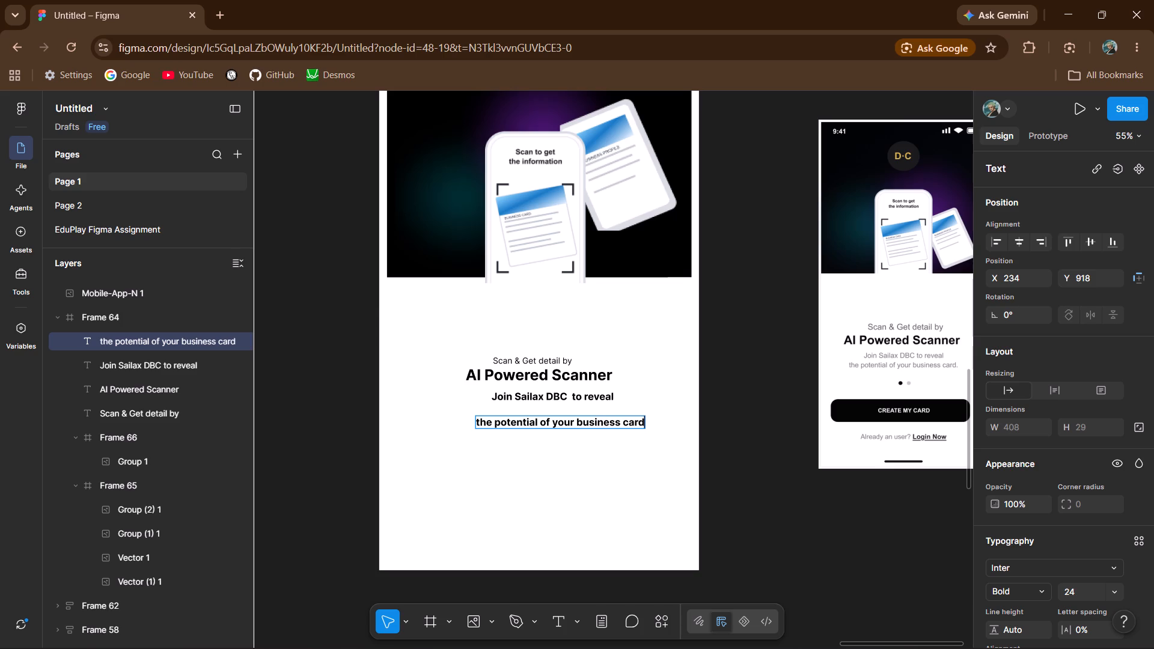
key("Return")
key("BackSpace")
left_click(741, 473)
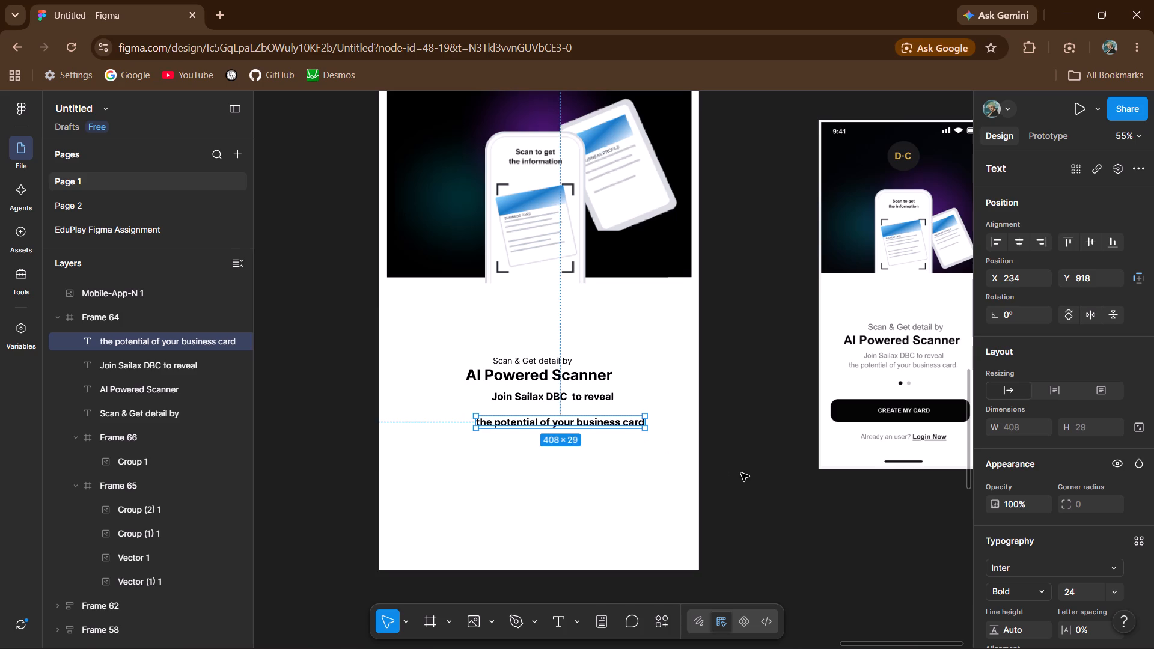
left_click(732, 463)
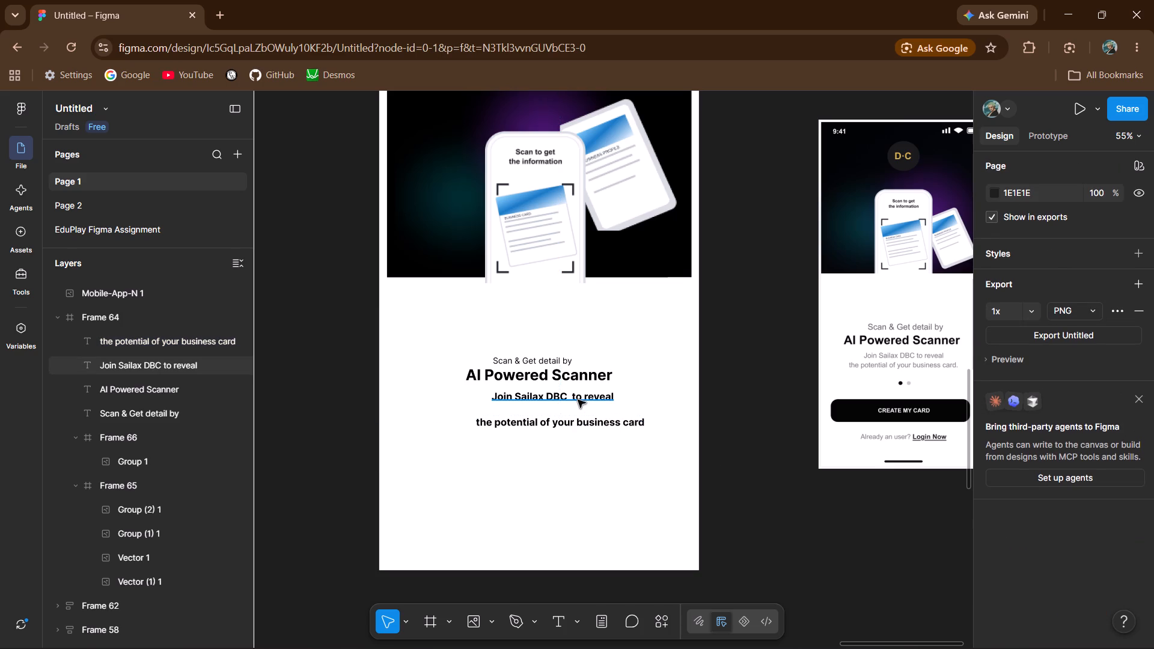
Stack the two description lines beneath the heading: "Join Sailax DBC to reveal" at X 230, Y 860 and "the potential of your business card" at X 198, Y 889.
left_click_drag(578, 400, 563, 394)
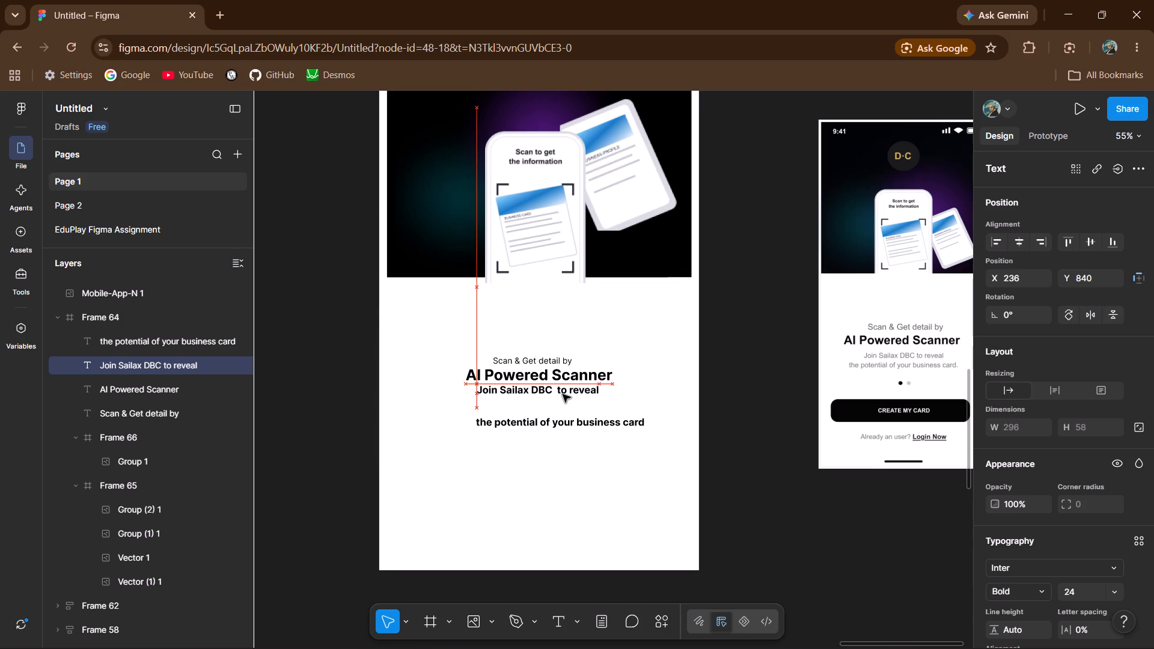
left_click_drag(563, 394, 561, 399)
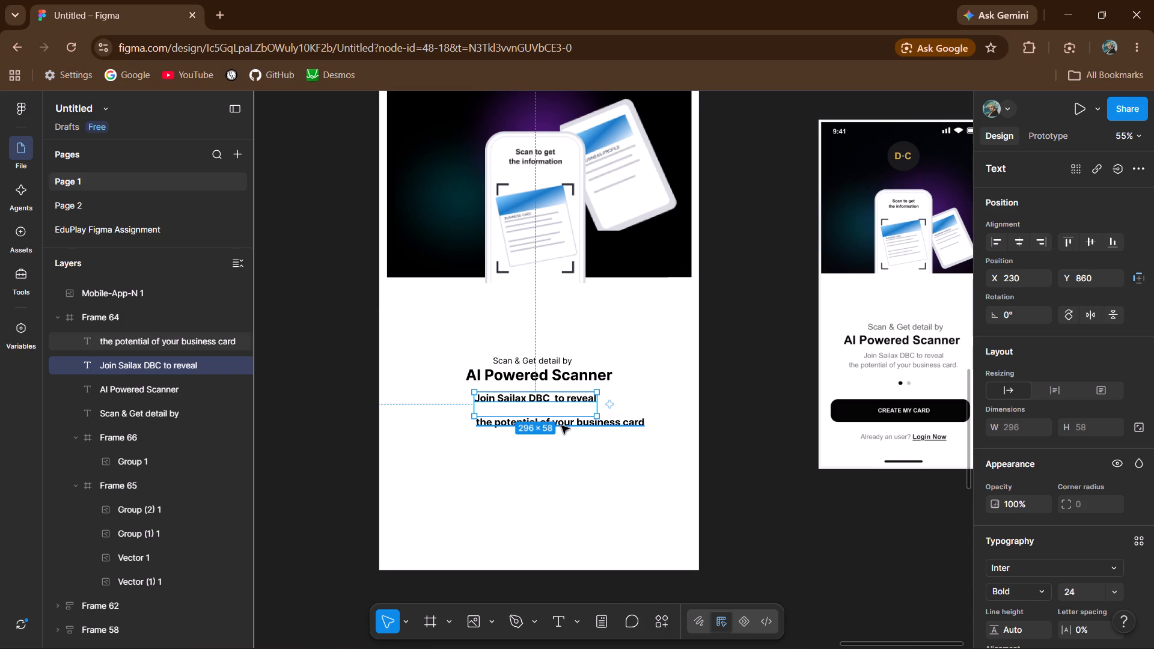
left_click_drag(561, 425, 546, 413)
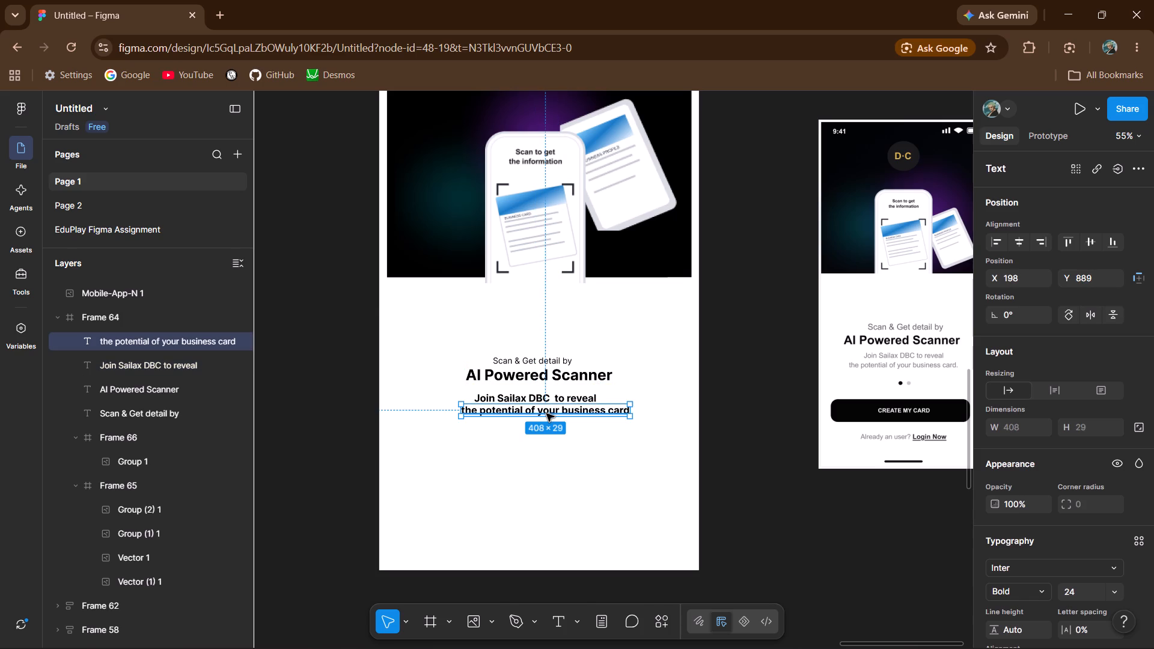
left_click(781, 457)
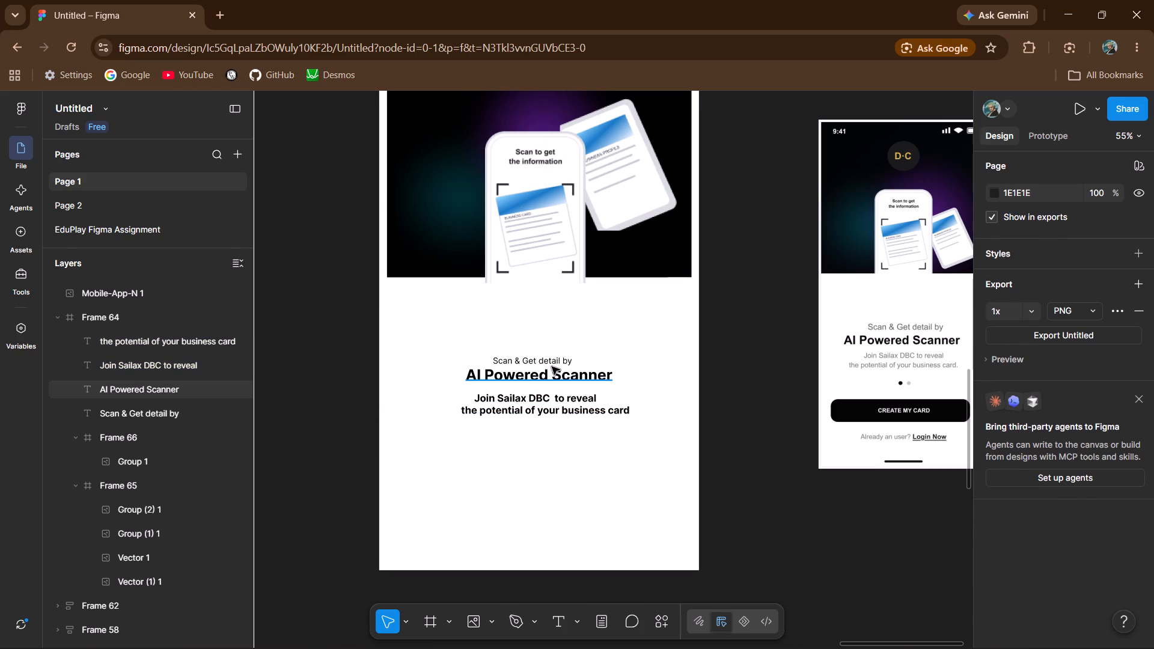
Change the font weight of the "Join Sailax DBC to reveal" line to Regular.
left_click(536, 398)
triple_click(536, 398)
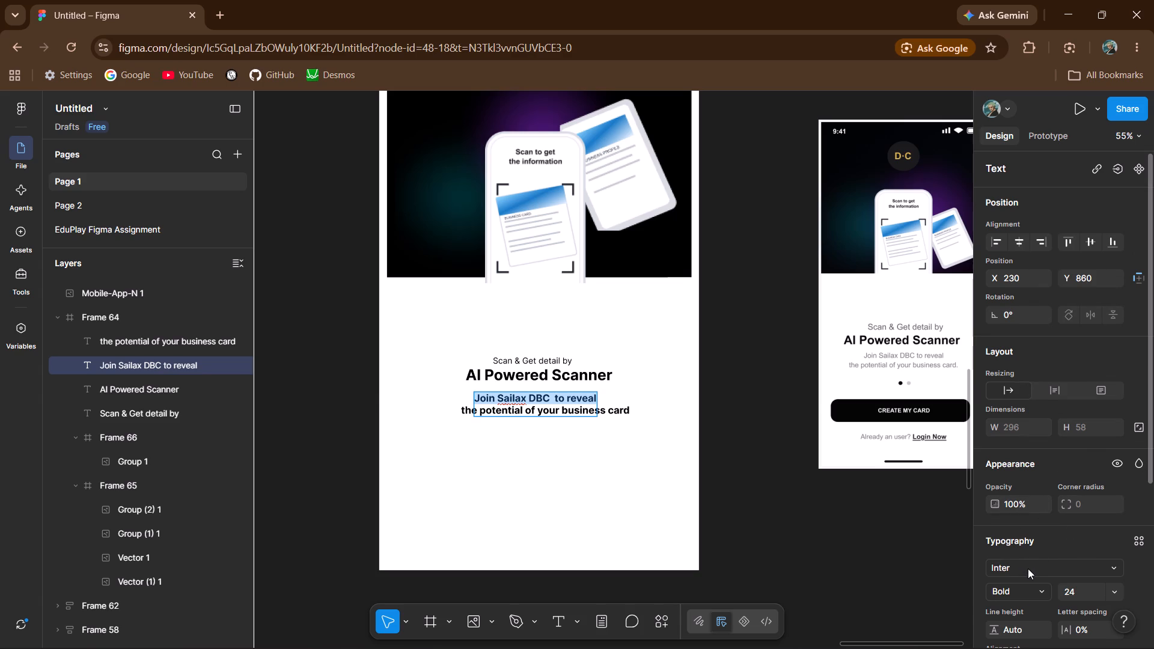
left_click(1020, 588)
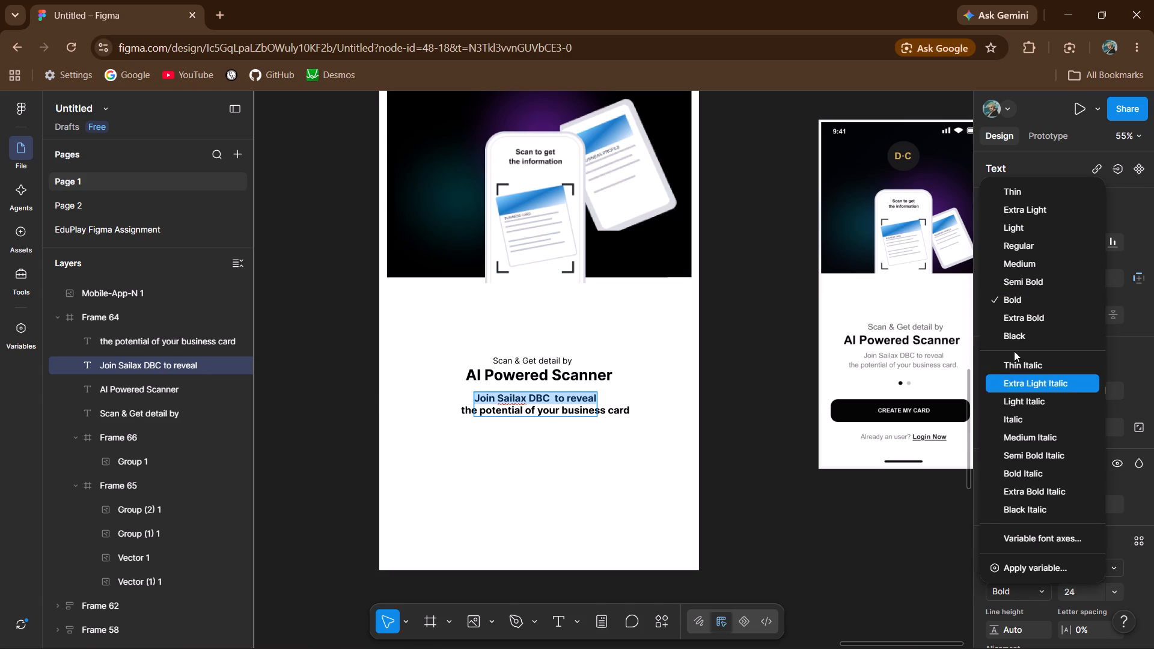
left_click(1020, 248)
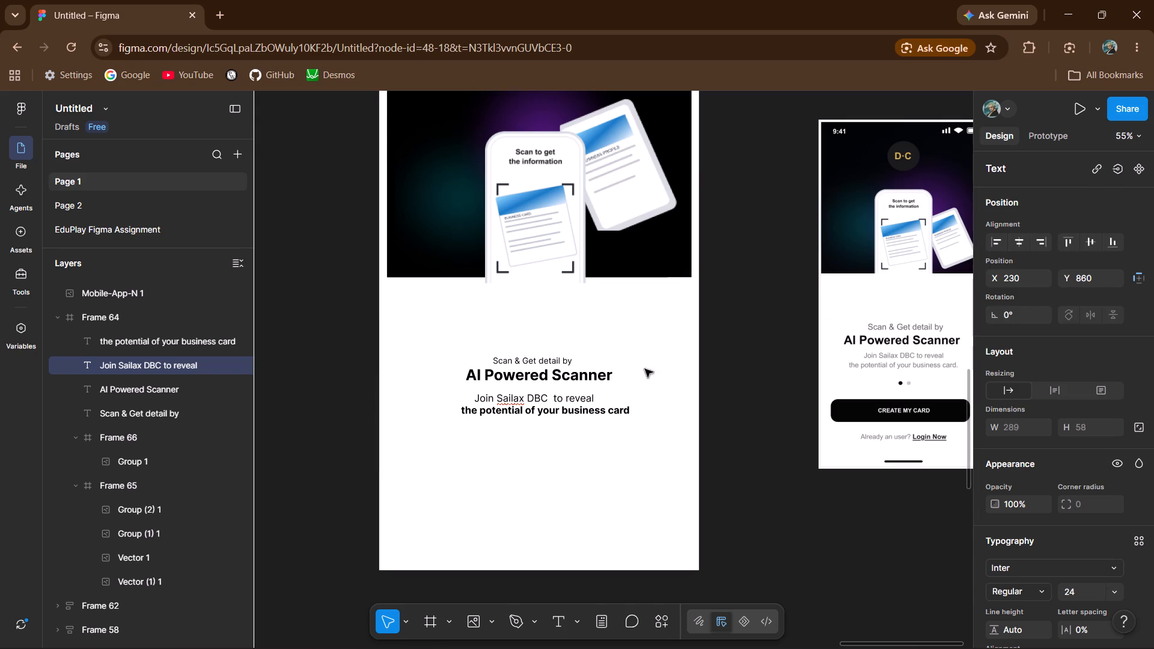
left_click(542, 412)
left_click(542, 430)
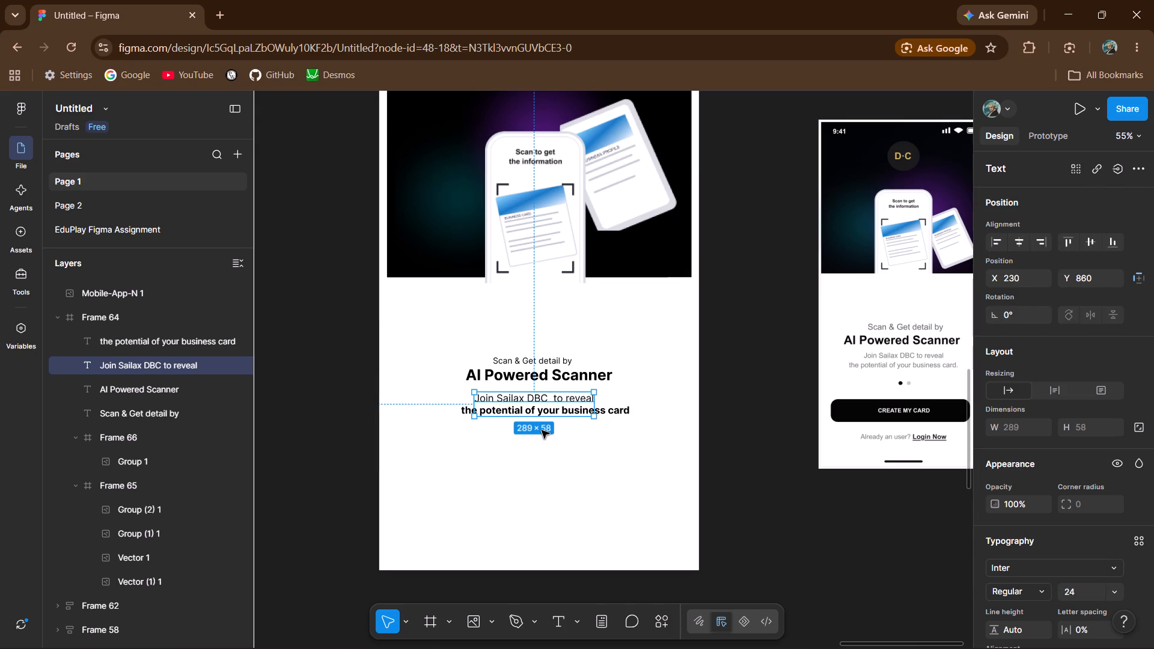
Change the font weight of the "the potential of your business card" line to Regular, keeping the Inter font.
left_click(549, 405)
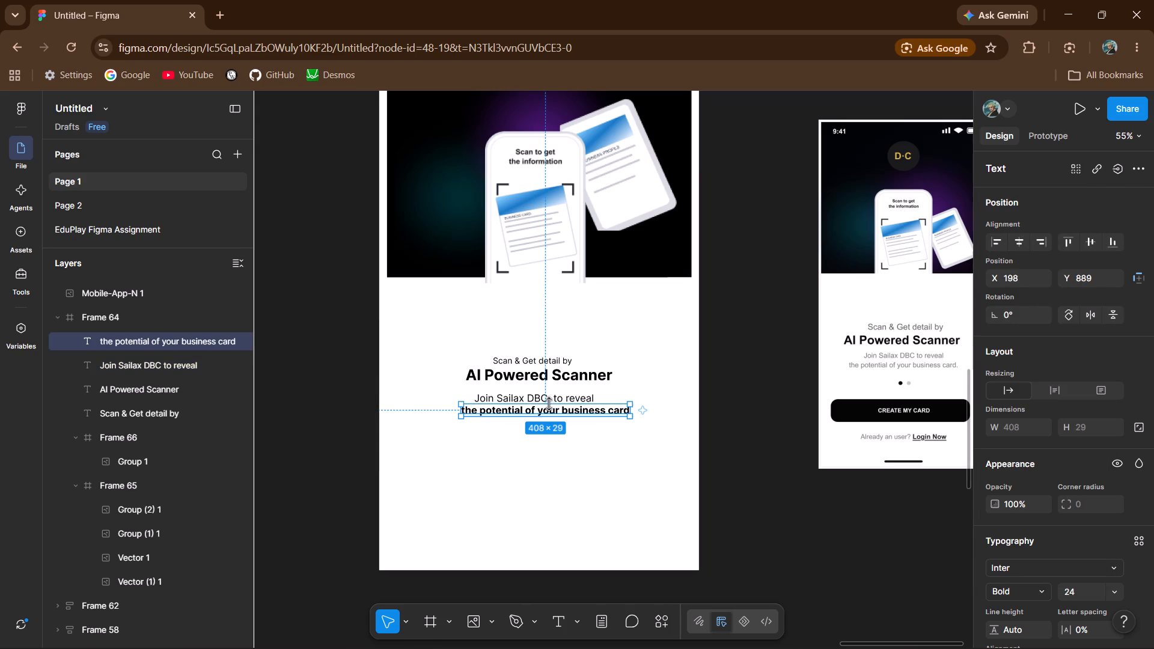
triple_click(549, 412)
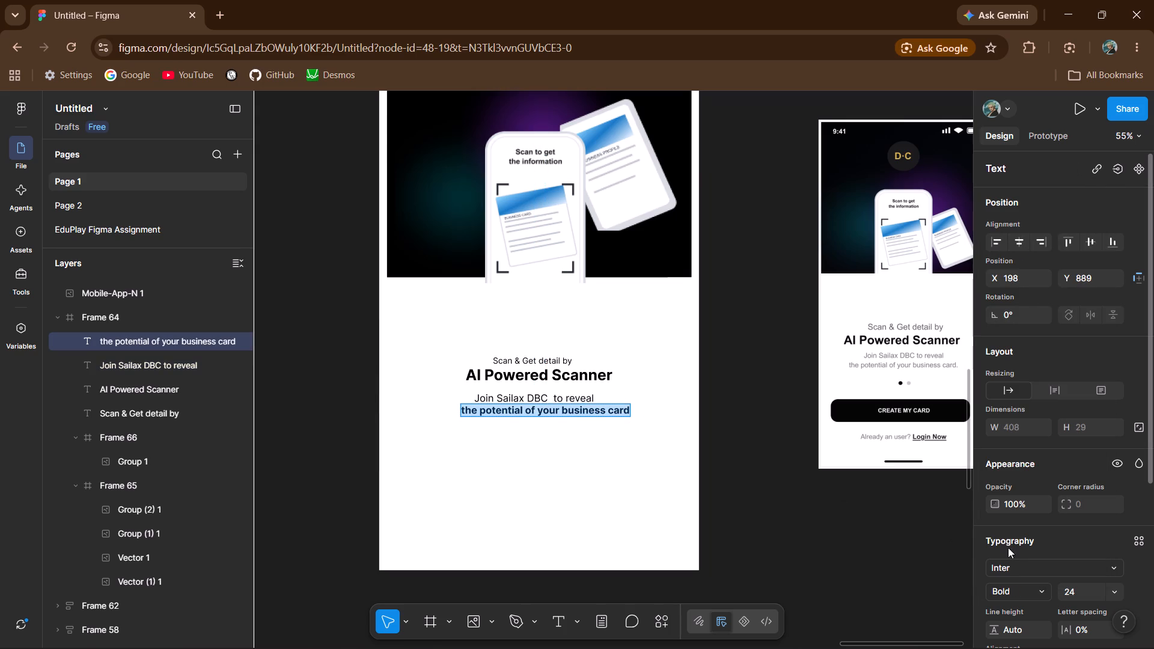
left_click_drag(1027, 576, 1022, 585)
left_click(1022, 585)
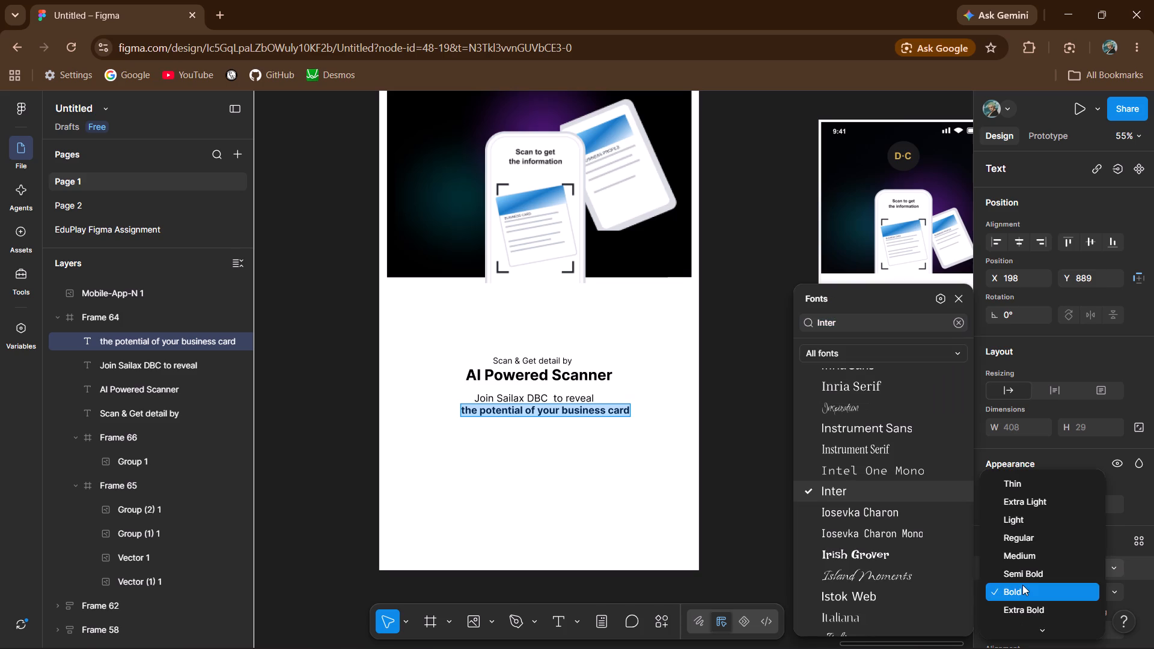
left_click(1029, 537)
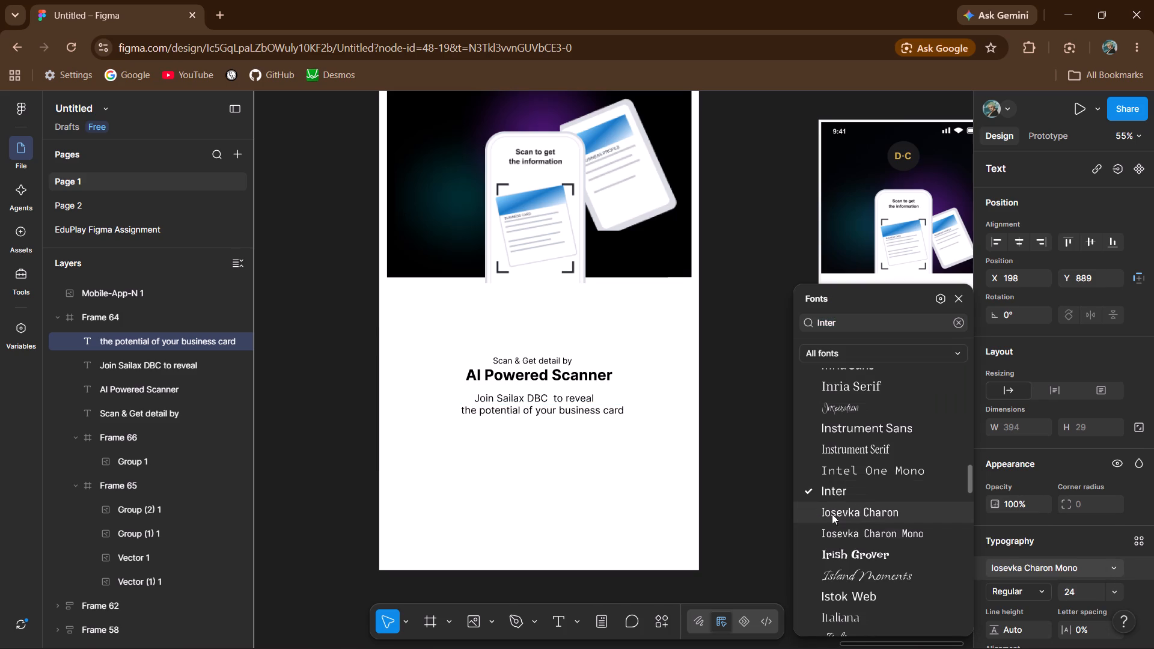
left_click(756, 499)
triple_click(756, 499)
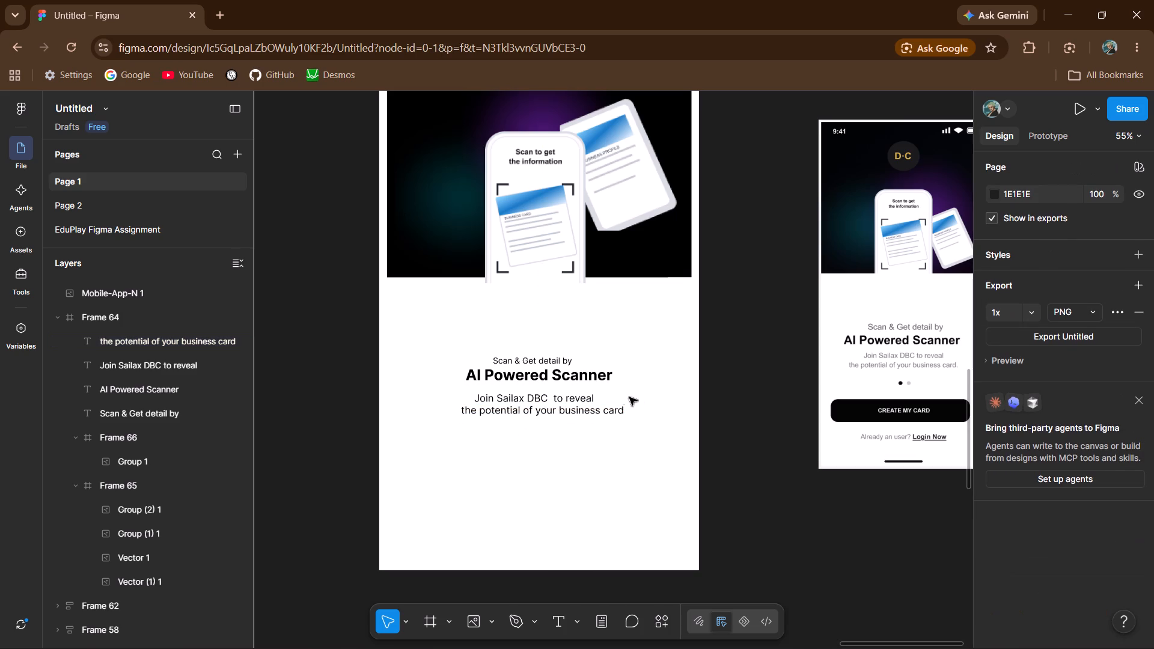
Lower the opacity of the "Scan & Get detail by" text, trying 70% and settling on 60%.
left_click(554, 361)
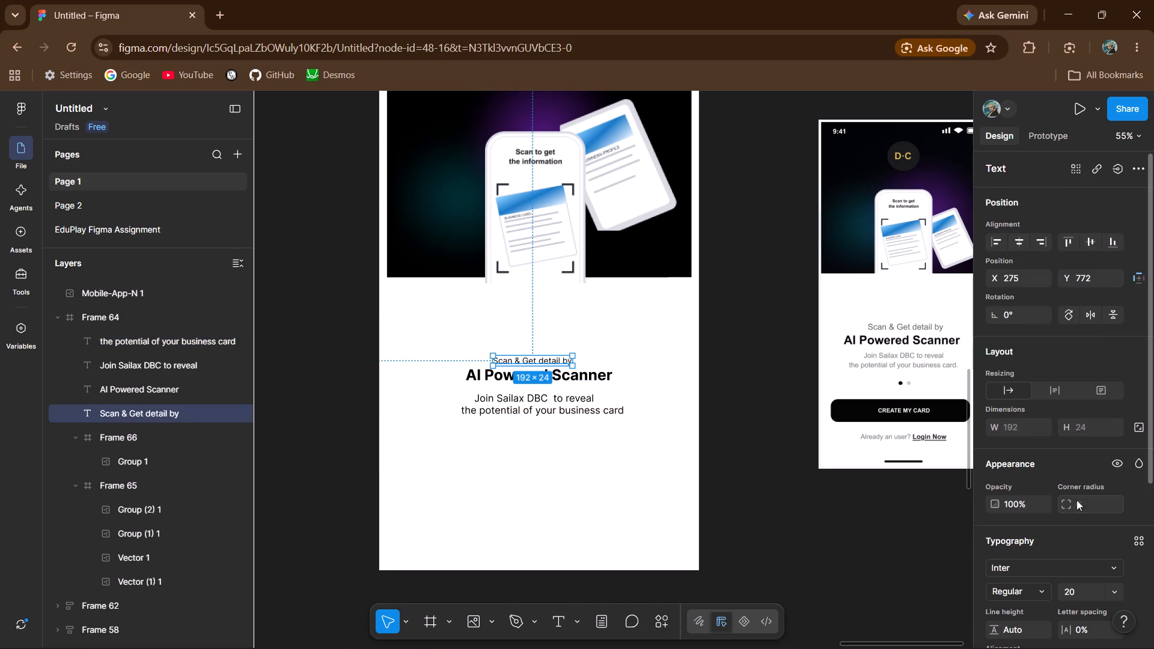
left_click(1023, 496)
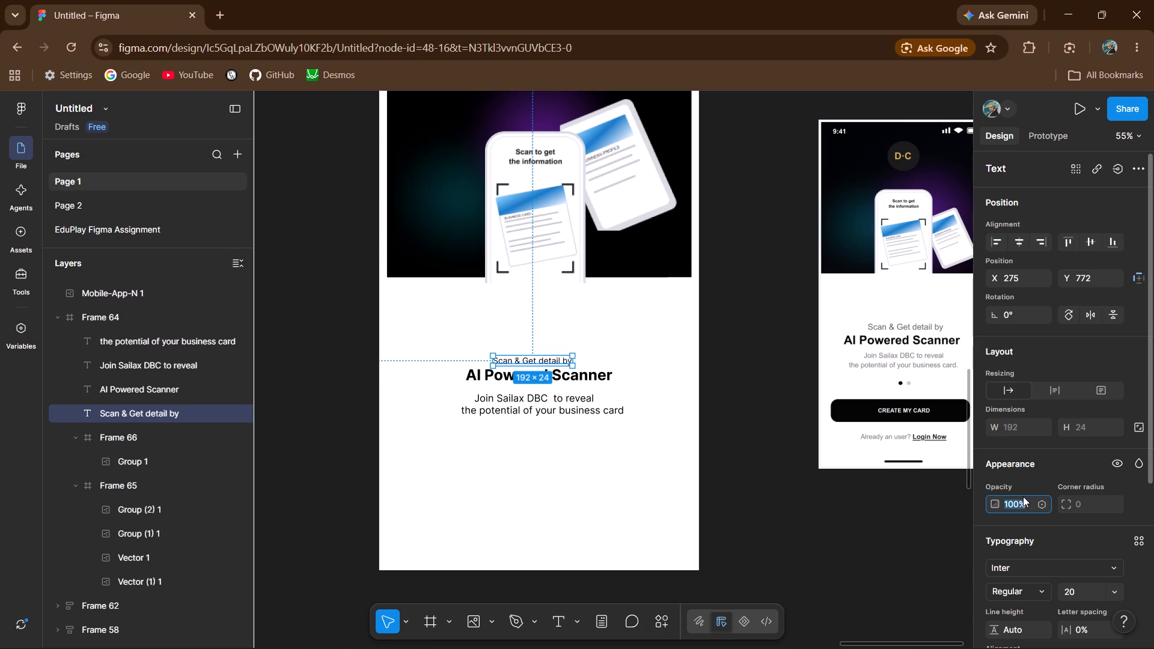
type("70")
key("Return")
double_click(1021, 507)
type("60")
key("Return")
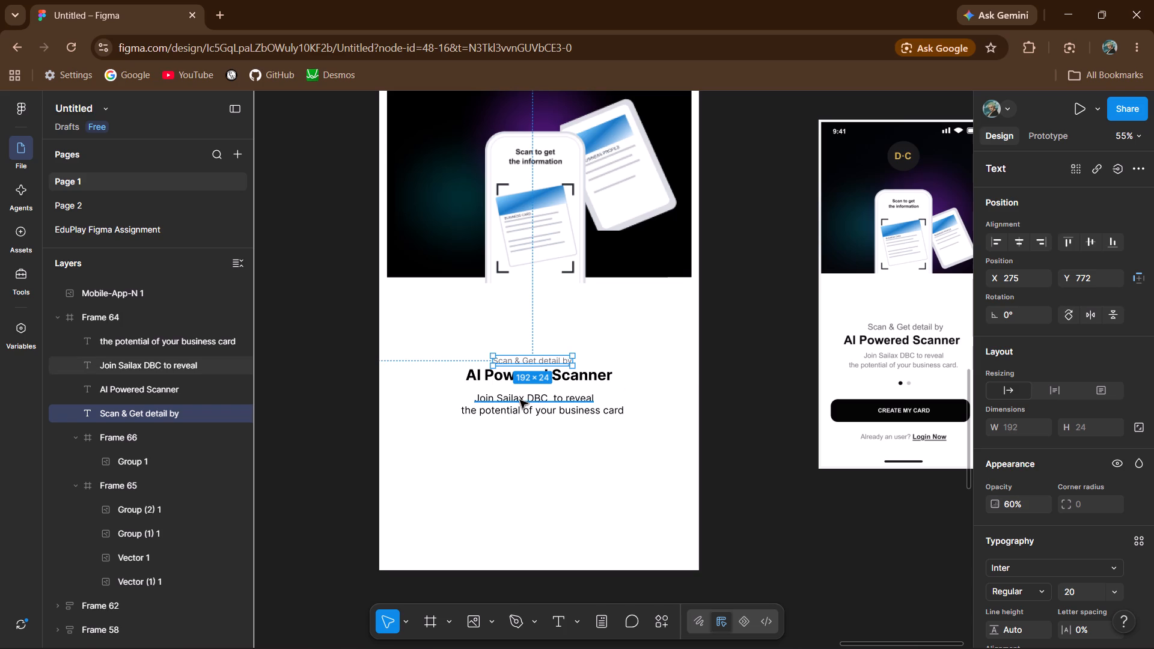
Set the opacity of the "Join Sailax DBC to reveal" text to 50%.
triple_click(520, 400)
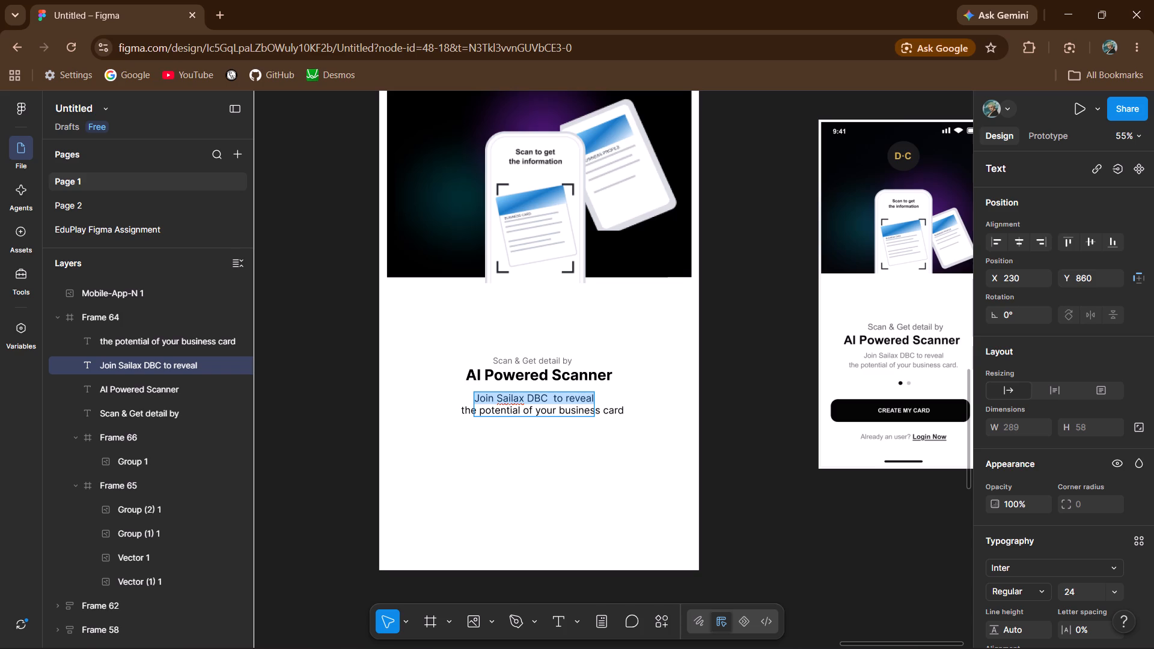
double_click(1015, 501)
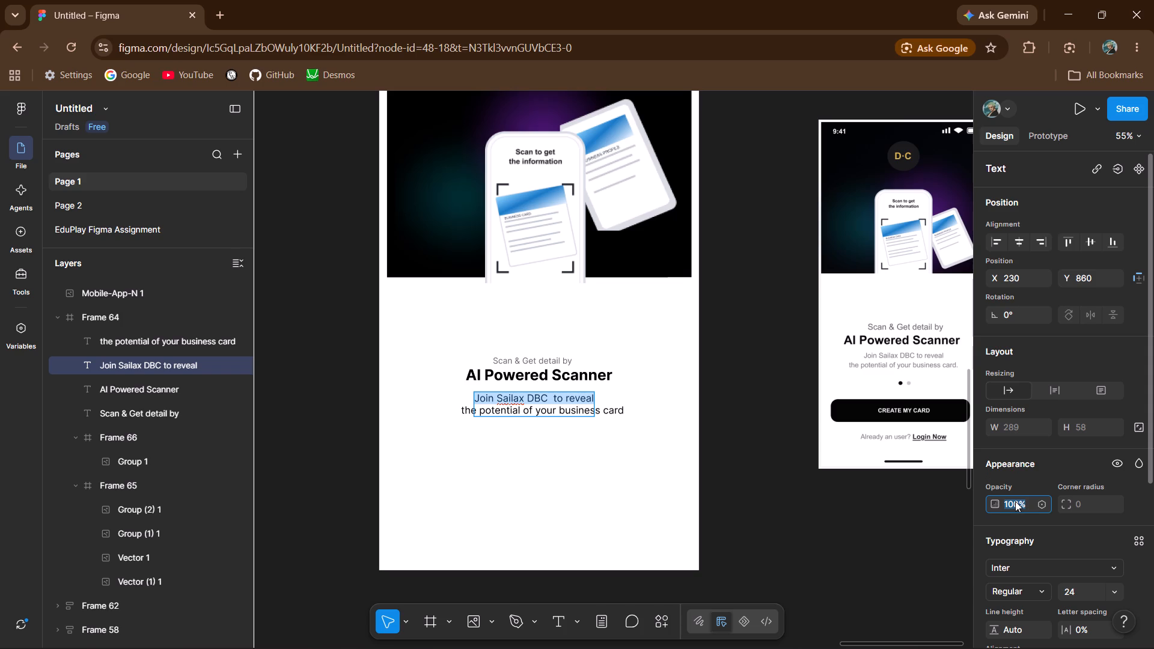
type("50")
key("Return")
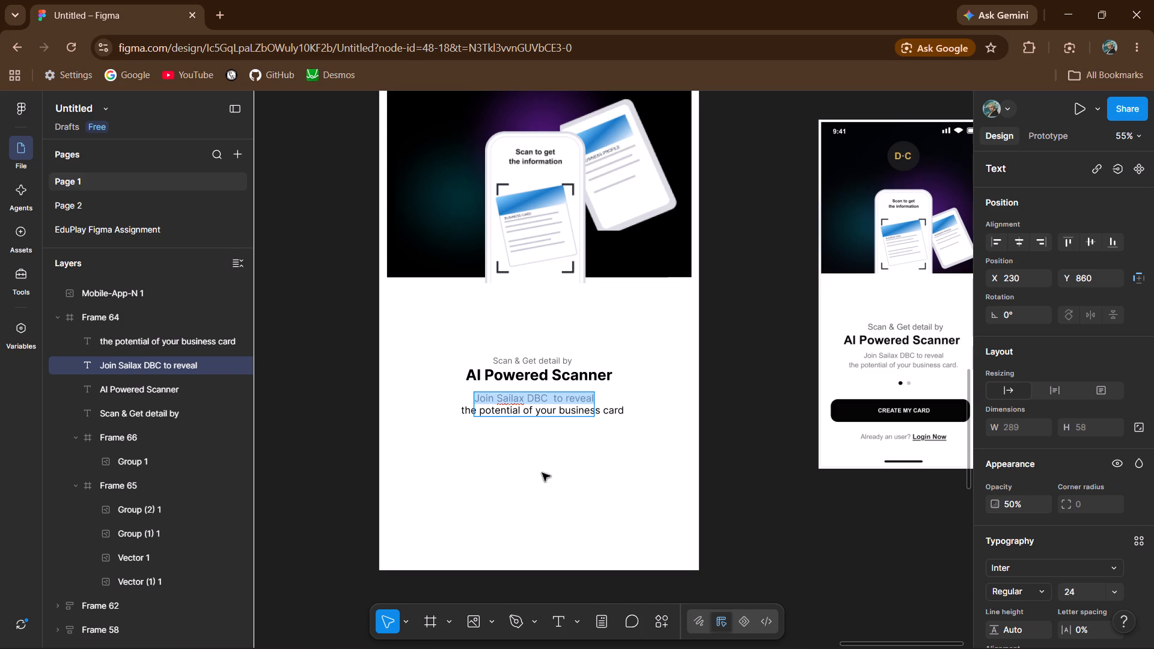
Remove the trailing line break from the "Join Sailax DBC to reveal" text.
left_click(581, 408)
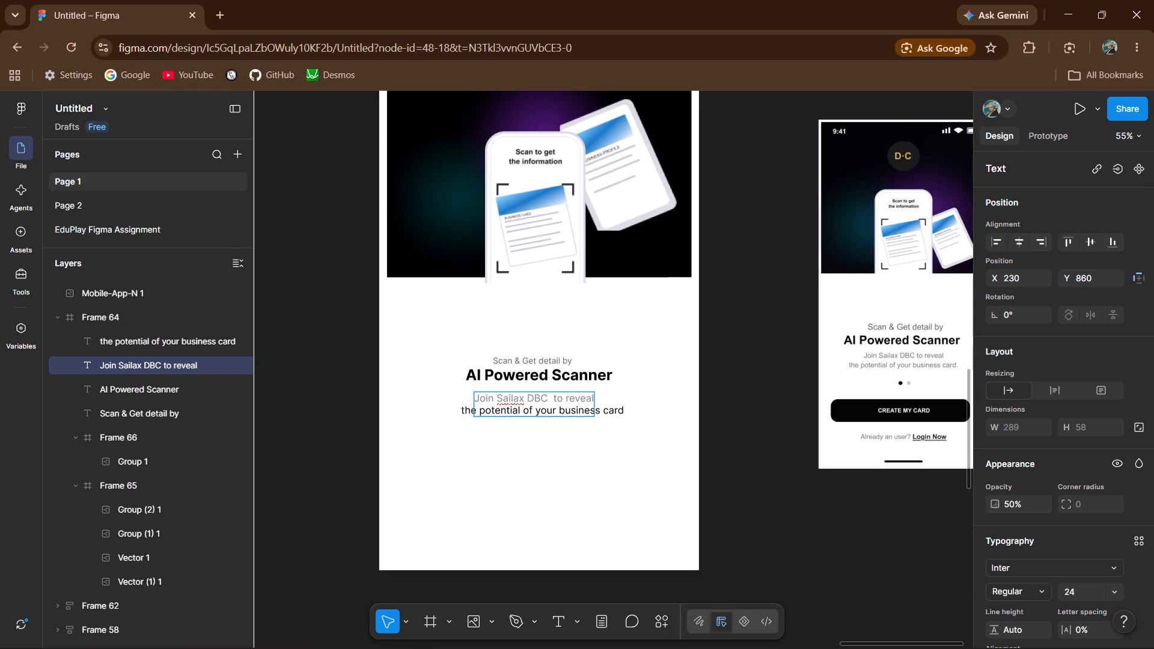
key("BackSpace")
Set the opacity of the "the potential of your business card" text to 50%.
left_click(576, 411)
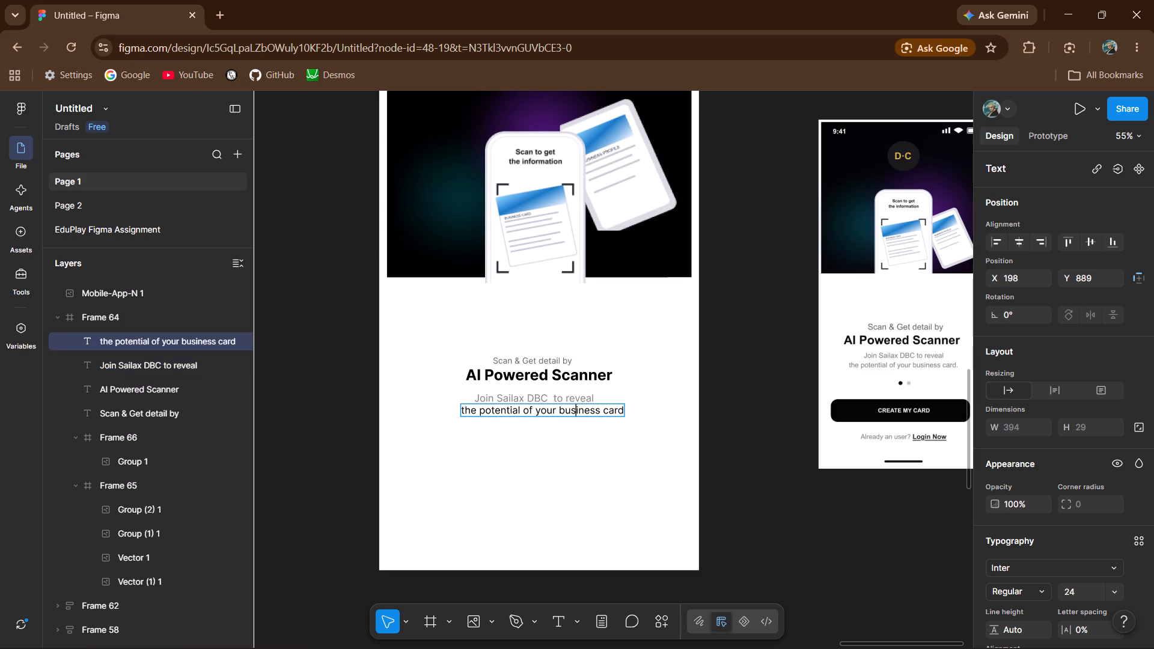
double_click(576, 411)
triple_click(576, 411)
left_click(576, 411)
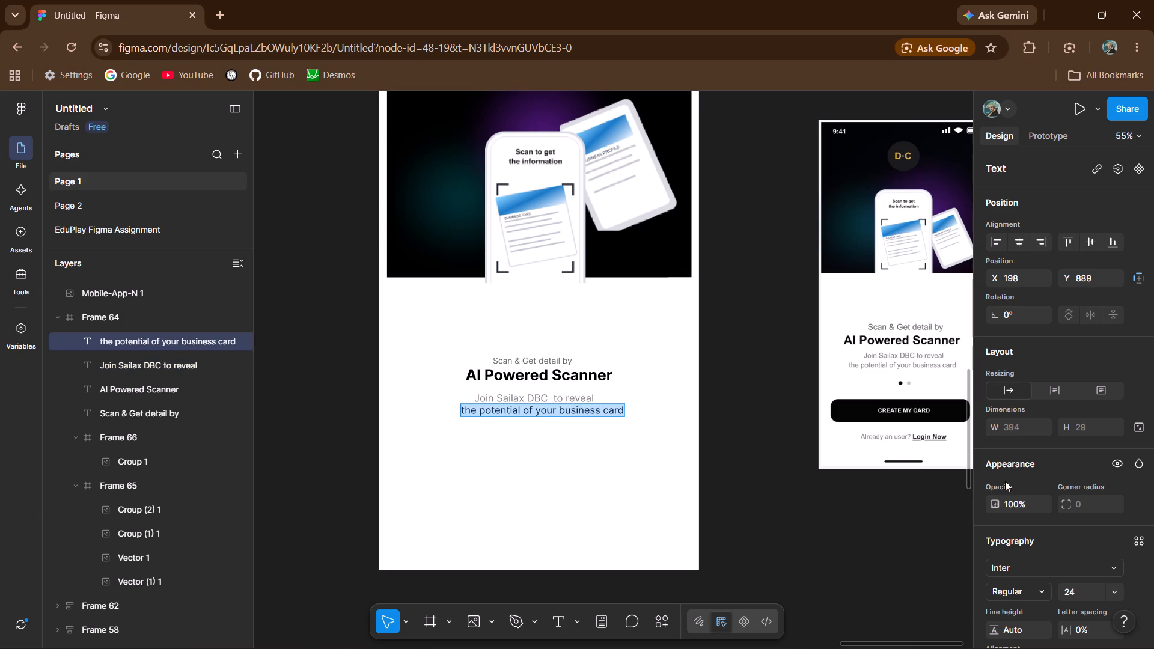
left_click(1015, 496)
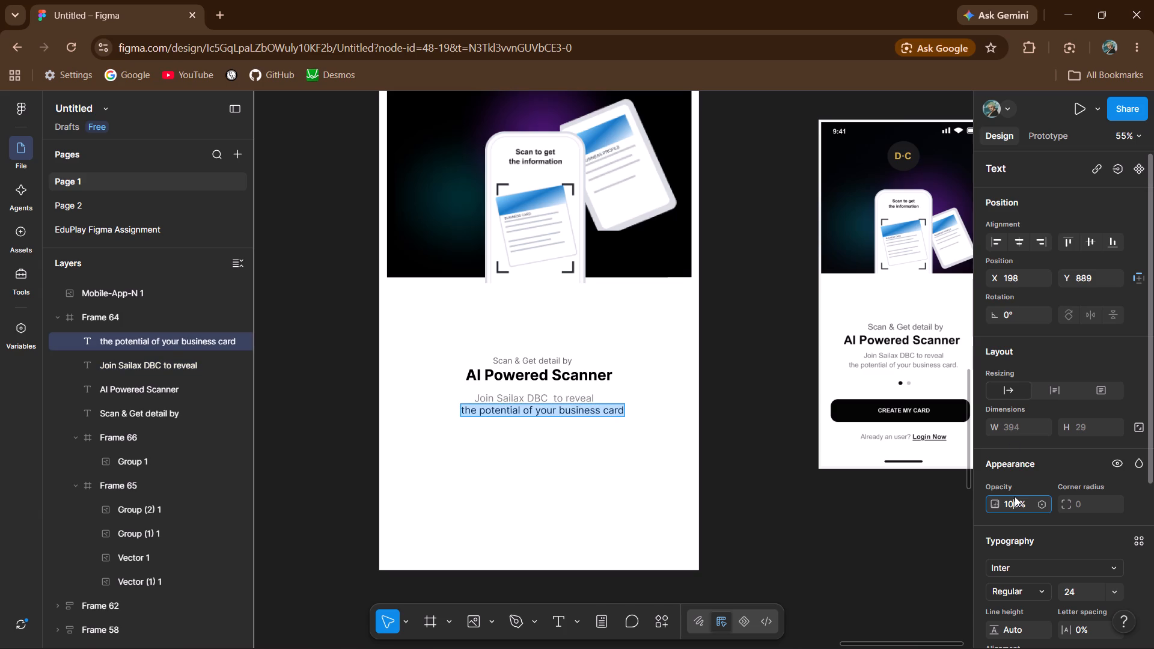
type("50")
key("Return")
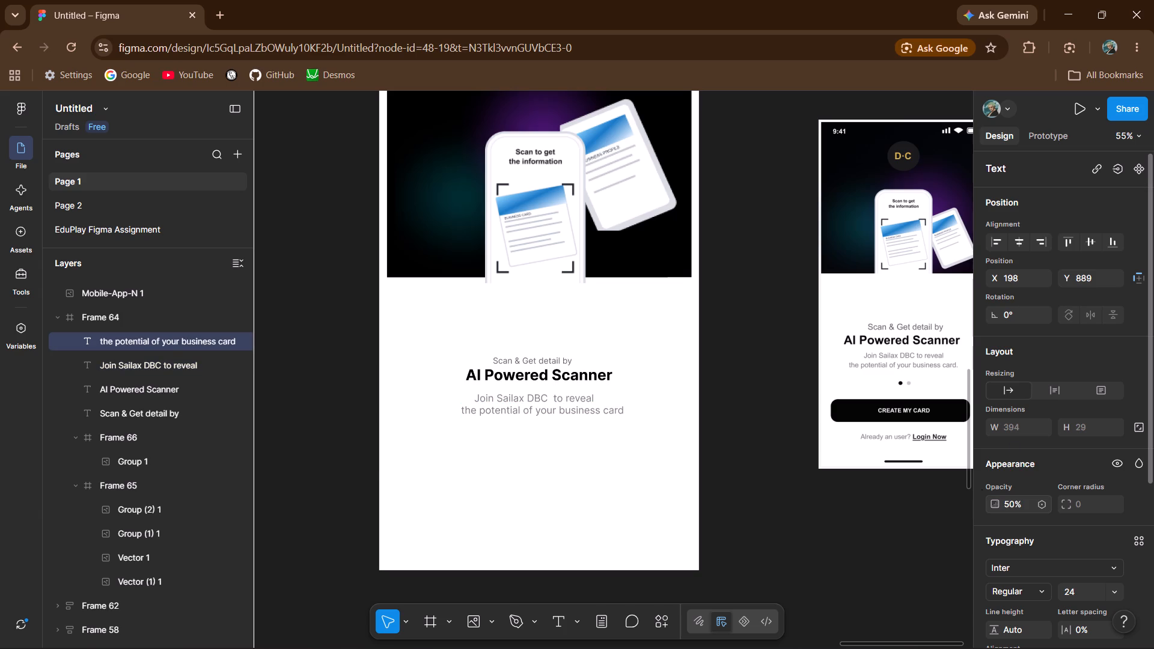
left_click(792, 499)
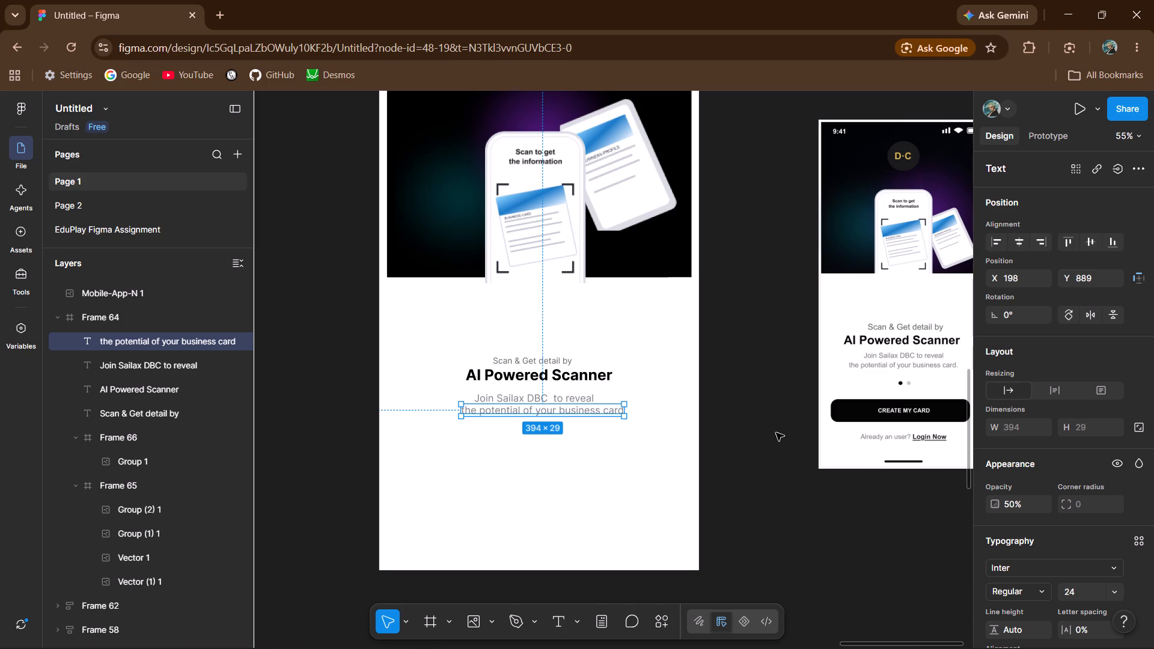
Center-align the text in all four text layers of Frame 64, from "Scan & Get detail by" to "the potential of your business card".
left_click(776, 433)
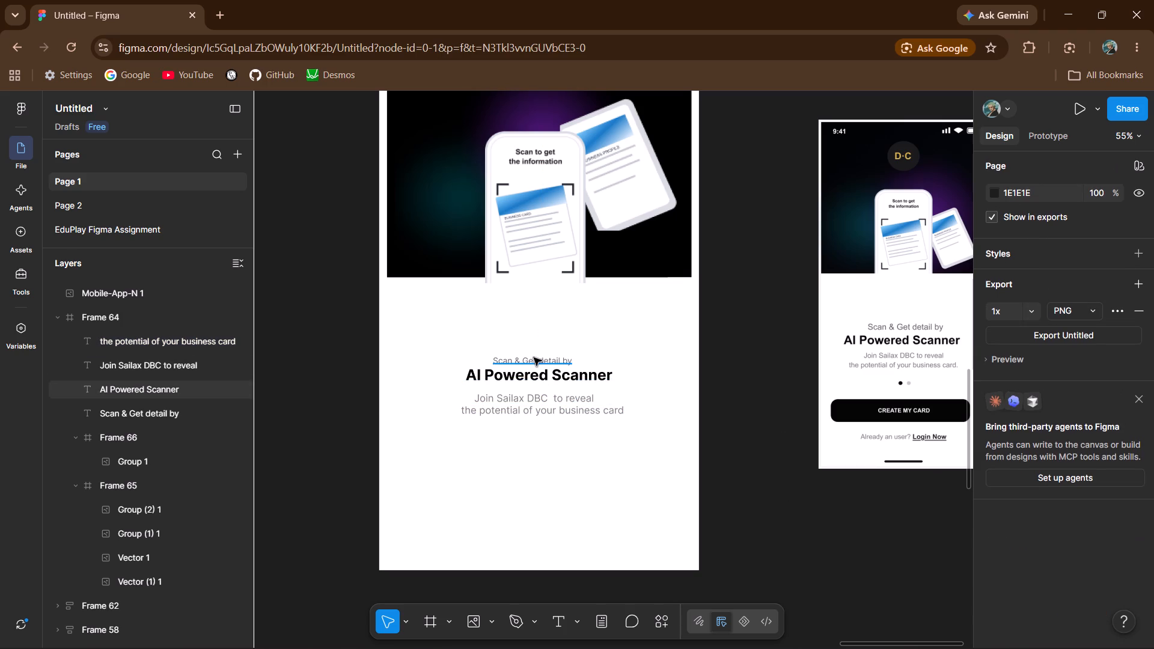
left_click(533, 357)
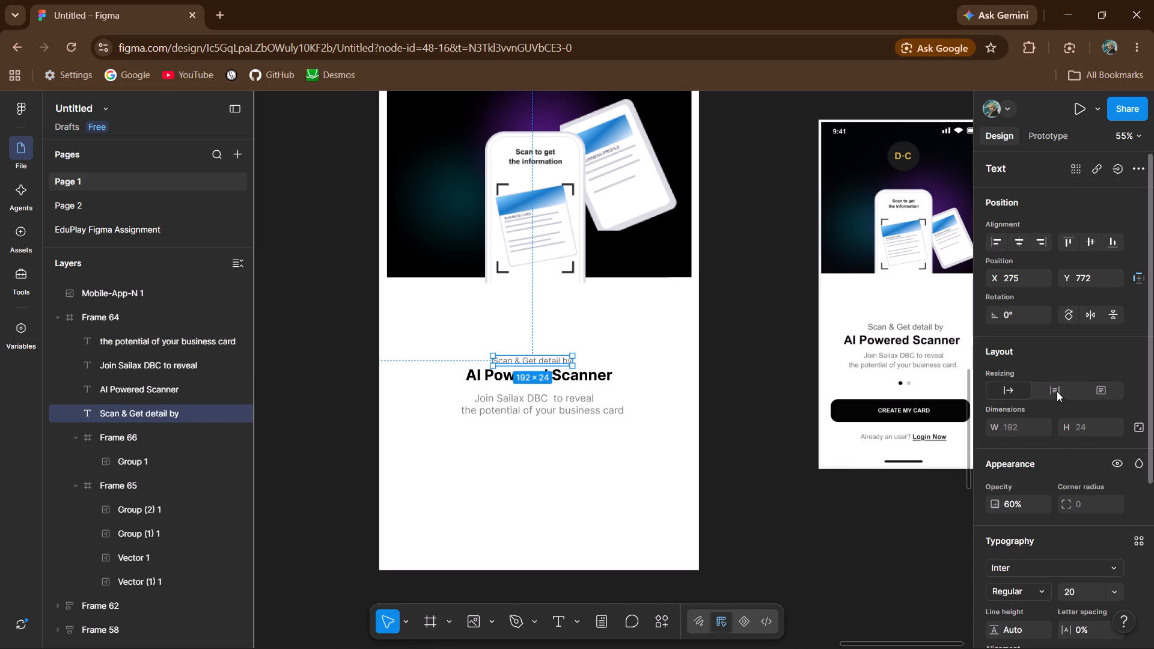
scroll(1034, 466, "down", 1)
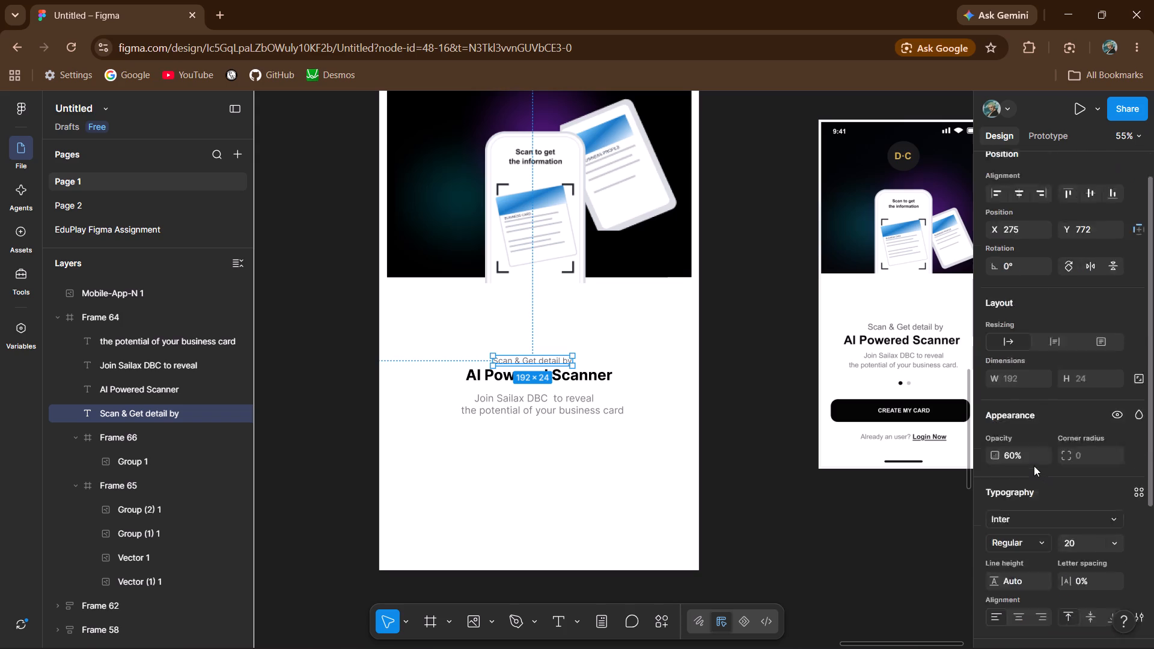
scroll(1034, 466, "down", 1)
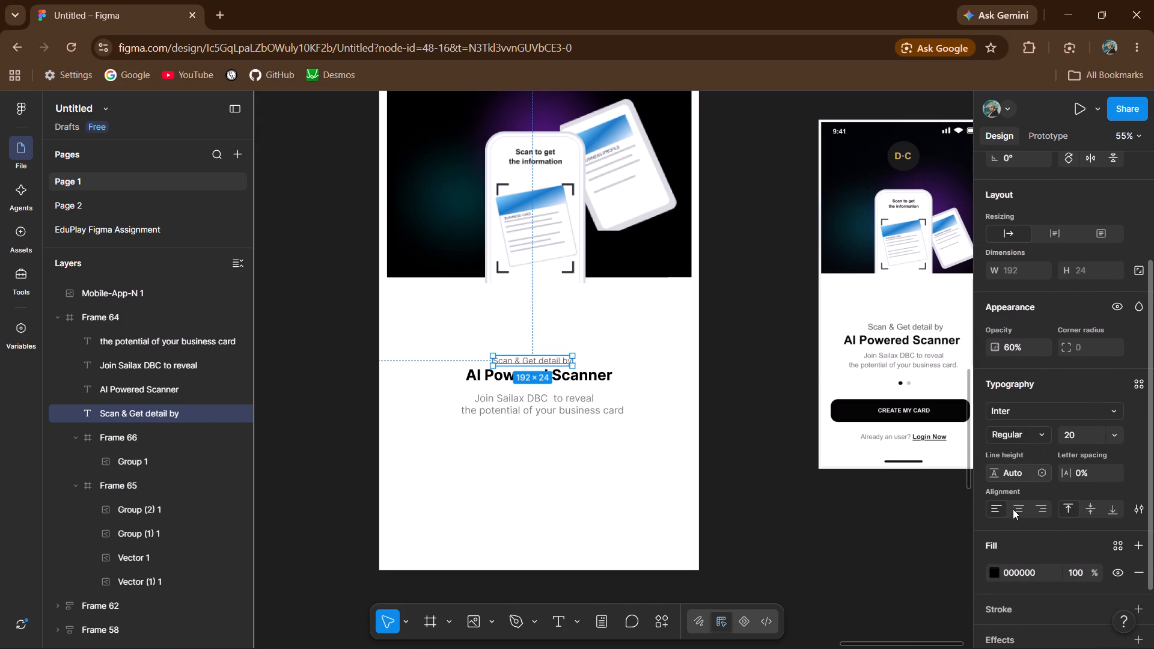
left_click(1016, 510)
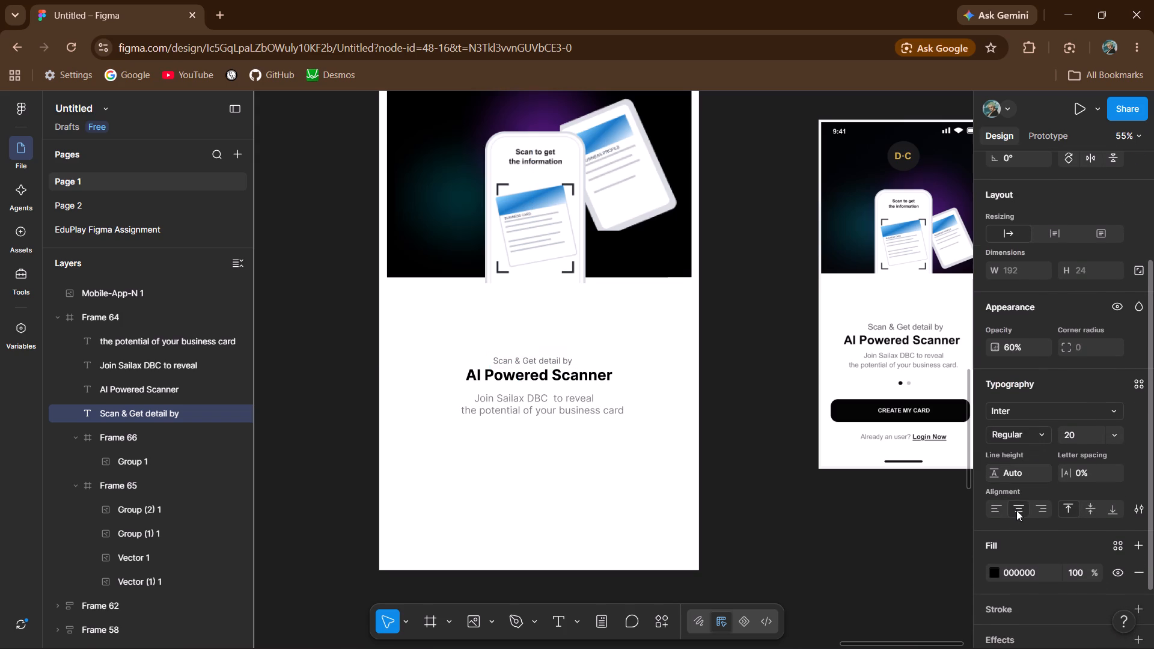
left_click(530, 373)
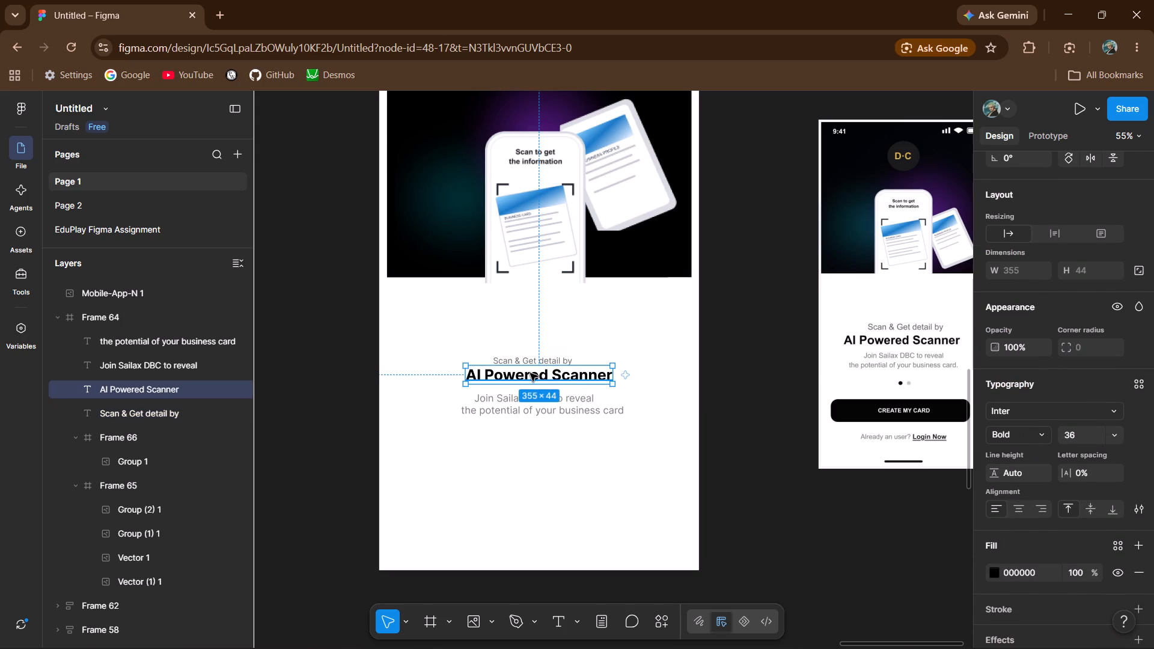
left_click(1013, 504)
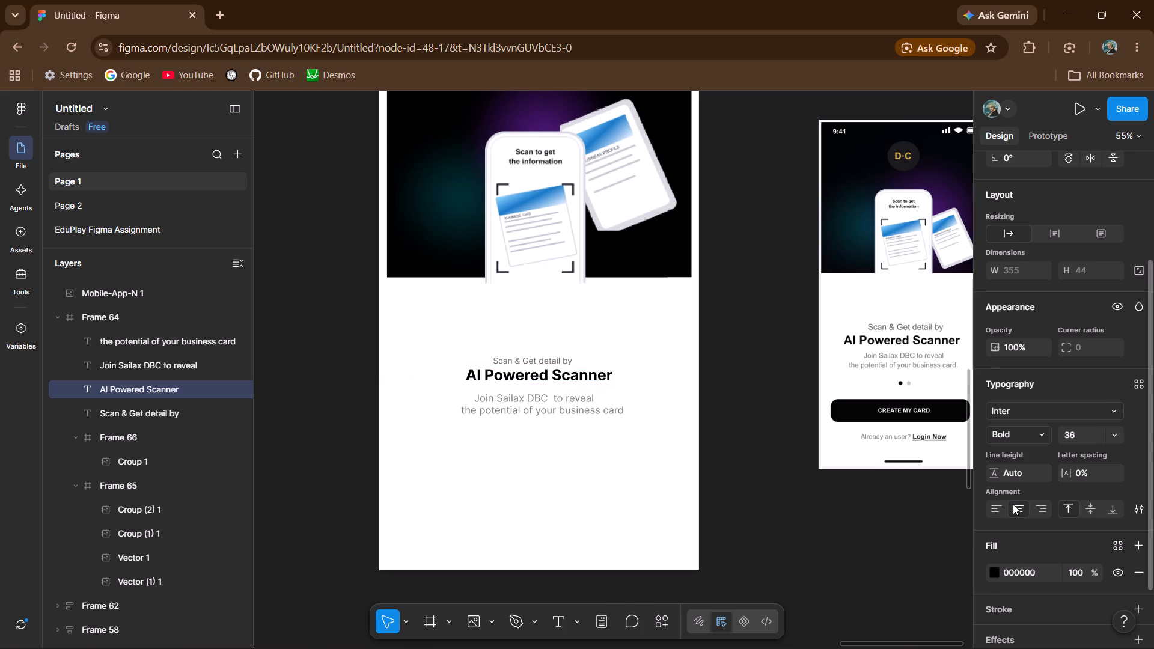
double_click(518, 398)
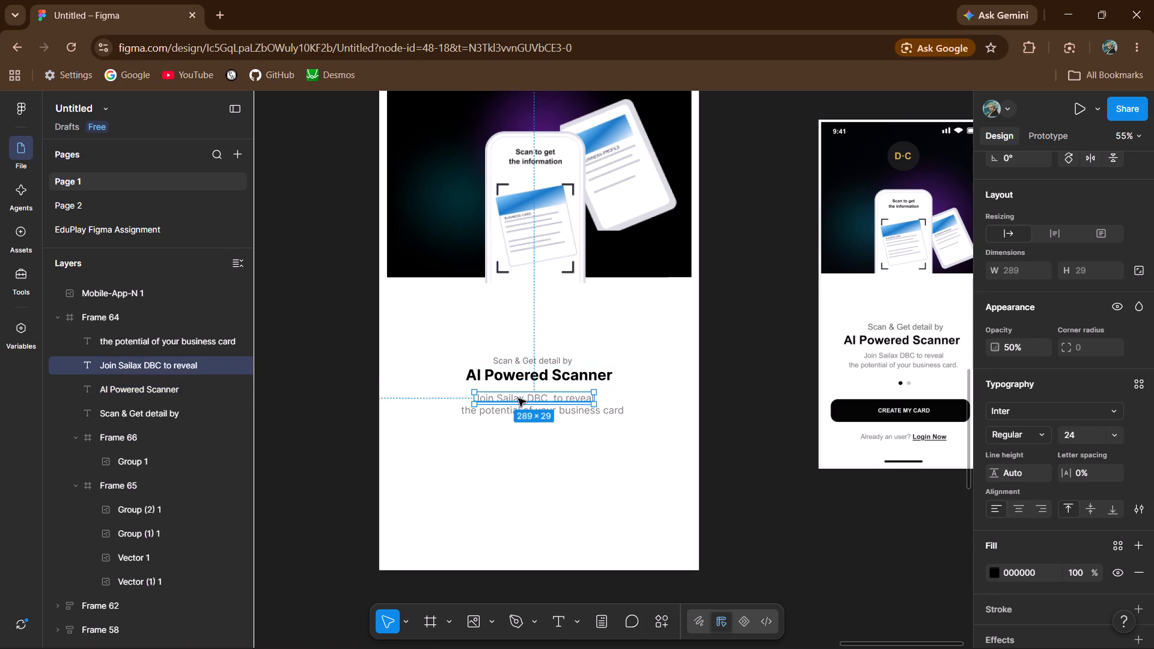
left_click(1013, 508)
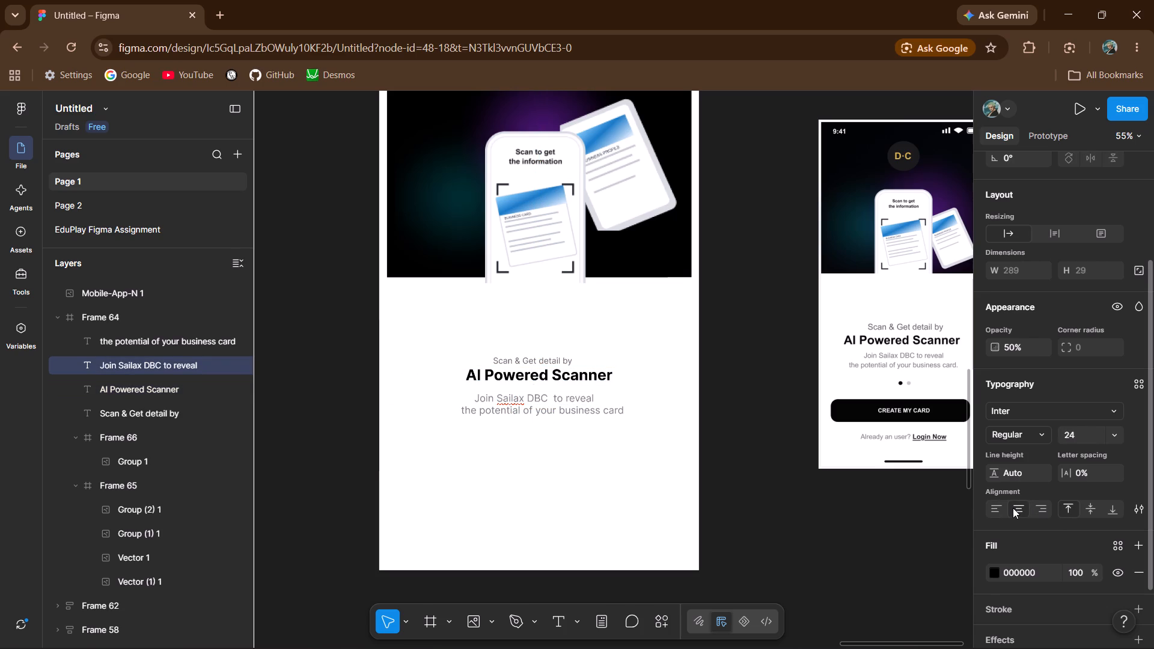
triple_click(534, 413)
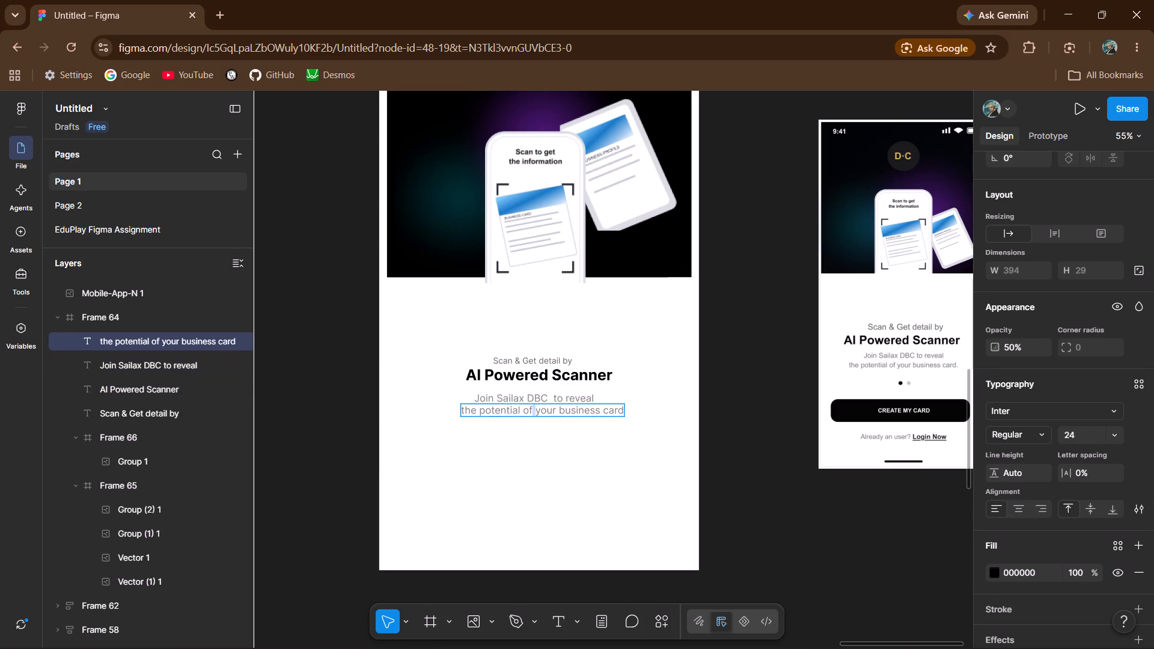
left_click(1013, 510)
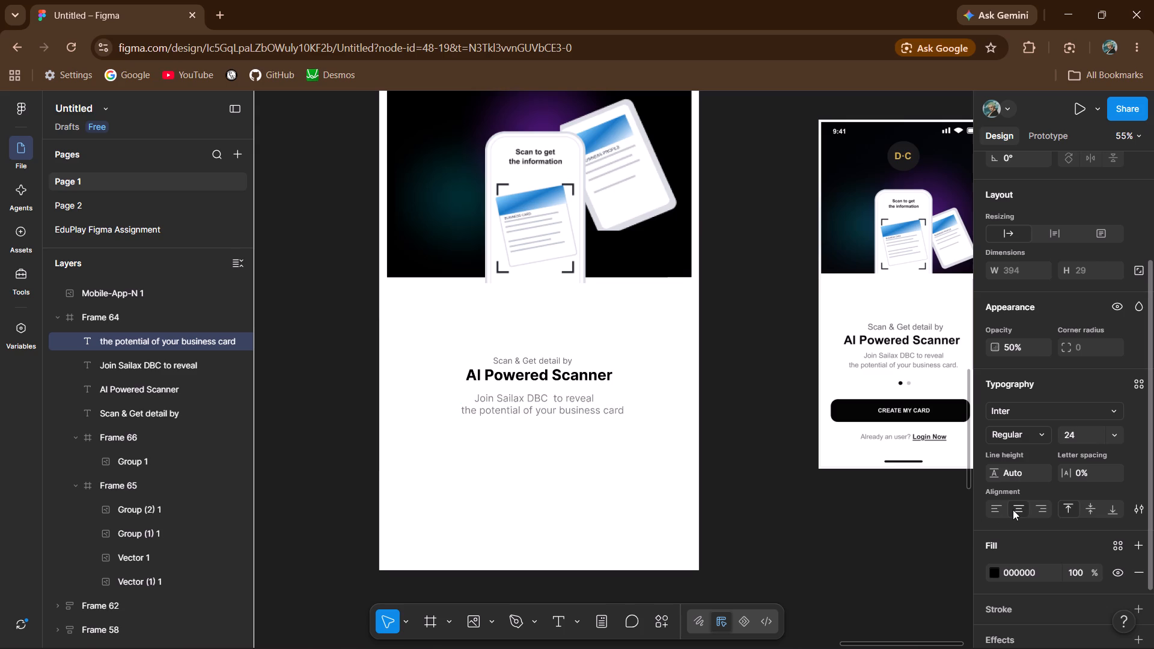
left_click(792, 519)
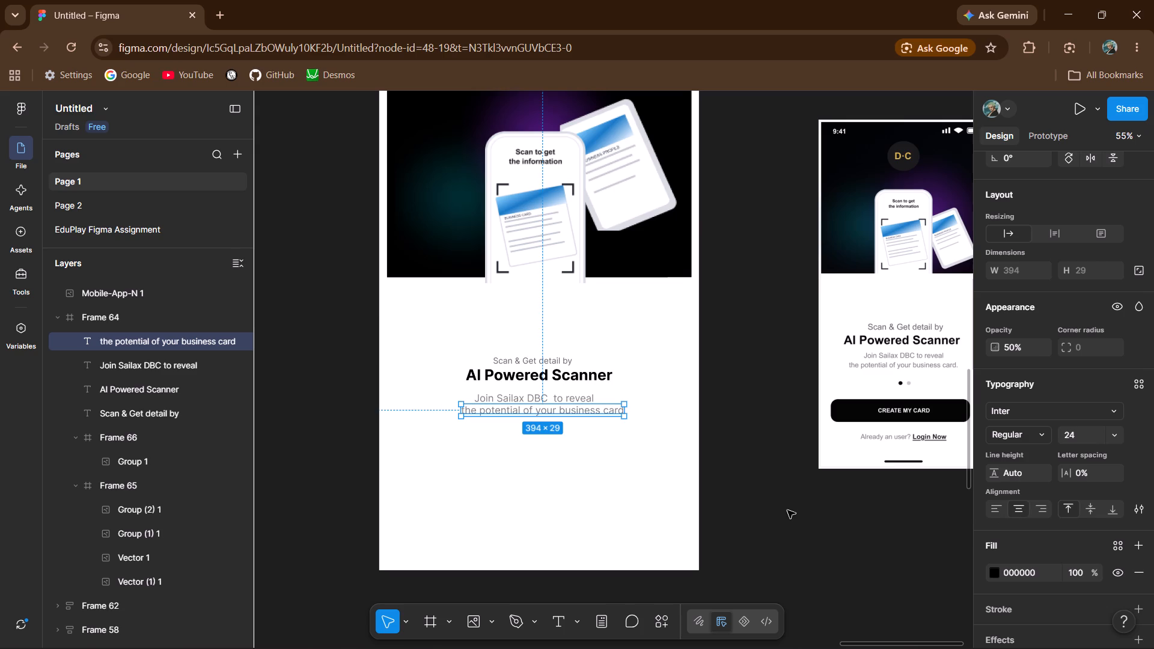
left_click(787, 510)
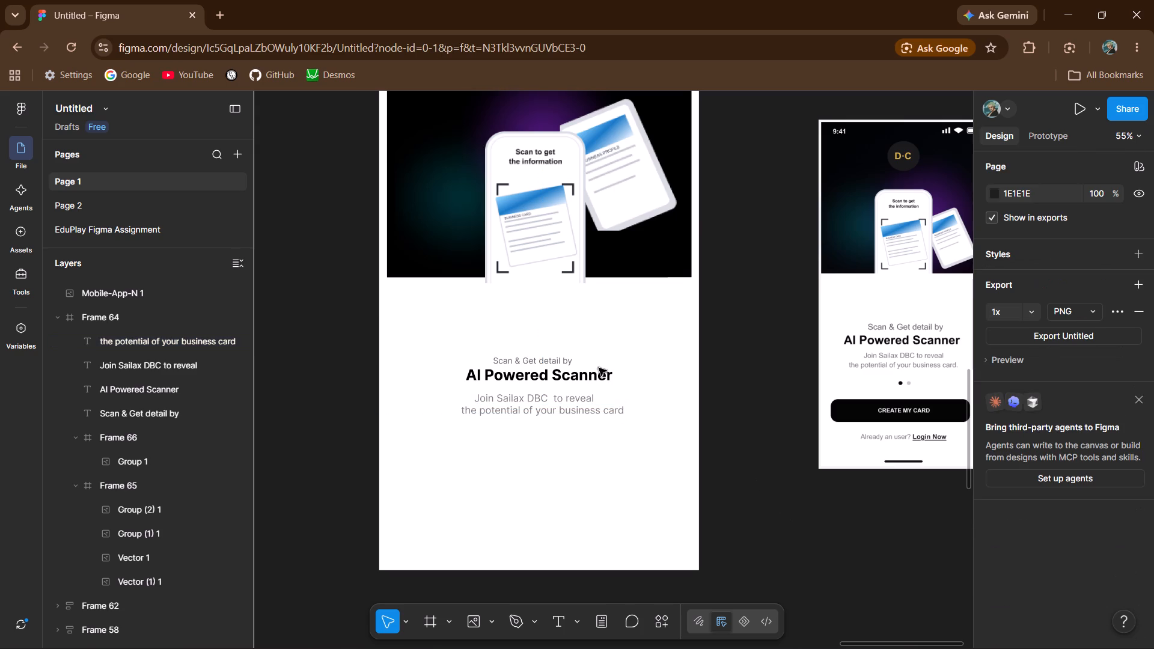
Resize the "Scan & Get detail by" text box to about 208 × 23.
left_click(548, 360)
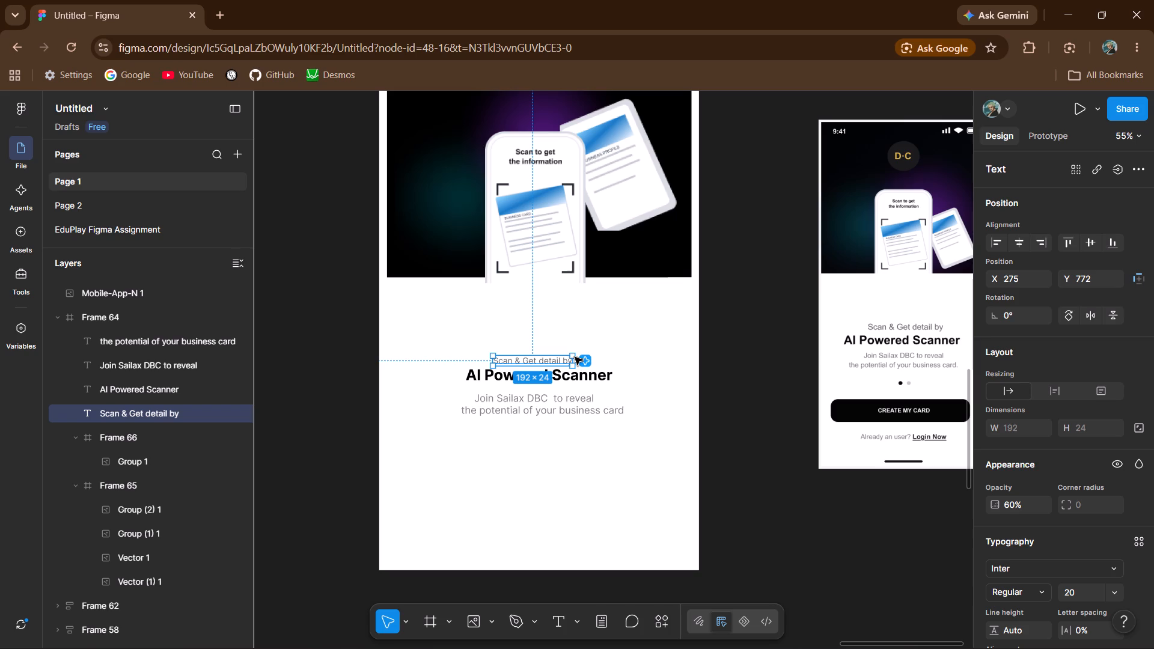
left_click_drag(572, 357, 579, 356)
left_click(578, 353)
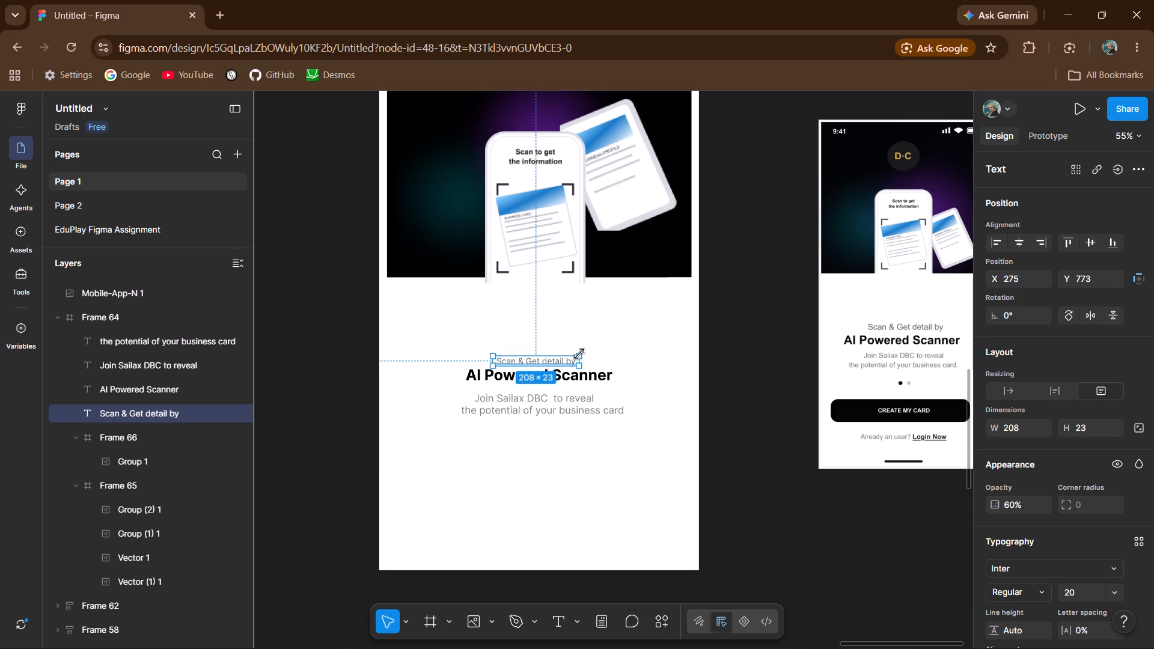
Set the font size of the "Scan & Get detail by" text to 24.
triple_click(559, 361)
left_click(559, 361)
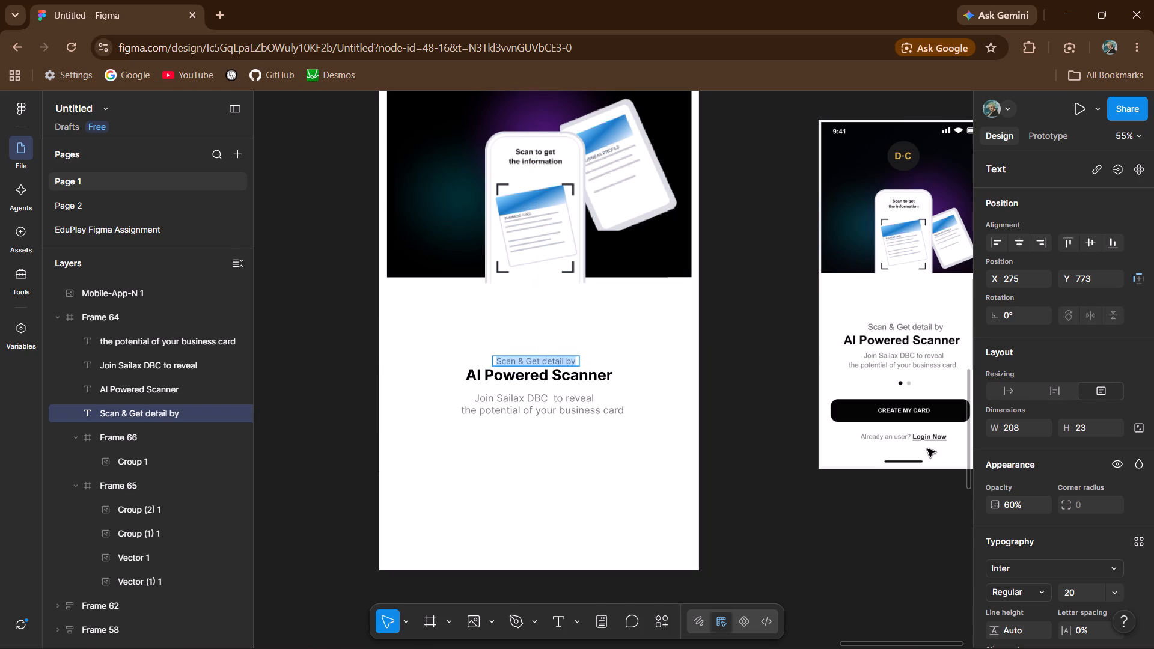
scroll(1089, 475, "down", 1)
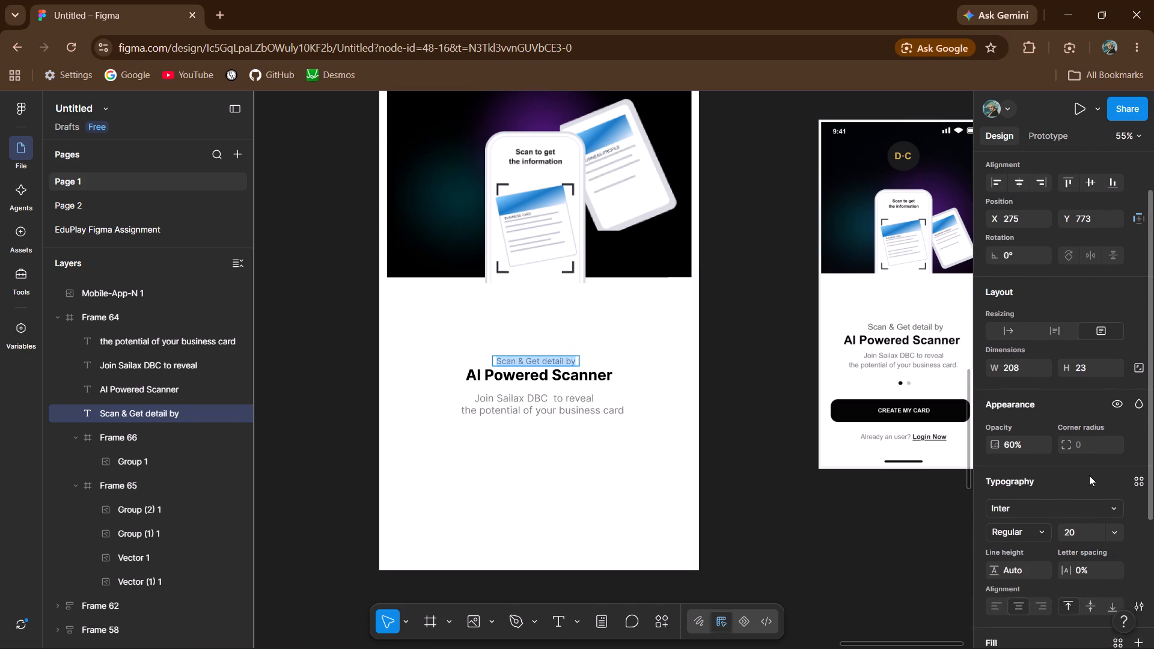
left_click(1117, 520)
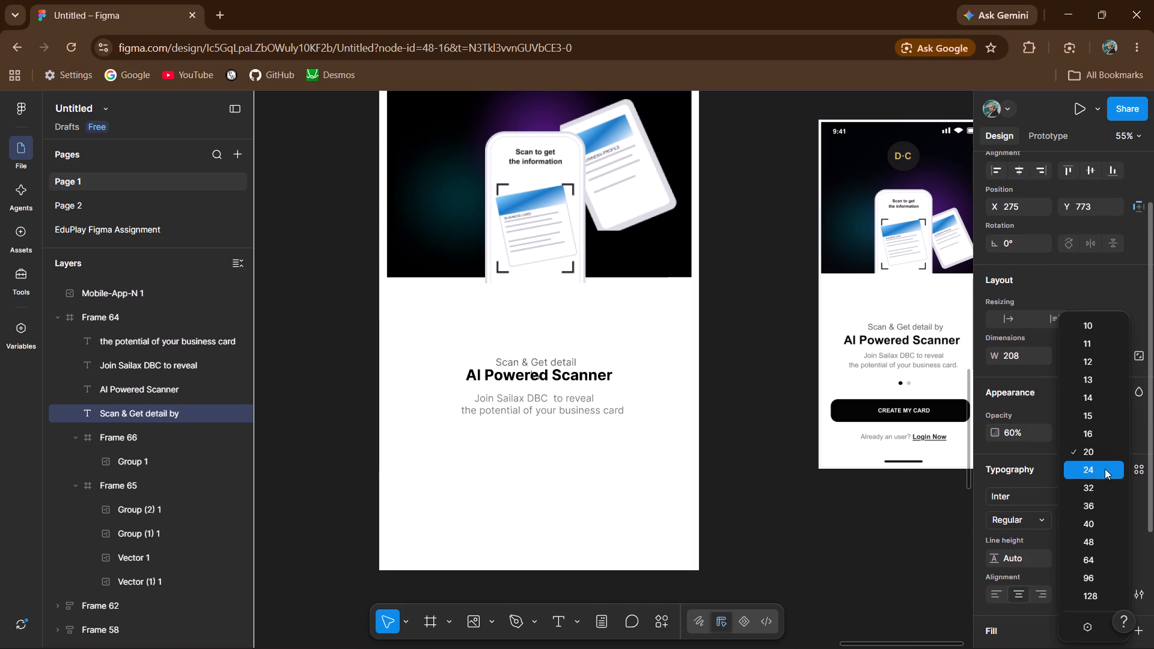
left_click(1105, 469)
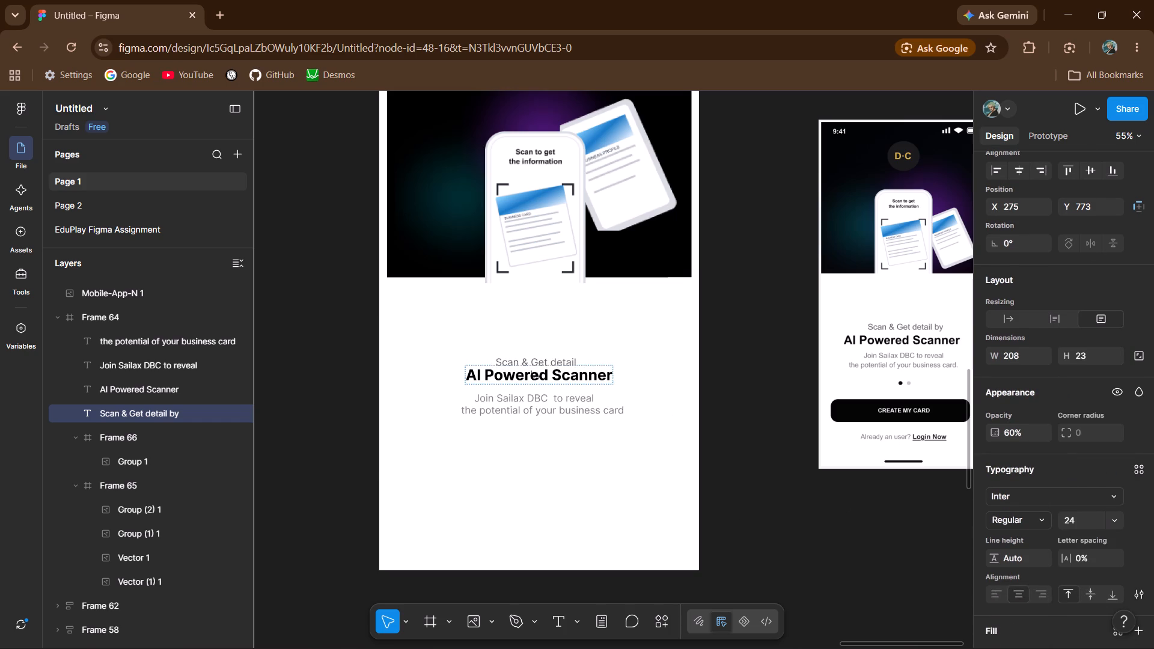
Insert the word "by" after "detail" in the grey line above the AI Powered Scanner heading.
left_click(560, 362)
left_click_drag(560, 362, 572, 362)
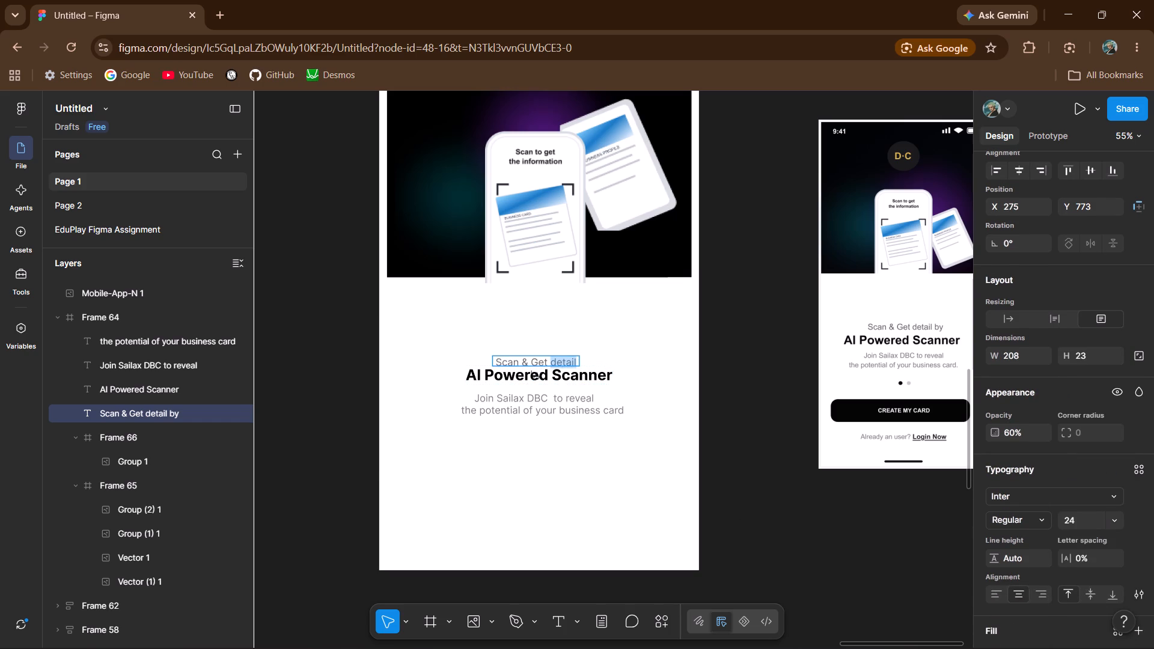
left_click(572, 362)
key("Right")
key("space")
type("by")
left_click(571, 359)
Widen the "Scan & Get detail by" text box to about 244 so "by" fits on the first line.
left_click(591, 359)
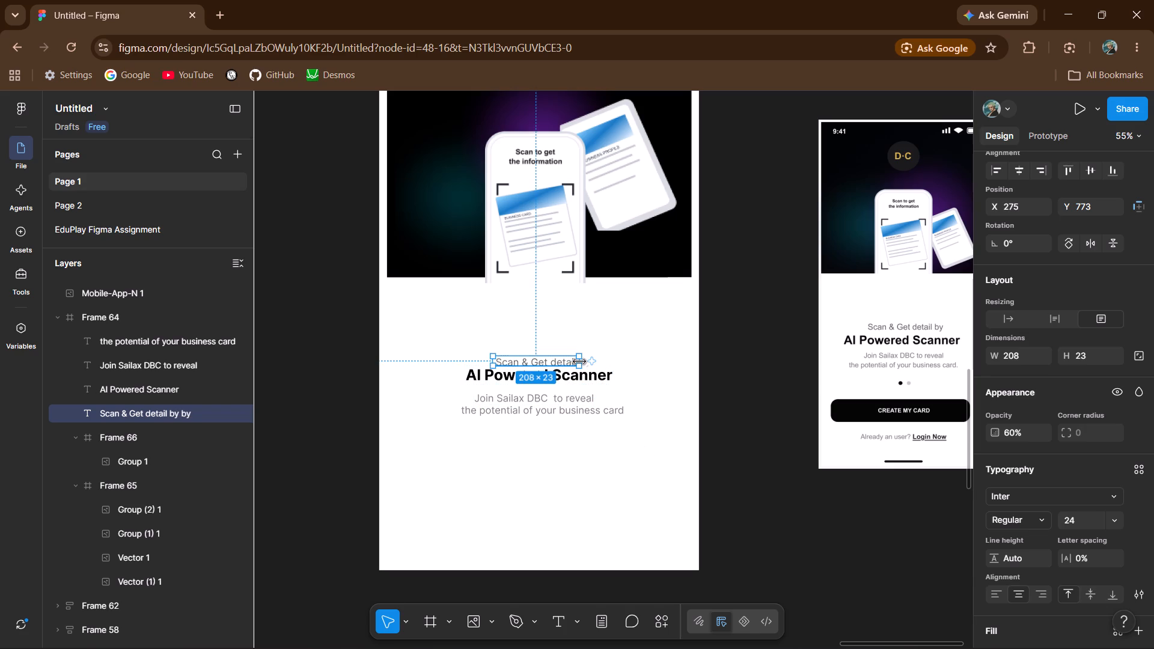
left_click_drag(579, 361, 593, 361)
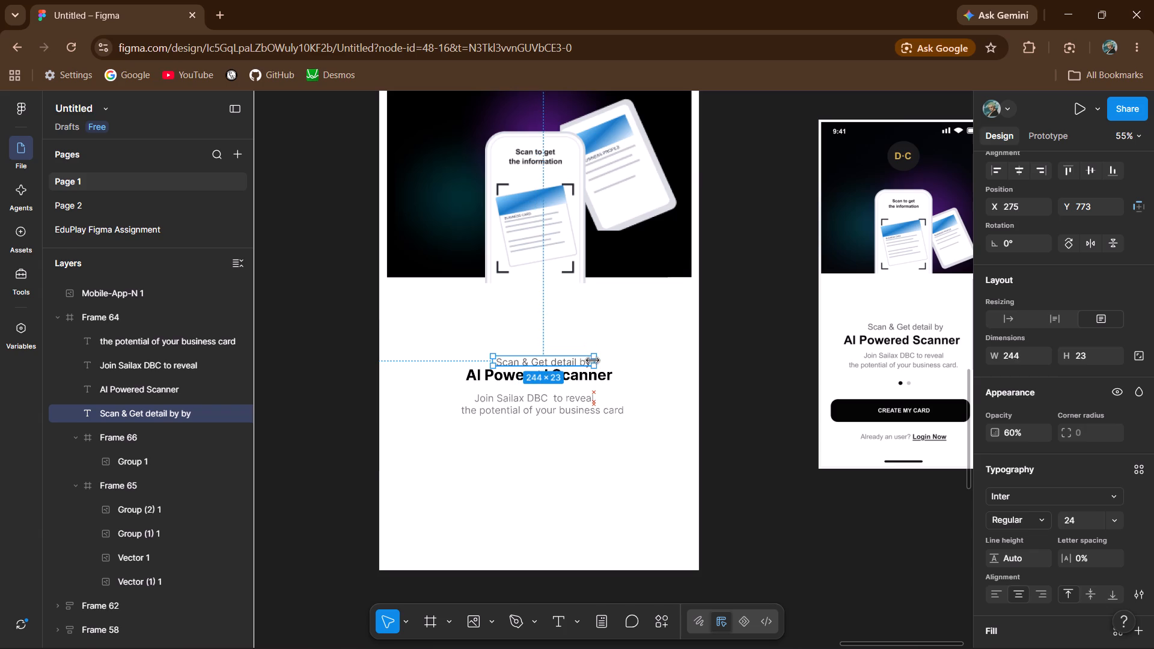
left_click_drag(593, 361, 596, 361)
left_click(571, 331)
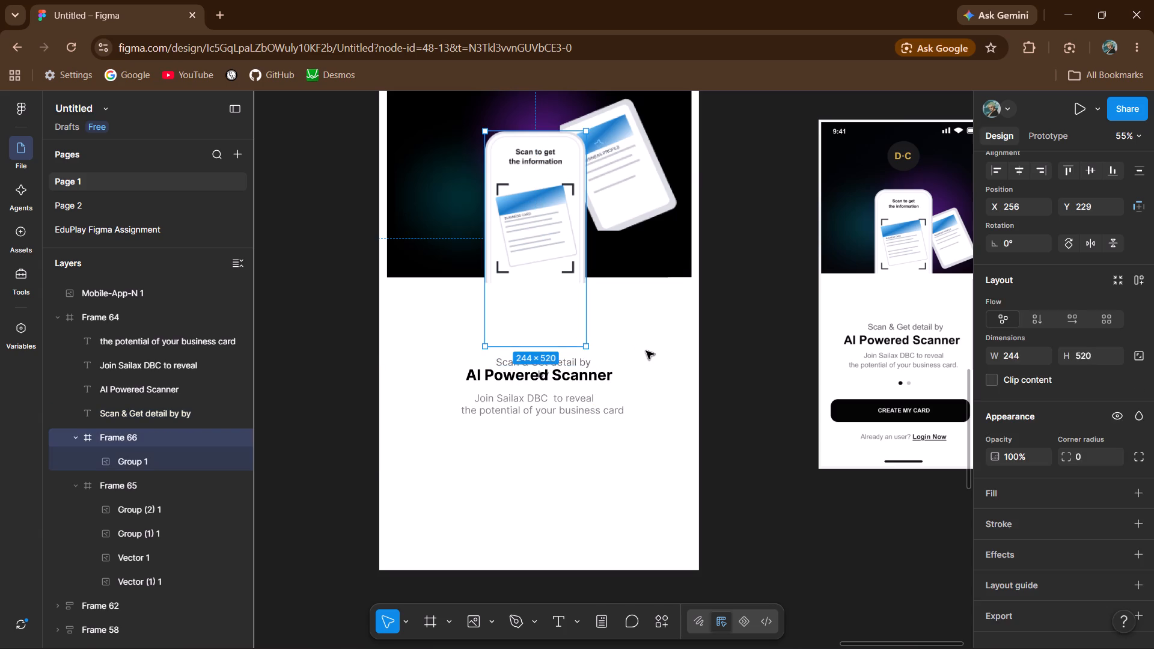
left_click(646, 351)
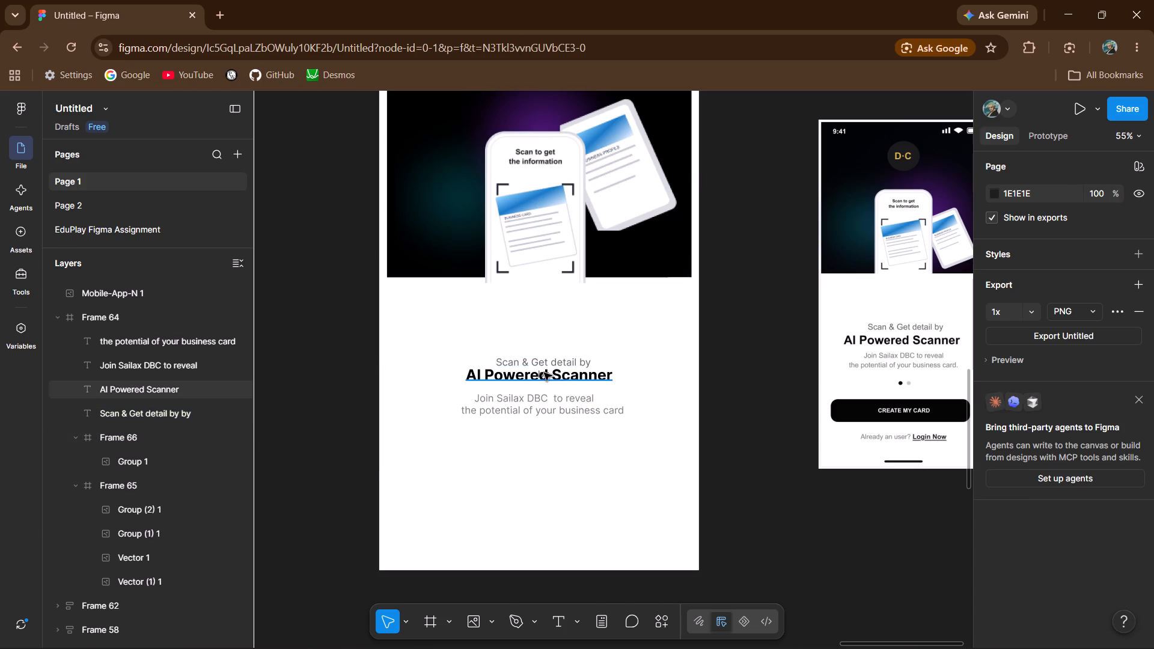
Move the "Scan & Get detail by" text up above the AI Powered Scanner heading, to about X 260, Y 737.
left_click(545, 360)
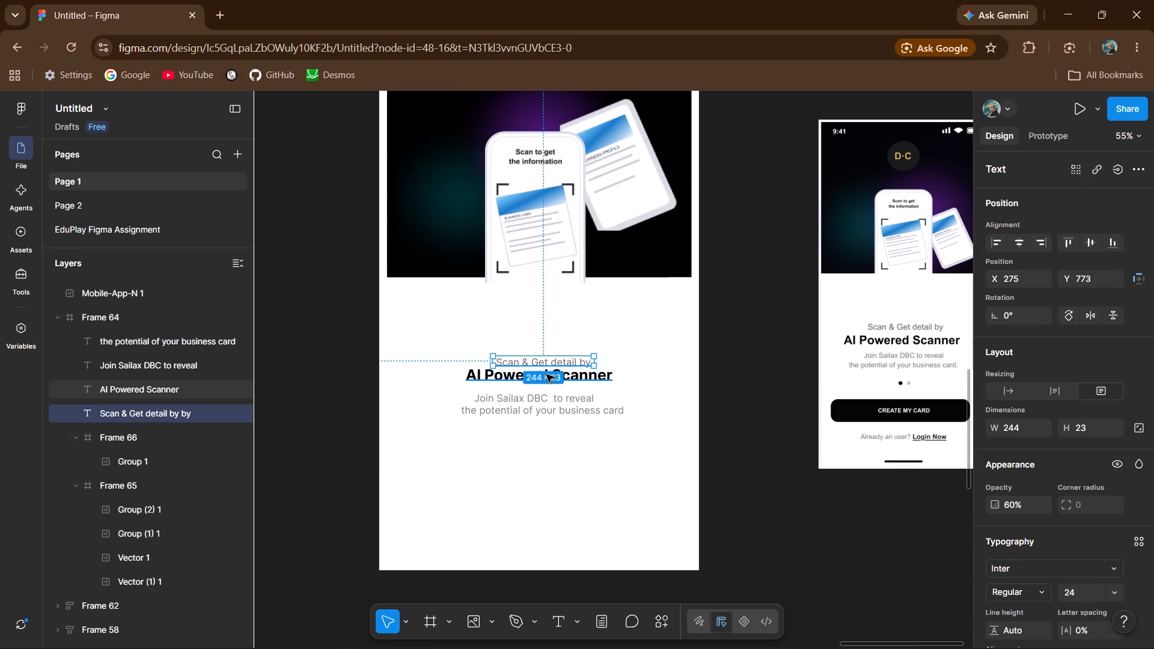
left_click_drag(554, 364, 554, 348)
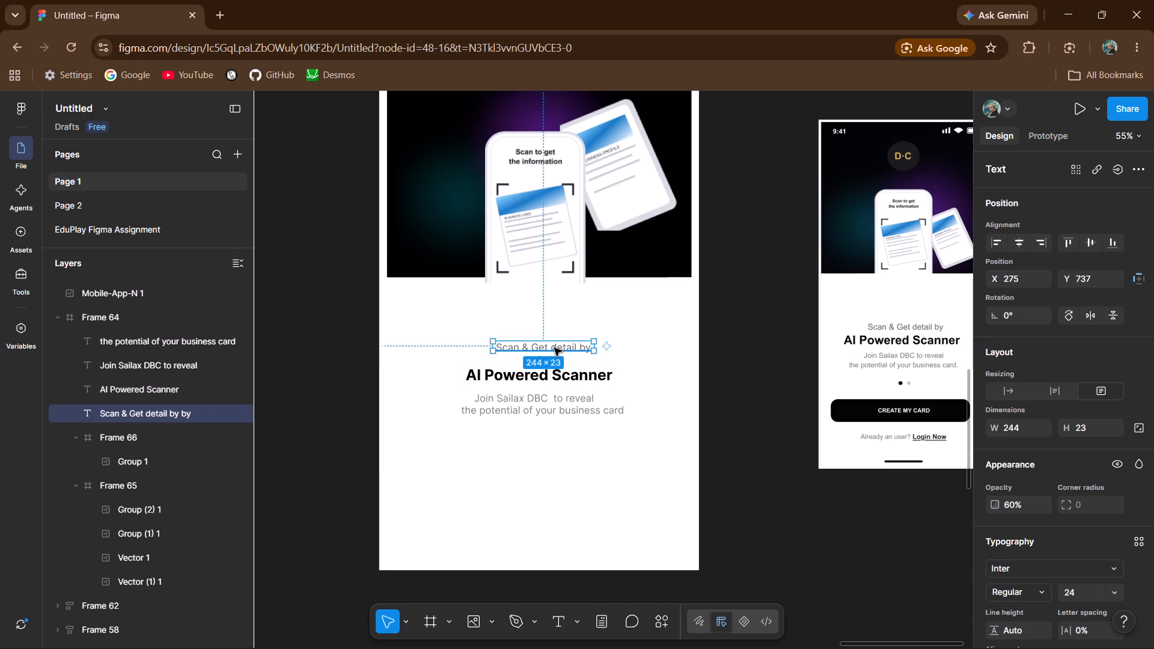
left_click_drag(554, 348, 548, 347)
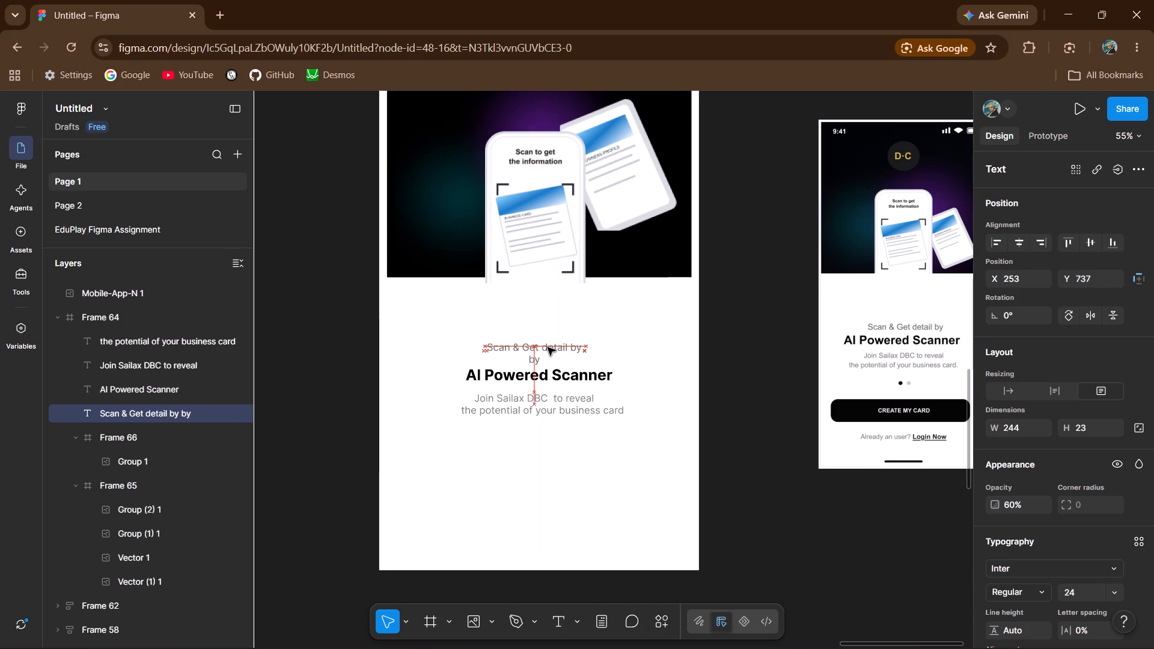
left_click_drag(548, 347, 548, 348)
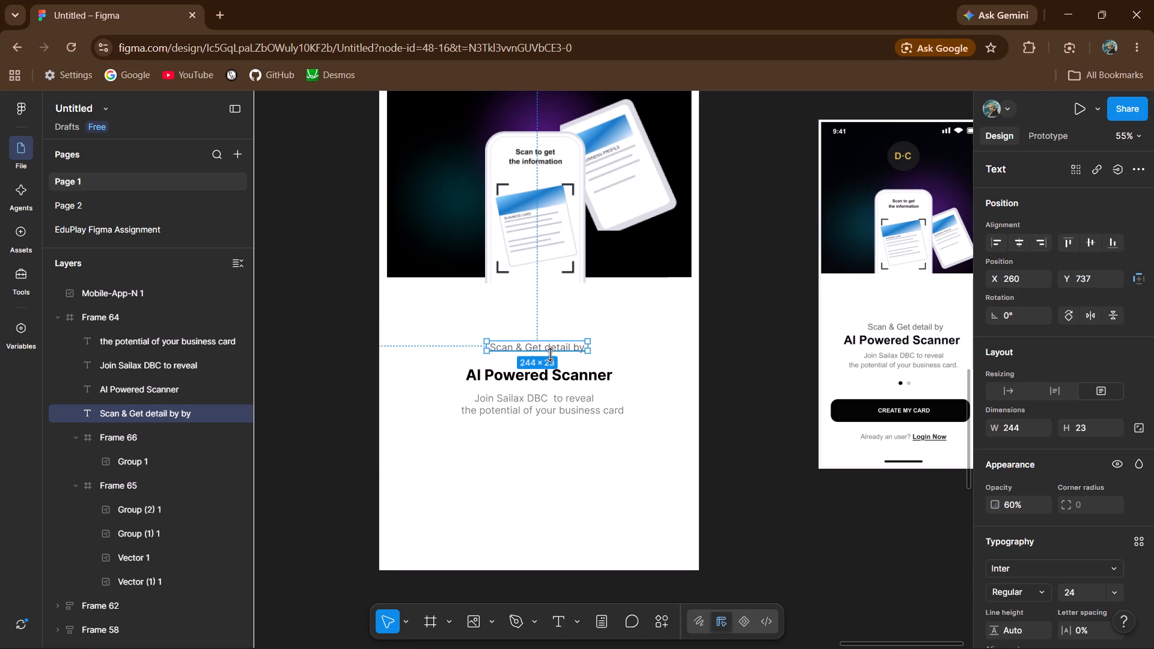
left_click(548, 357)
left_click(641, 381)
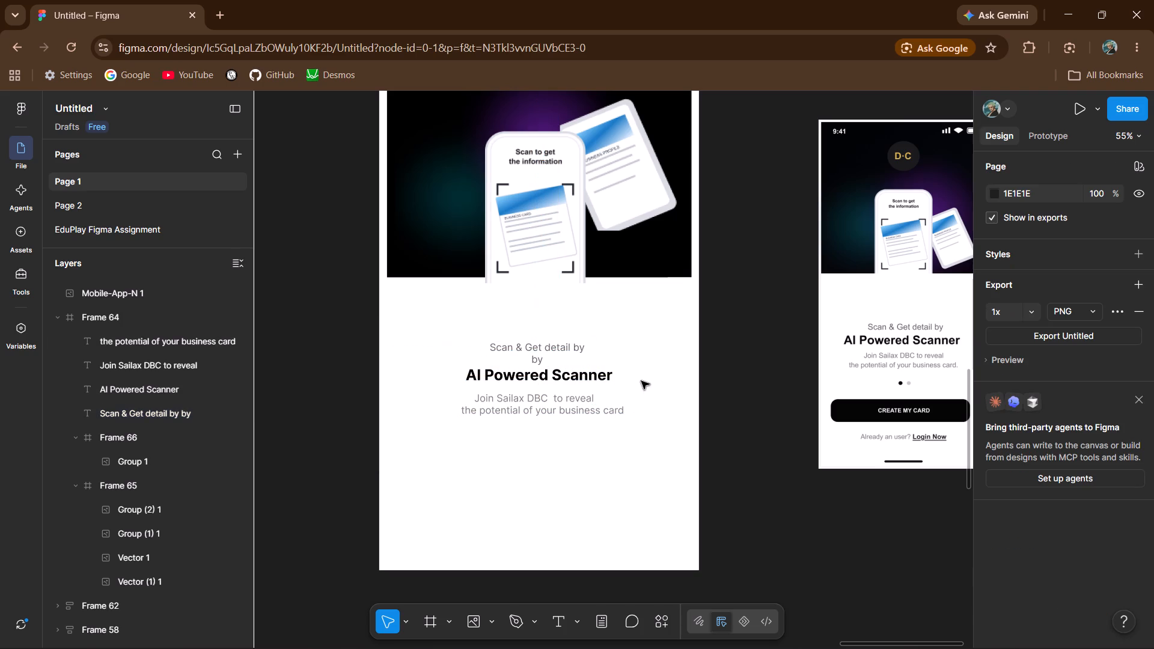
Make the "Scan & Get detail by" text box fit its height automatically to its content.
left_click(541, 357)
left_click(541, 357)
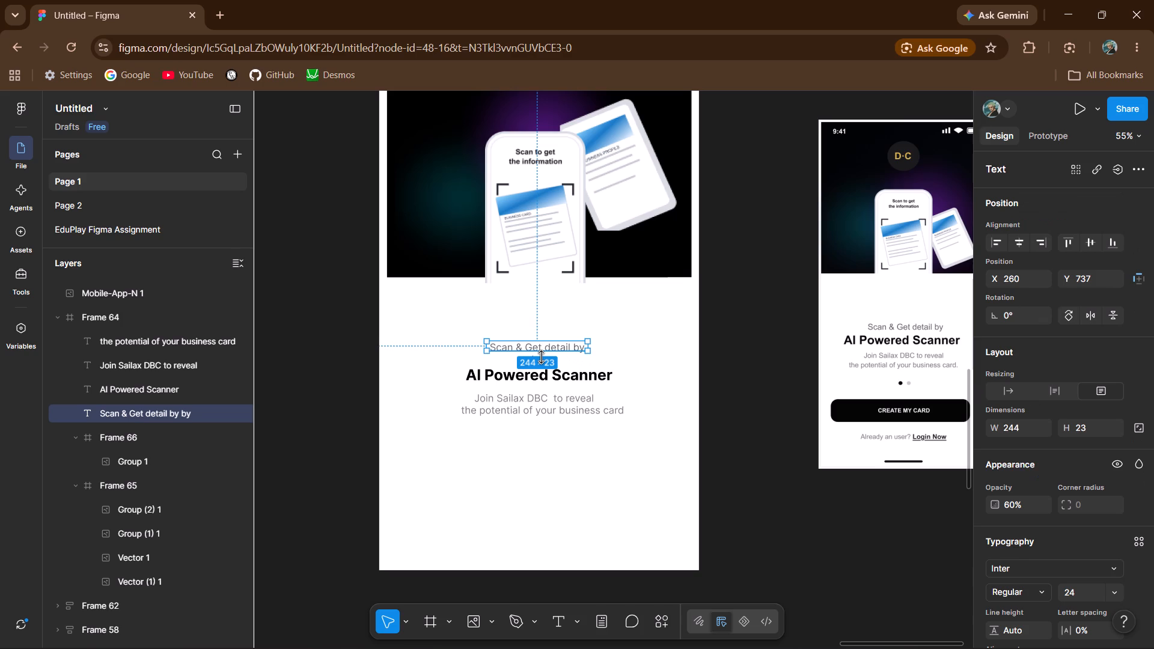
double_click(541, 357)
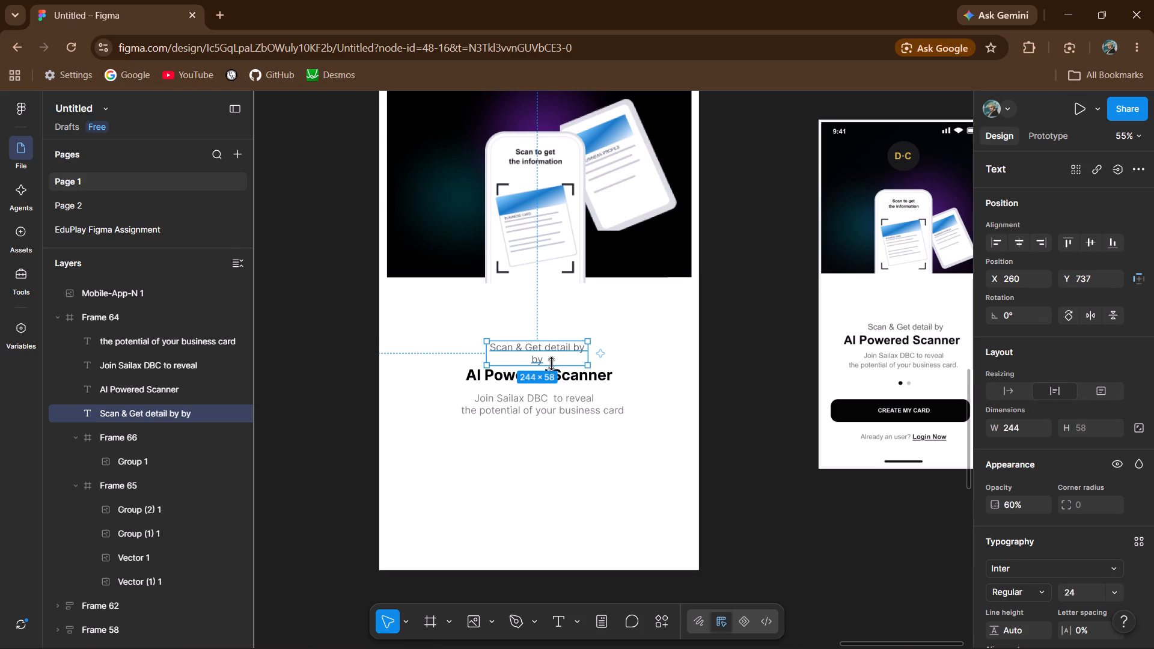
left_click(551, 364)
left_click(552, 355)
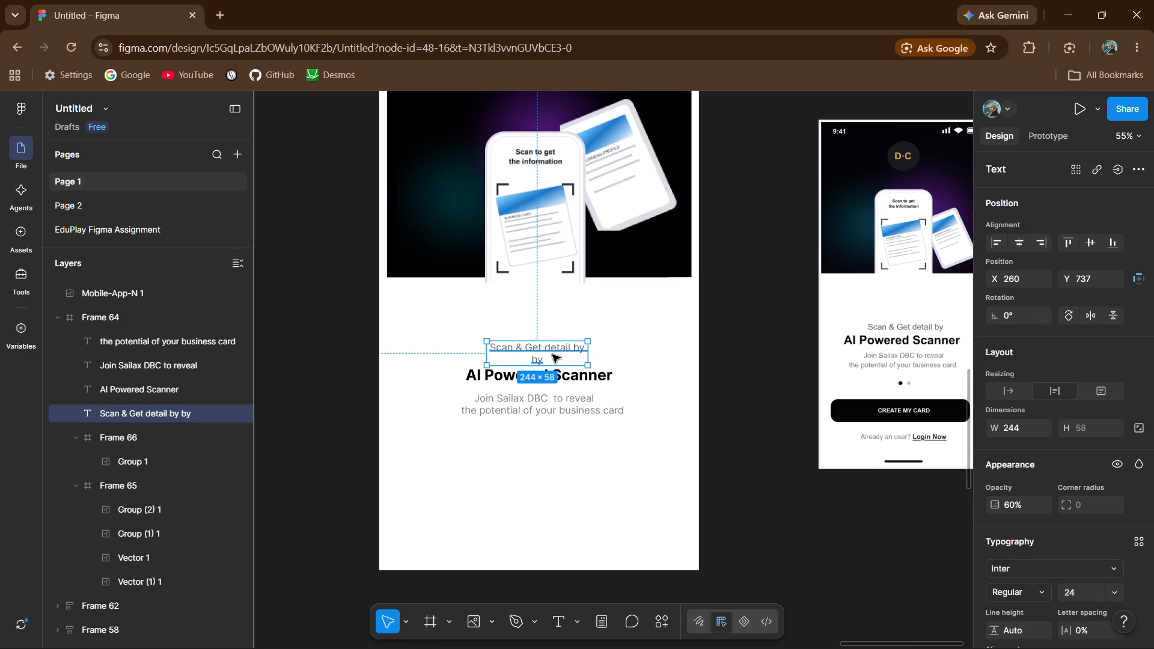
Remove the duplicate "by" and its extra line from the "Scan & Get detail by" text.
double_click(552, 355)
left_click(552, 355)
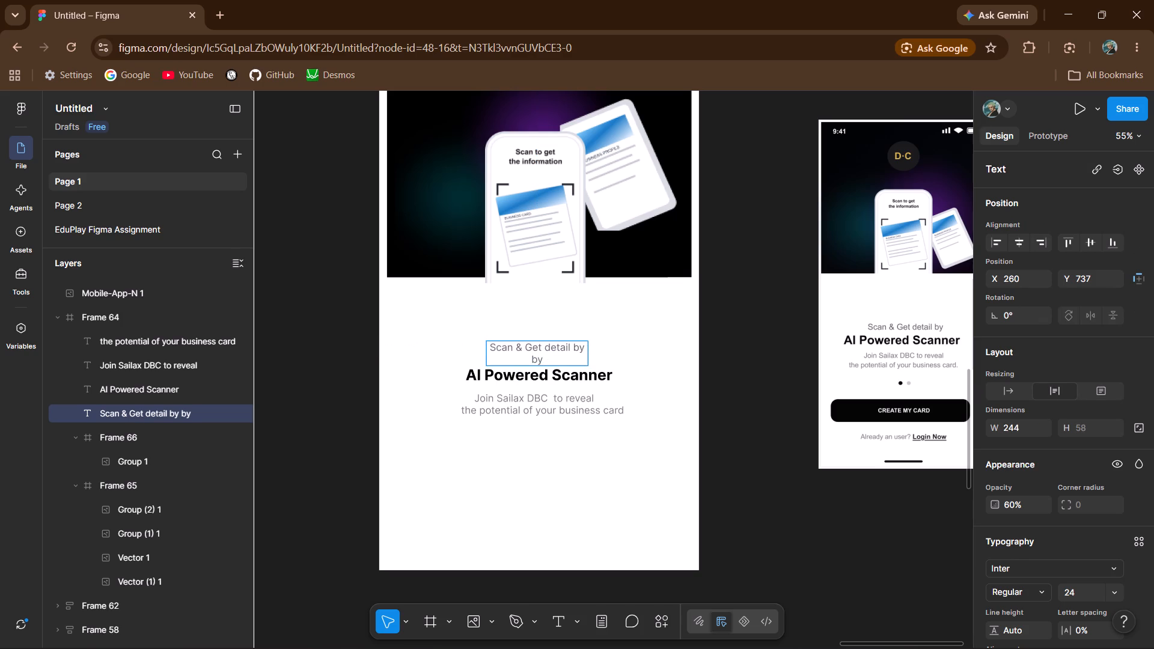
key("BackSpace")
key("BackSpace")
key("Return")
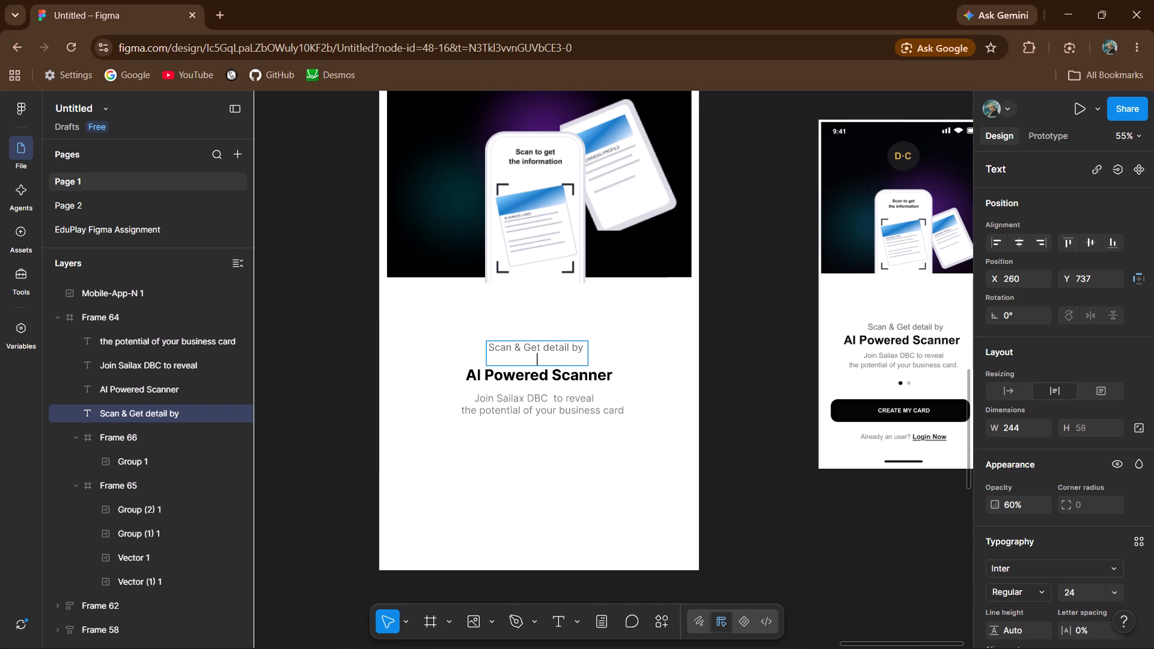
key("BackSpace")
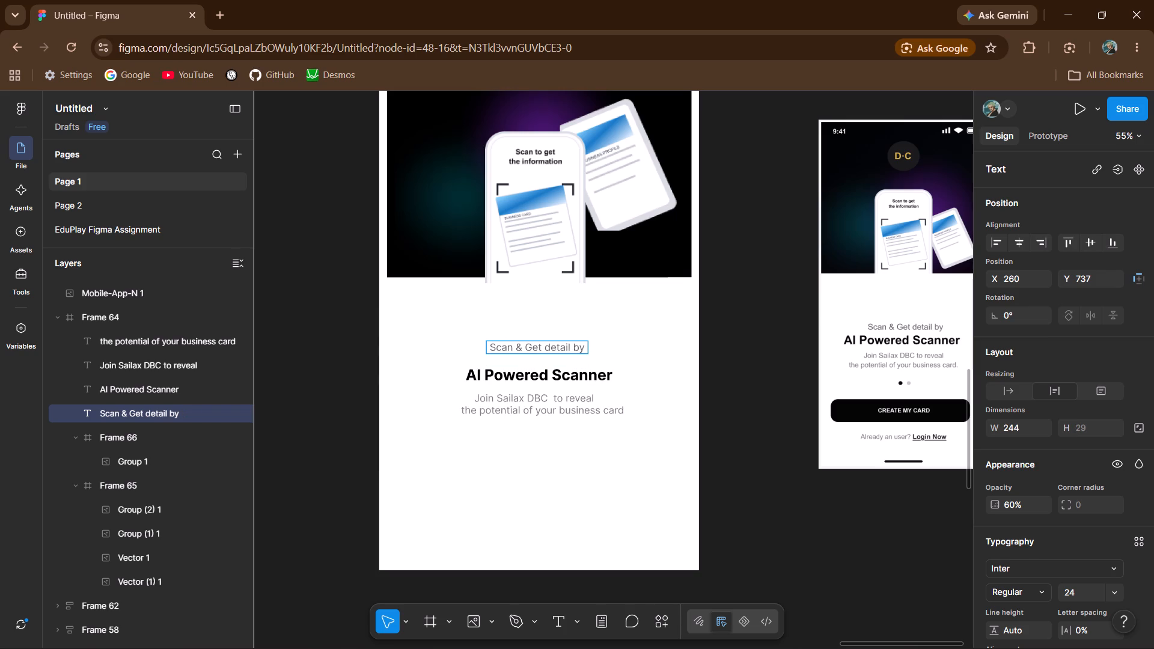
left_click(646, 350)
Nudge the "Scan & Get detail by" text down toward the AI Powered Scanner heading, to Y 752.
key("Down")
key("Down")
key("Down")
key("Down")
key("Down")
key("Down")
key("Down")
key("Down")
key("Down")
key("Down")
key("Down")
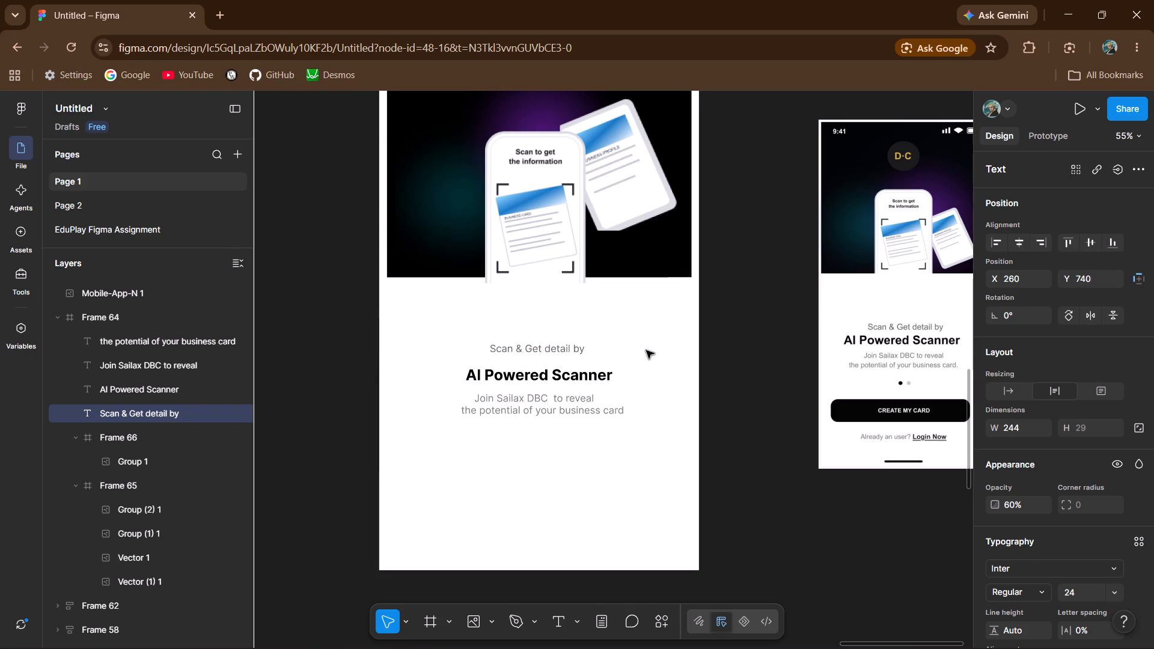
key("Down")
key("Down")
key("Down")
key("Down")
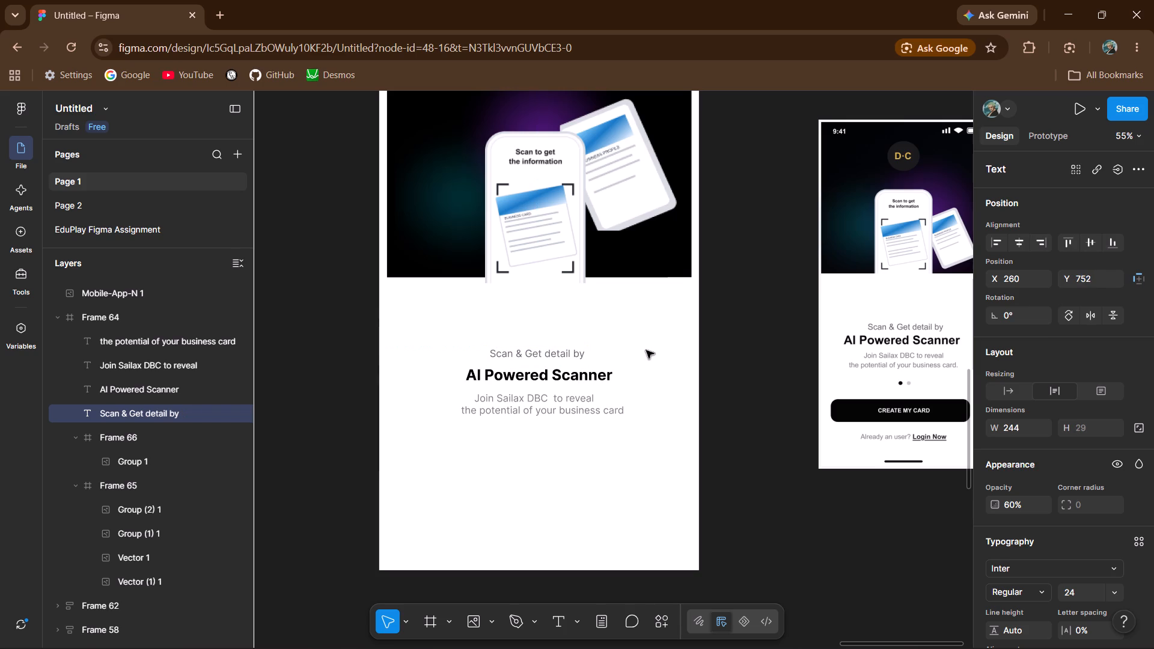
Set the horizontal text alignment of "Scan & Get detail by" to centre.
scroll(1034, 487, "down", 2)
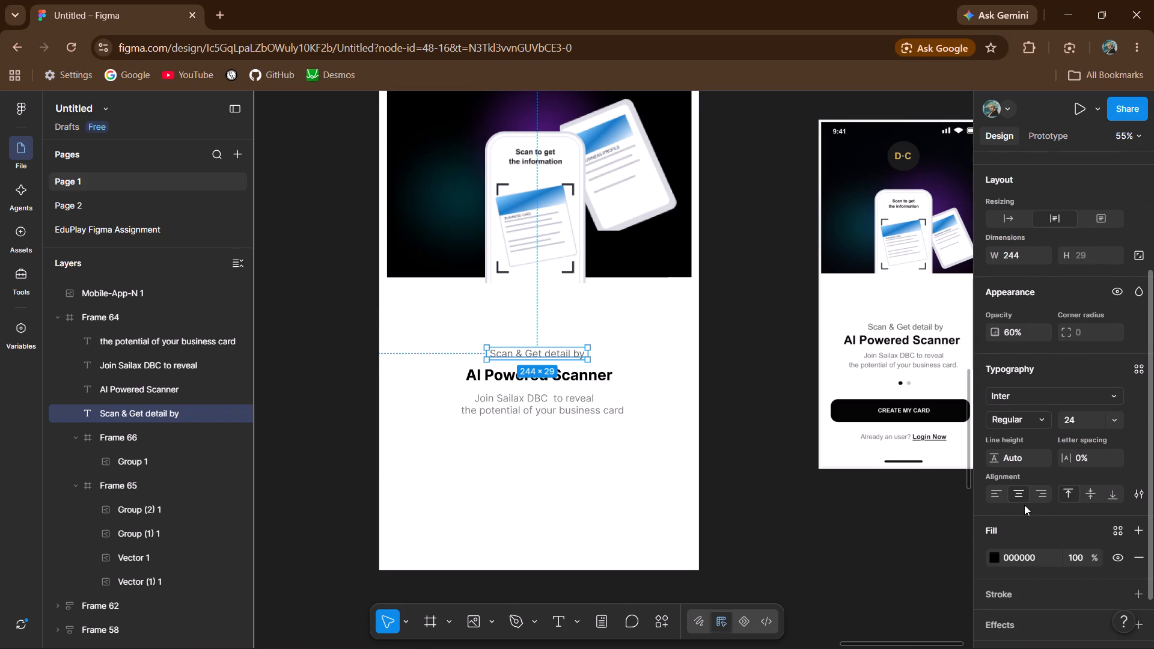
left_click(1019, 490)
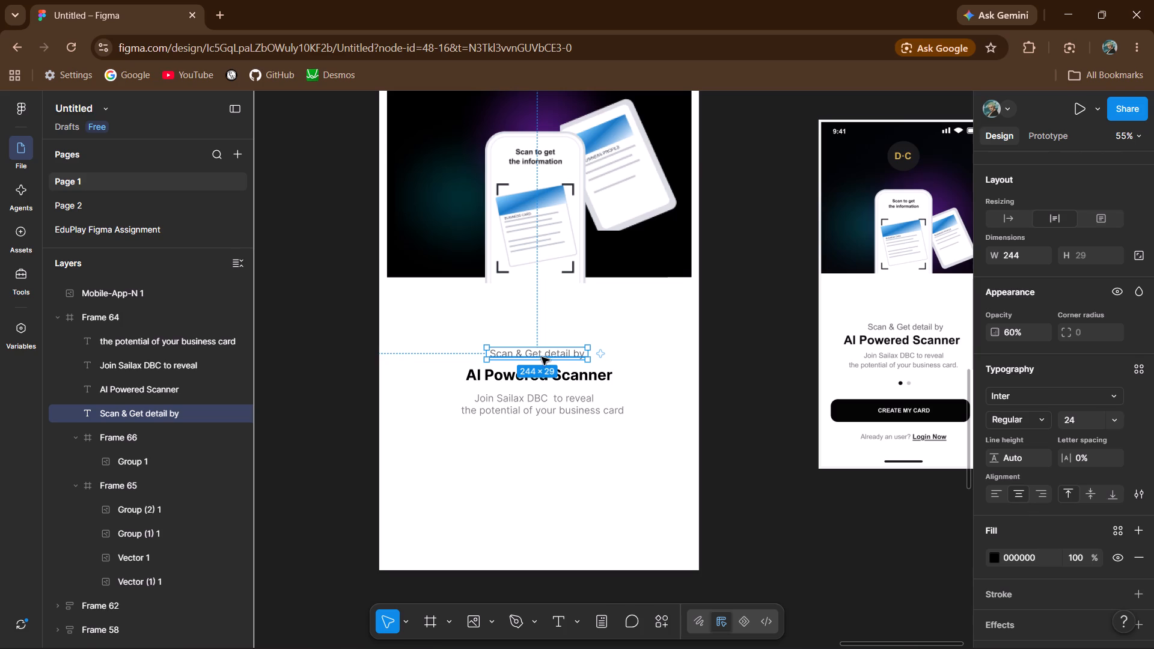
Nudge the "Scan & Get detail by" text closer to the heading, to Y 762, and slightly to the right.
key("Down")
key("Down")
key("Down")
key("Down")
key("Down")
key("Down")
key("Down")
key("Down")
key("Down")
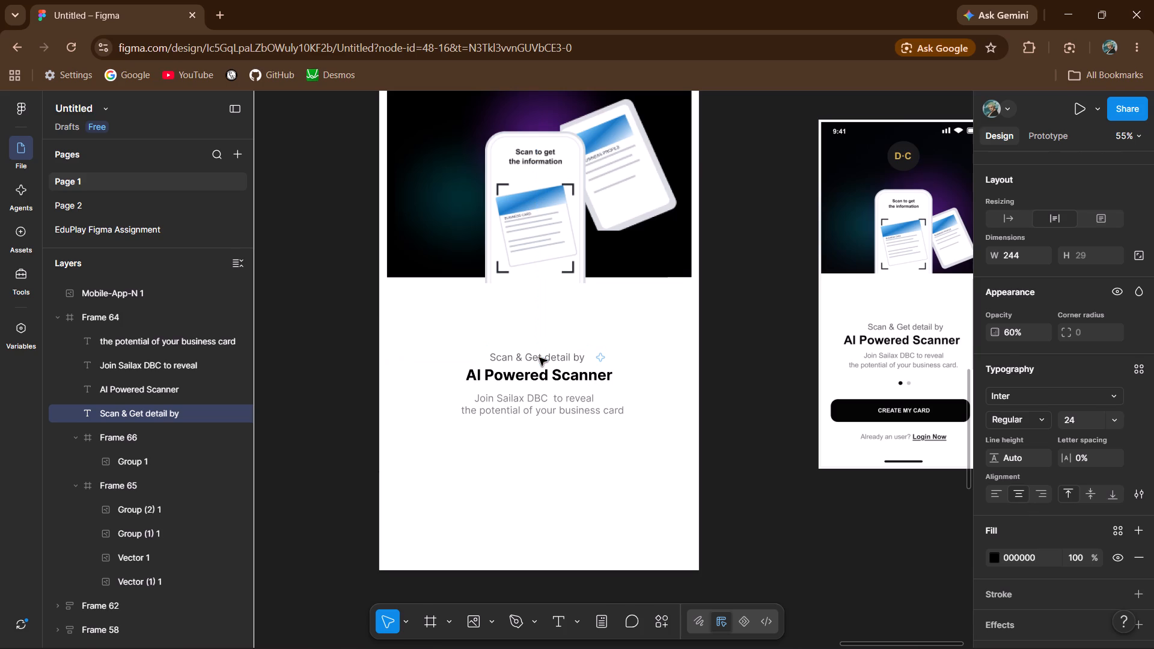
key("Right")
key("Down")
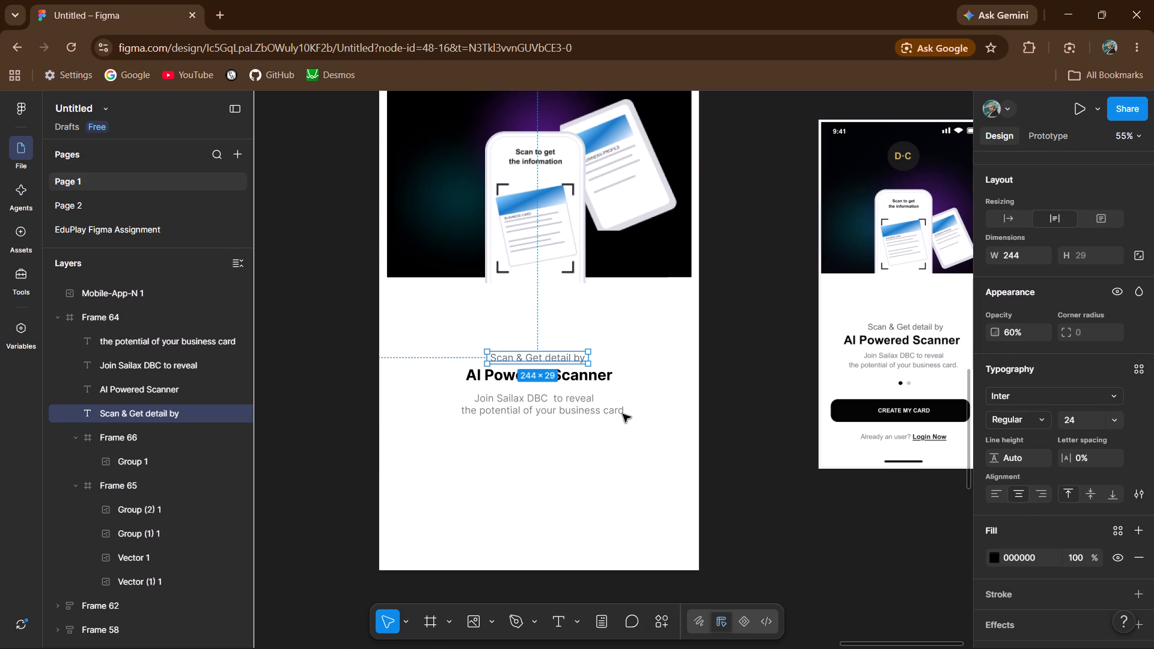
left_click(655, 431)
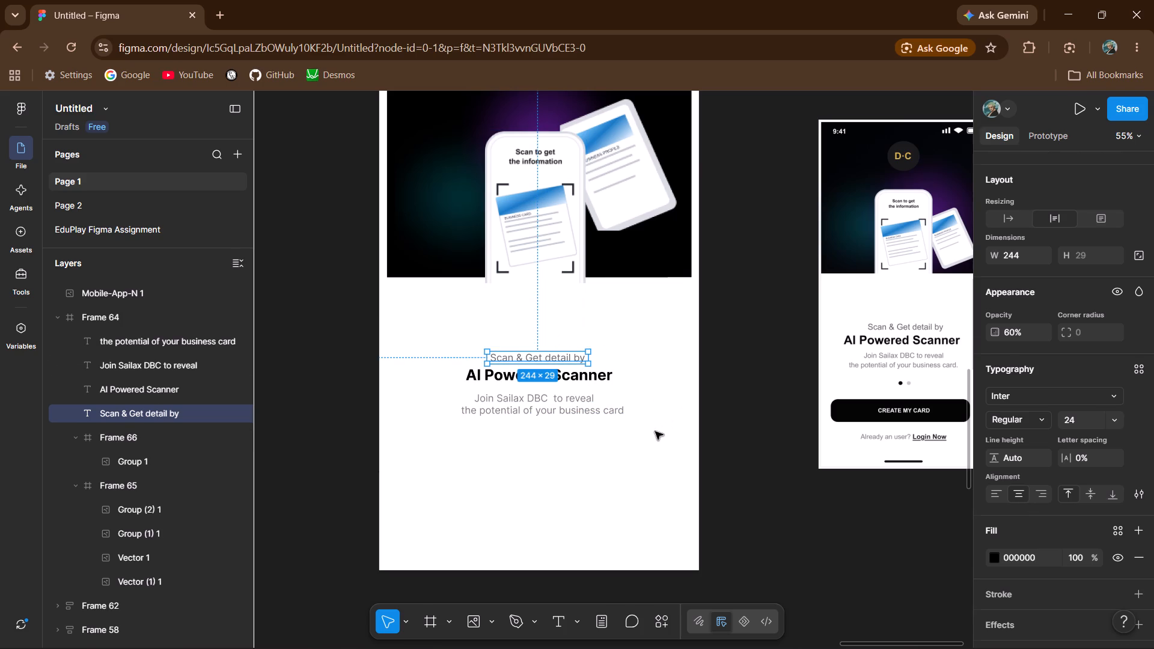
Wrap the heading and the three grey text lines of Frame 64 together in one vertical auto layout frame.
left_click(539, 359, "shift")
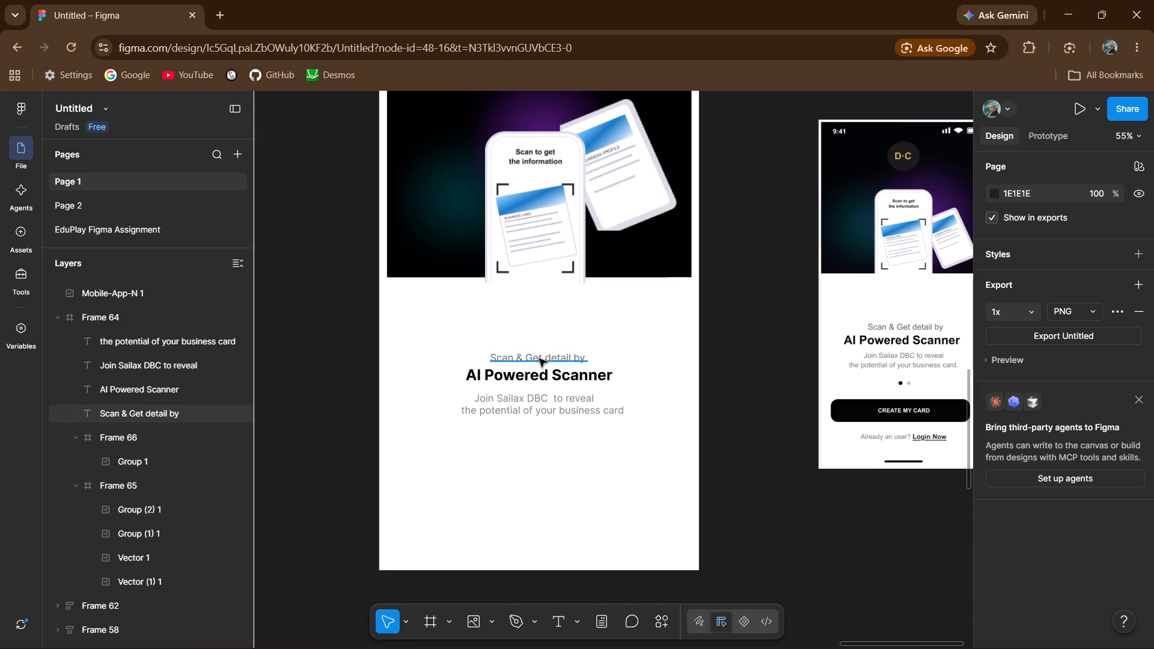
left_click(532, 377, "shift")
left_click(530, 398, "shift")
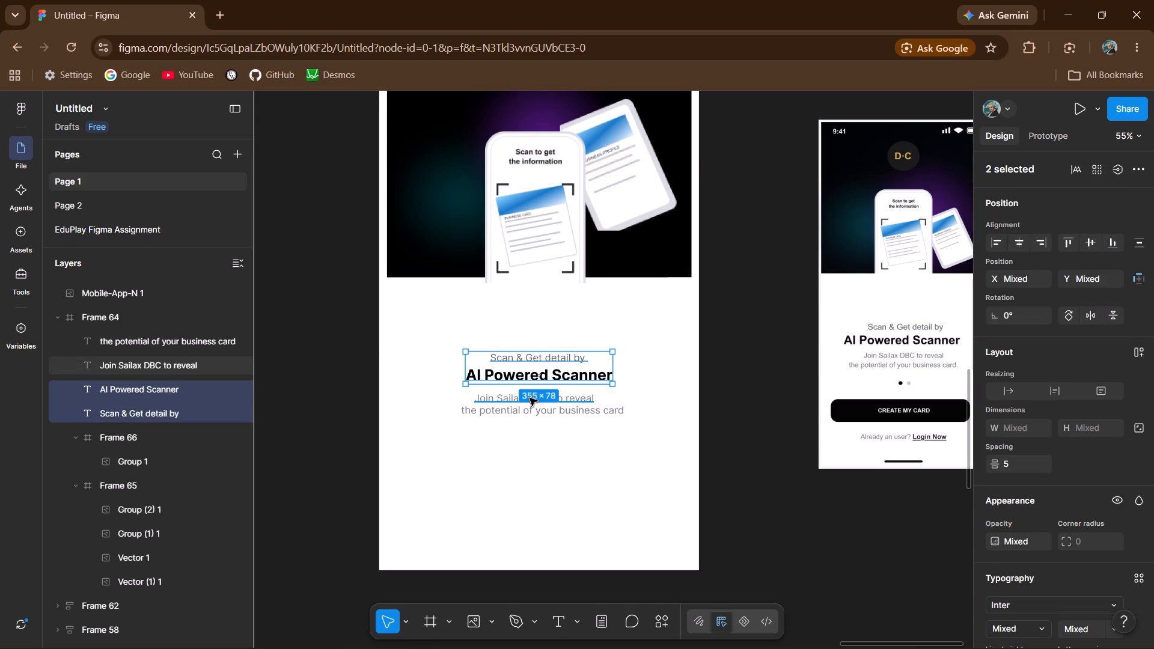
left_click(519, 416, "shift")
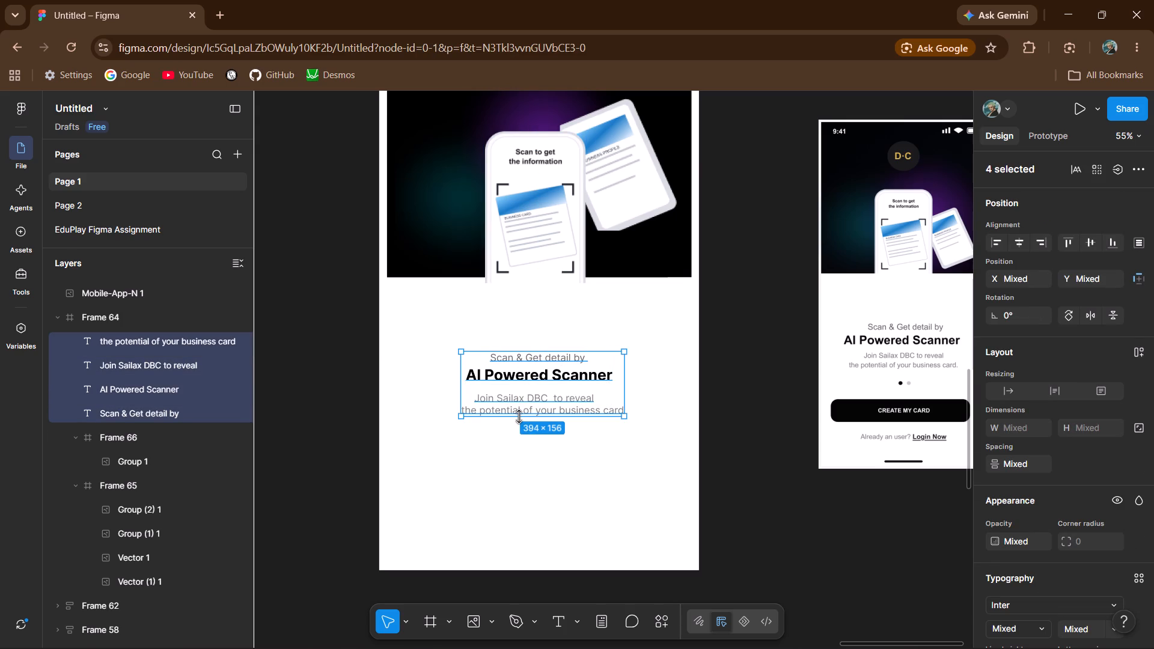
key("shift+a")
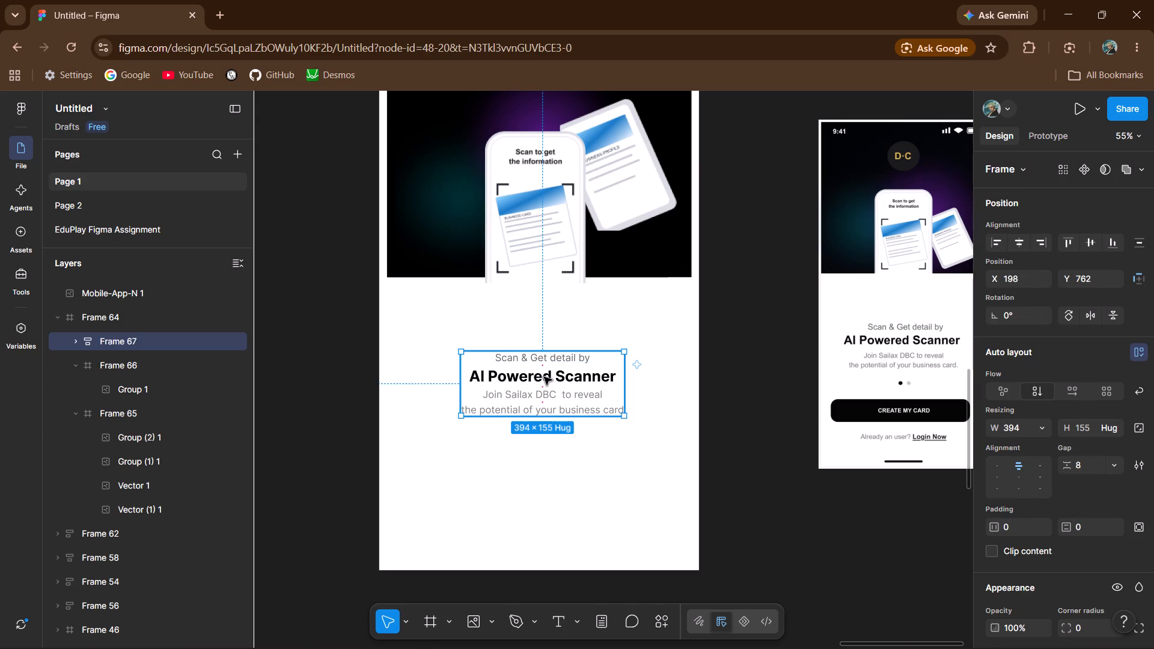
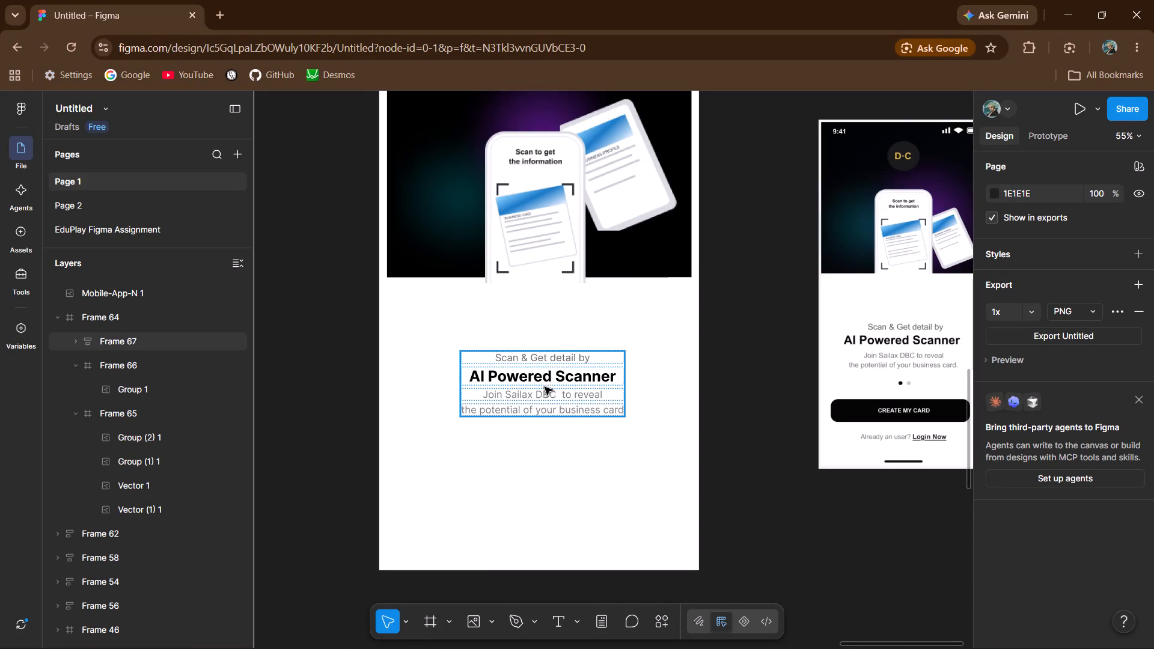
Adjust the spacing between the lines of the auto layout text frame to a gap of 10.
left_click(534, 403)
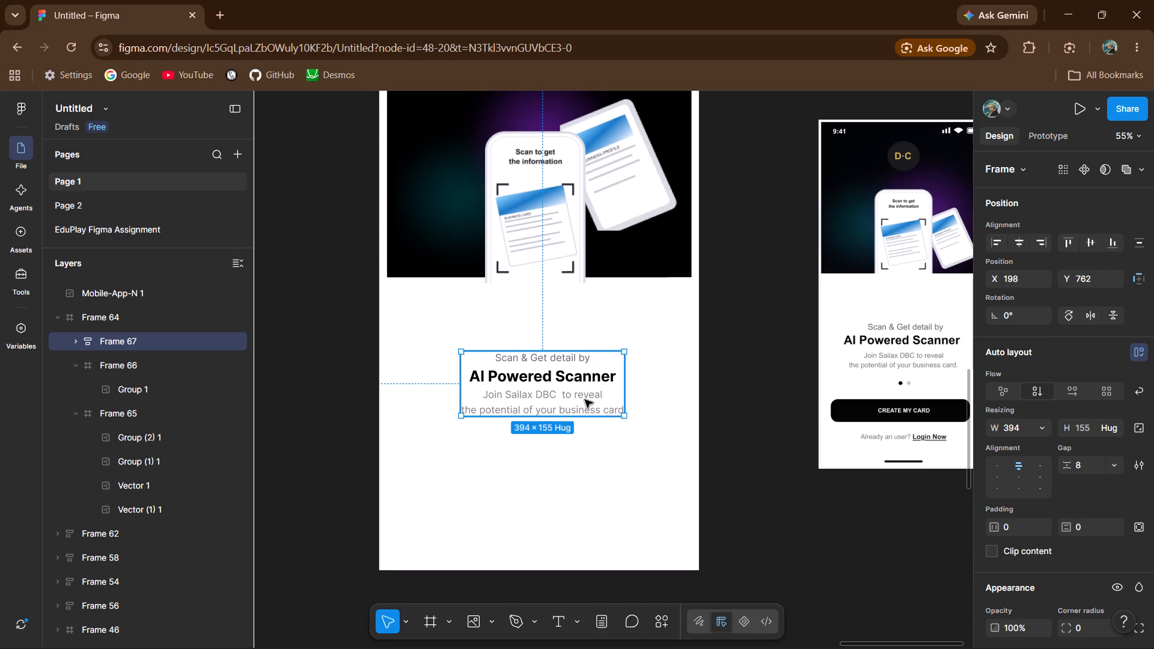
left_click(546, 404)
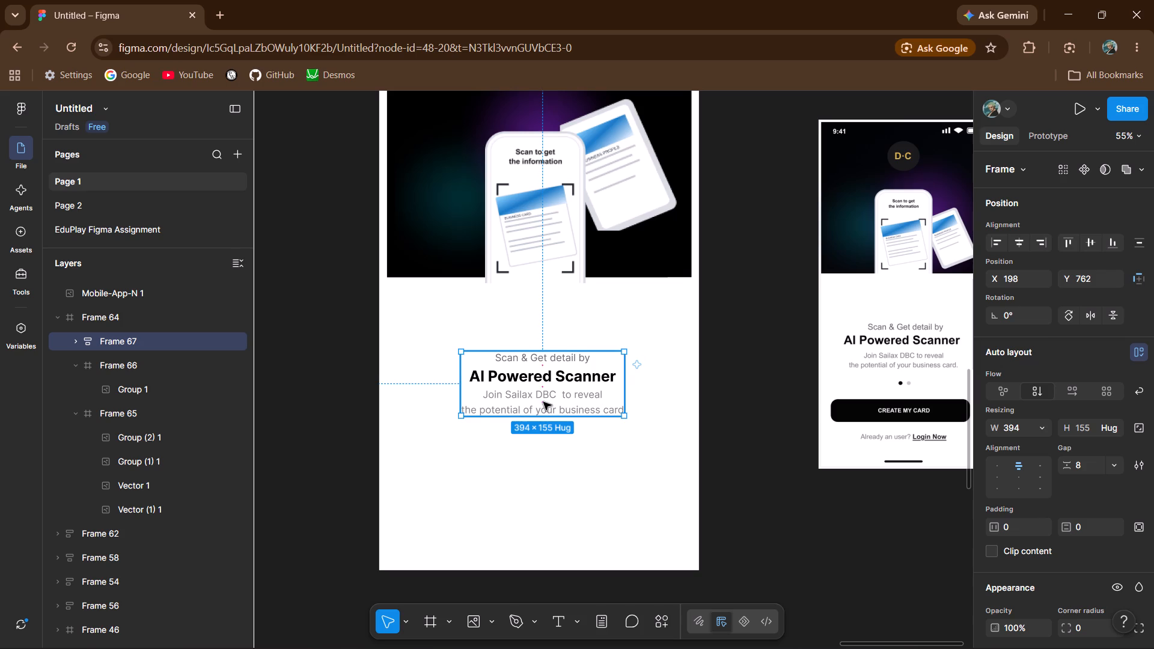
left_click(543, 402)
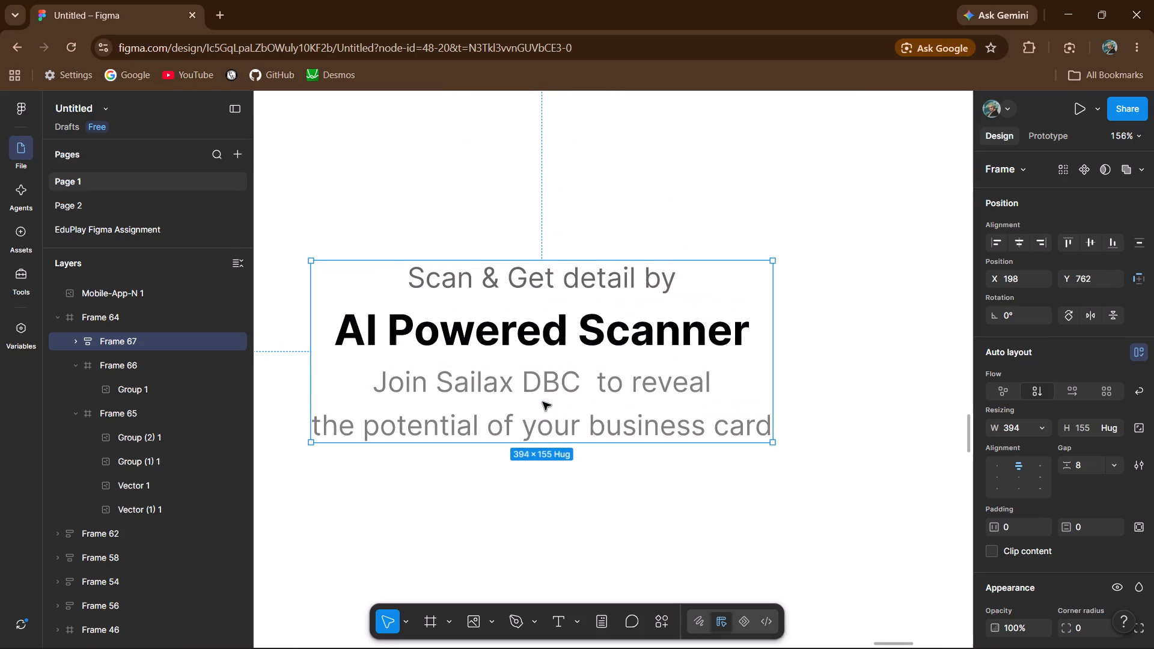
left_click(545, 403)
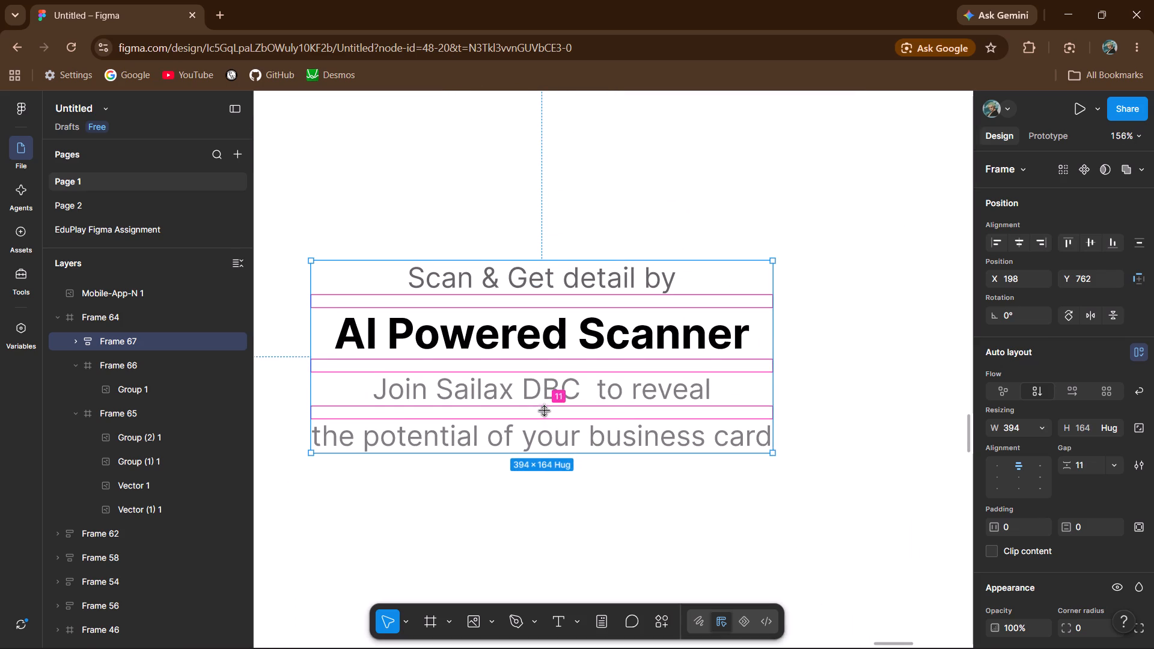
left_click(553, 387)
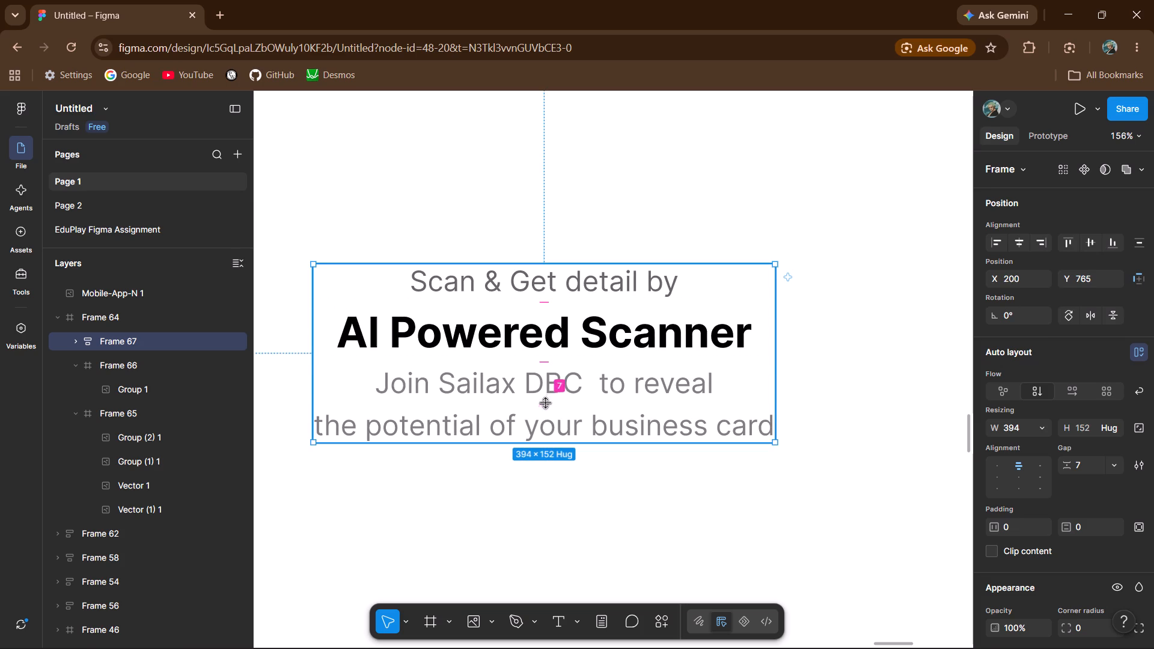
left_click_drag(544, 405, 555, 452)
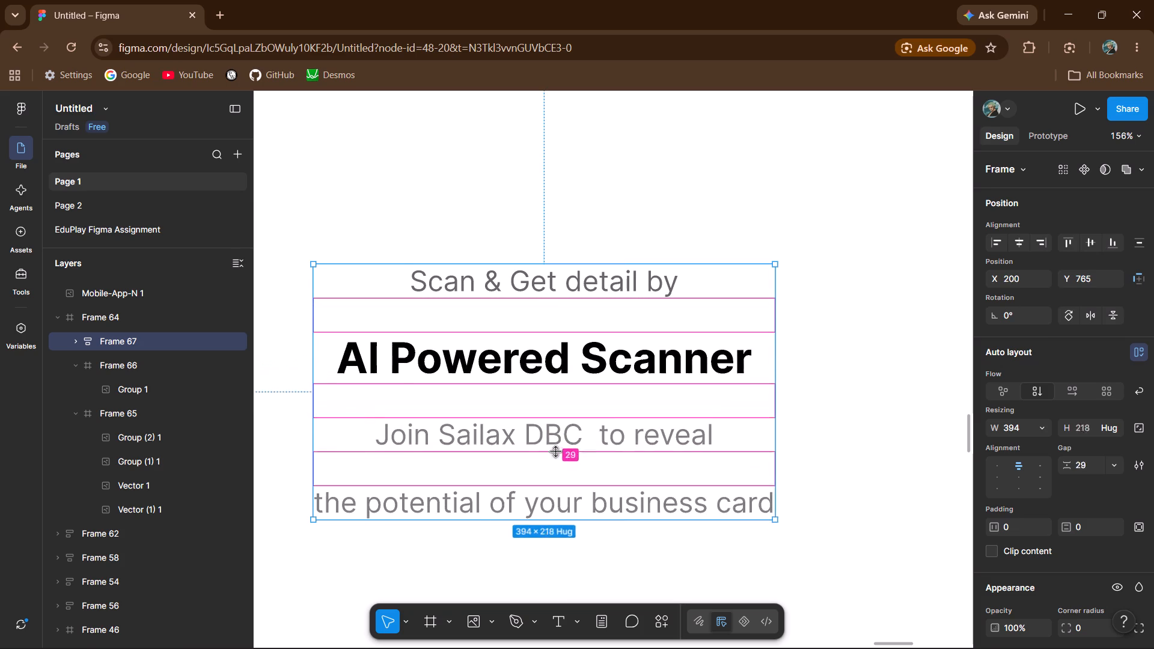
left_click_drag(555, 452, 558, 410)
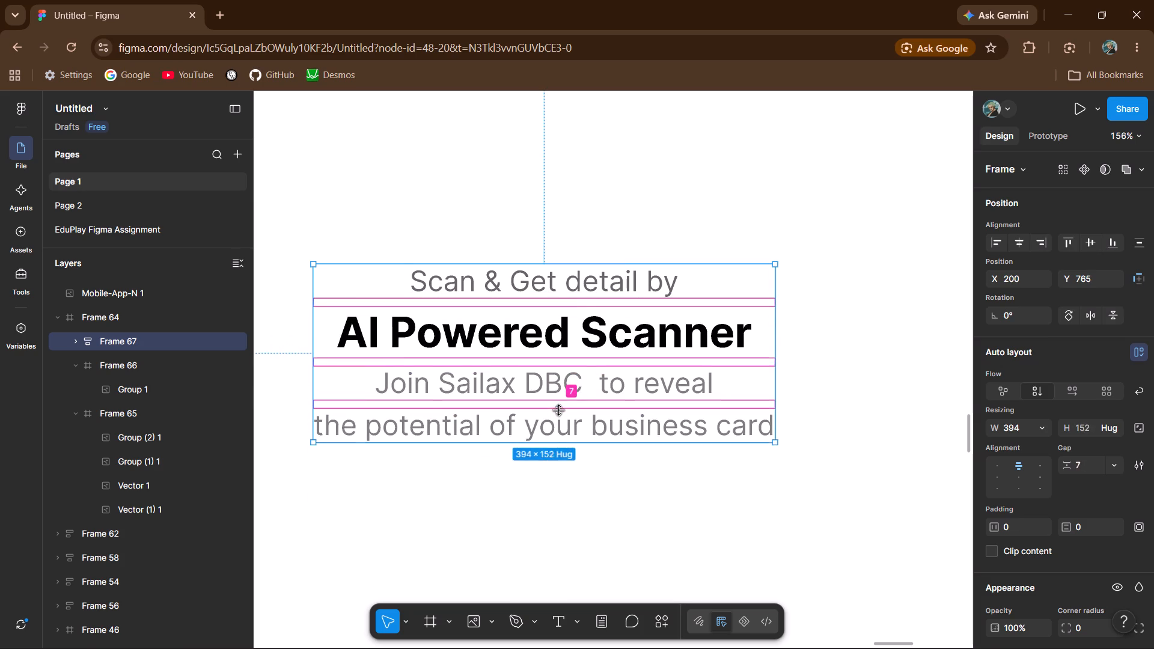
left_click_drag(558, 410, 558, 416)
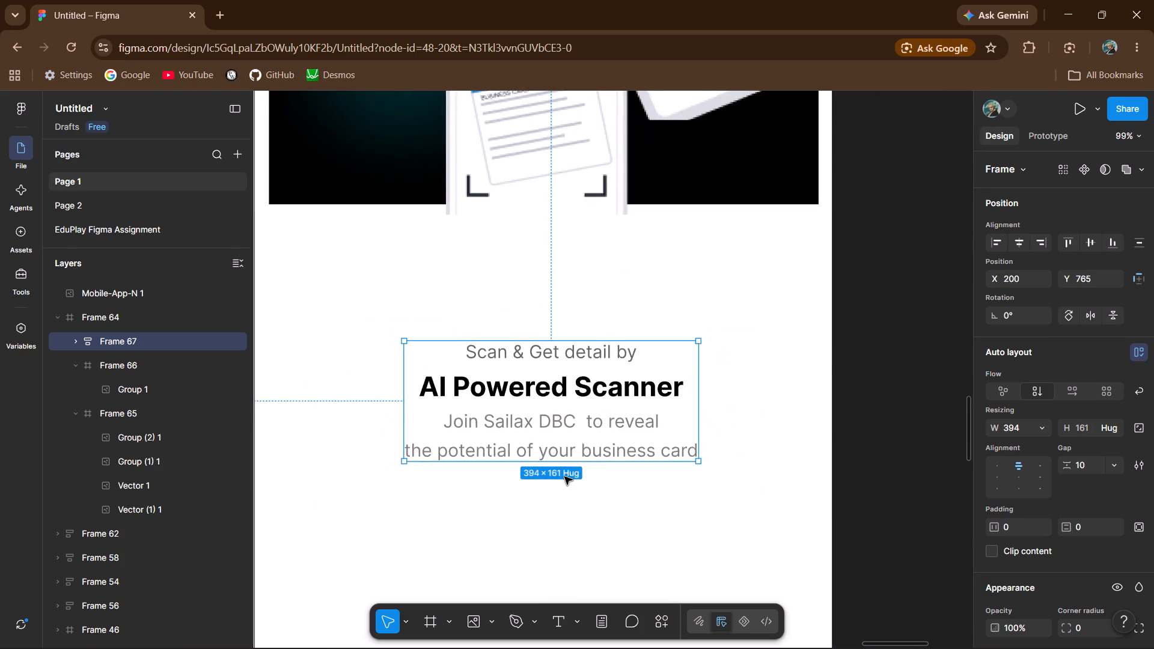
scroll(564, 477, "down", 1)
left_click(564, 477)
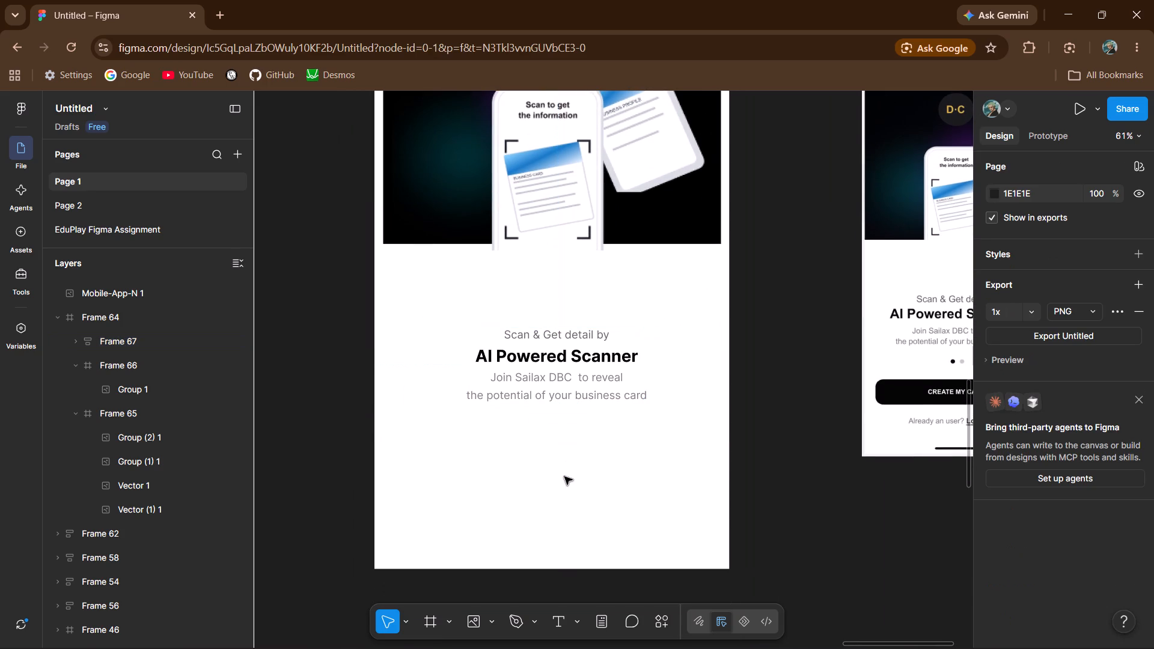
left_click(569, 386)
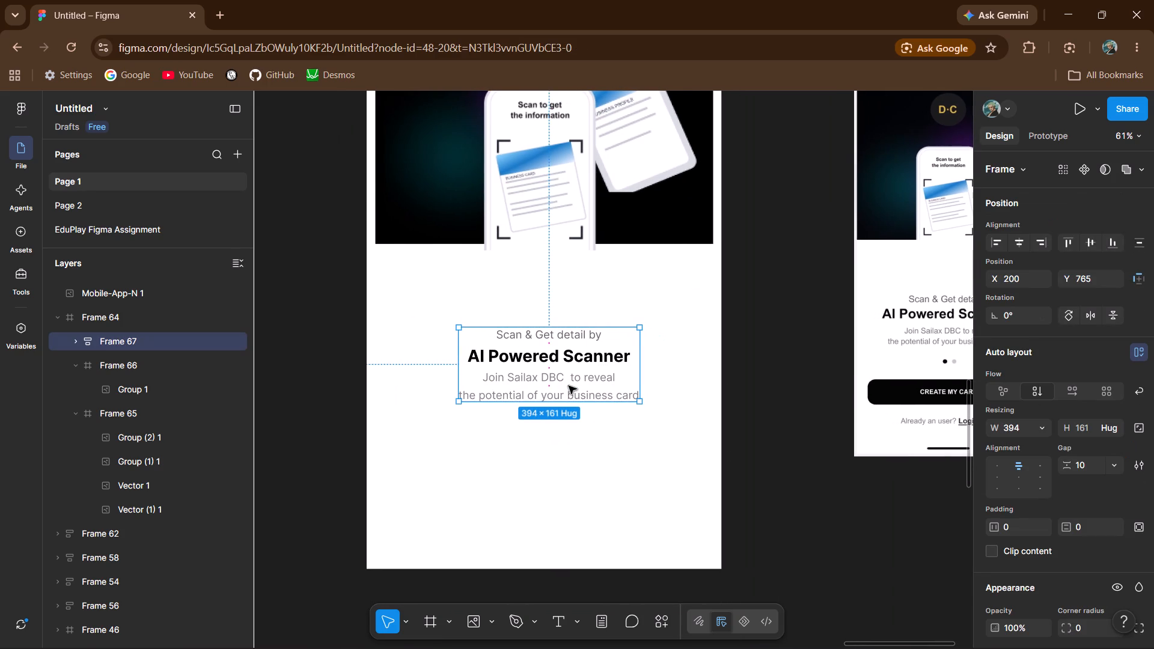
Undo the gap and position changes and the auto layout wrapping of the four text lines.
key("ctrl+z")
key("ctrl+z")
key("ctrl+z")
key("ctrl+z")
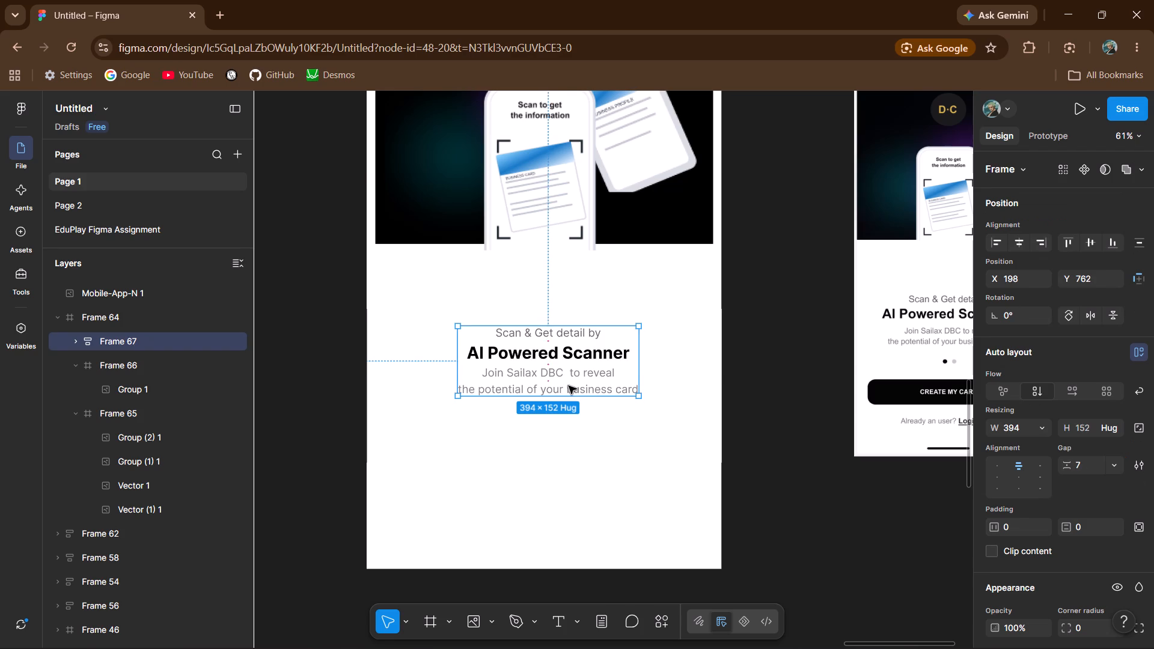
key("ctrl+z")
key("ctrl+z")
key("ctrl+z")
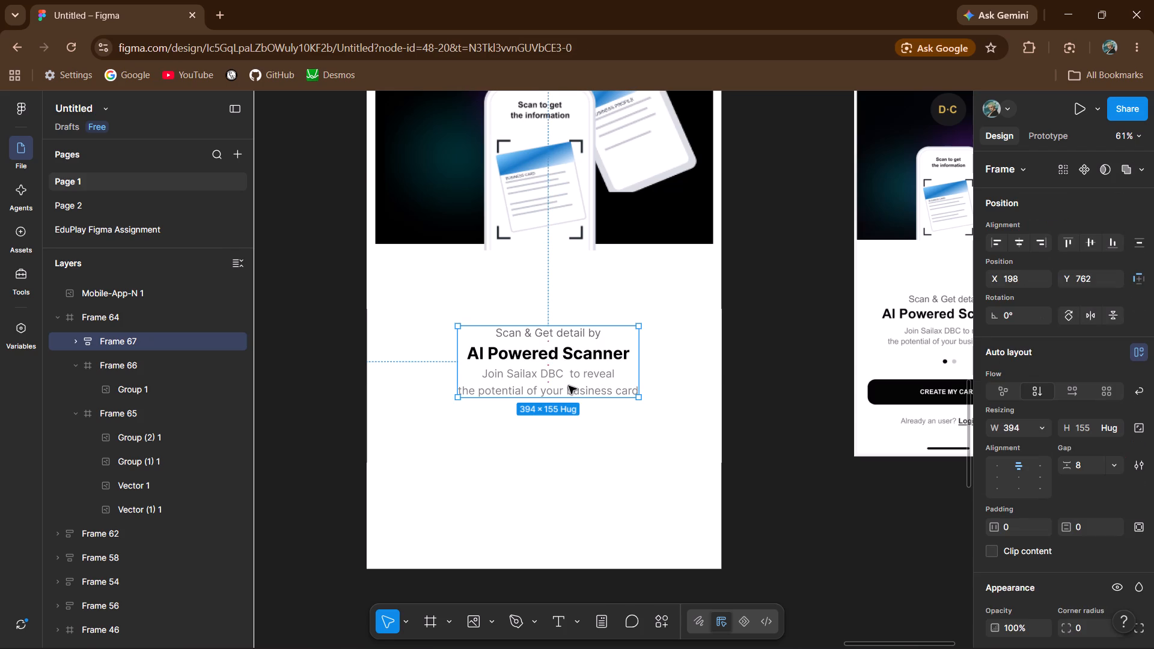
key("ctrl+z")
left_click(583, 438)
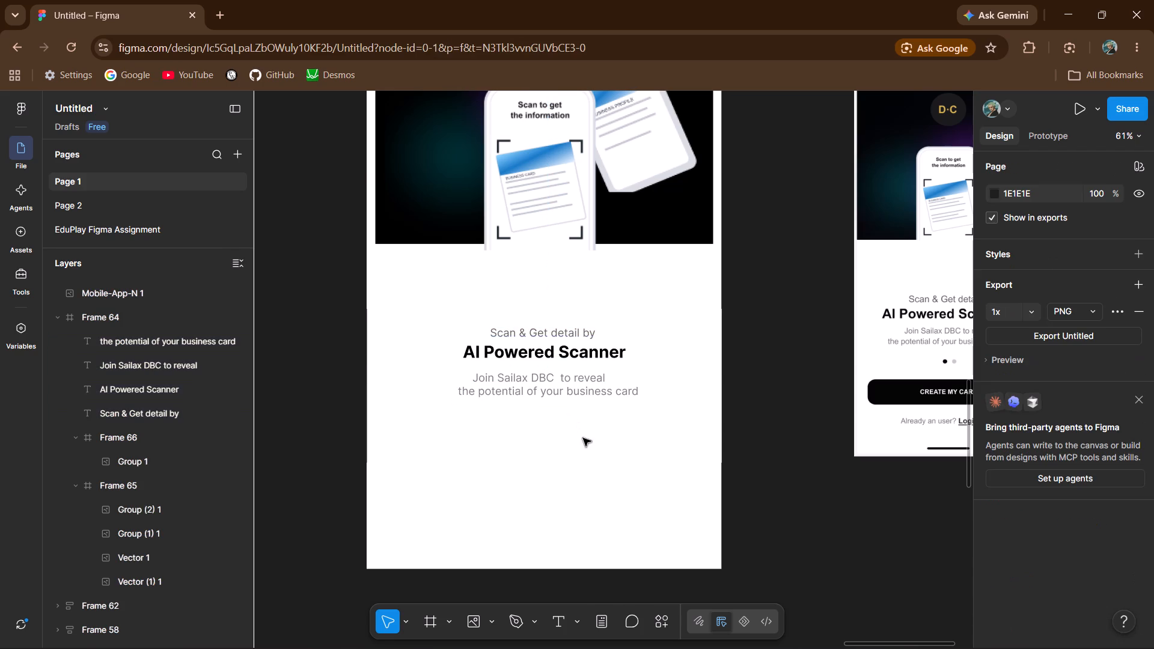
Wrap "Scan & Get detail by" and the AI Powered Scanner heading together in an auto layout frame.
left_click(555, 338, "shift")
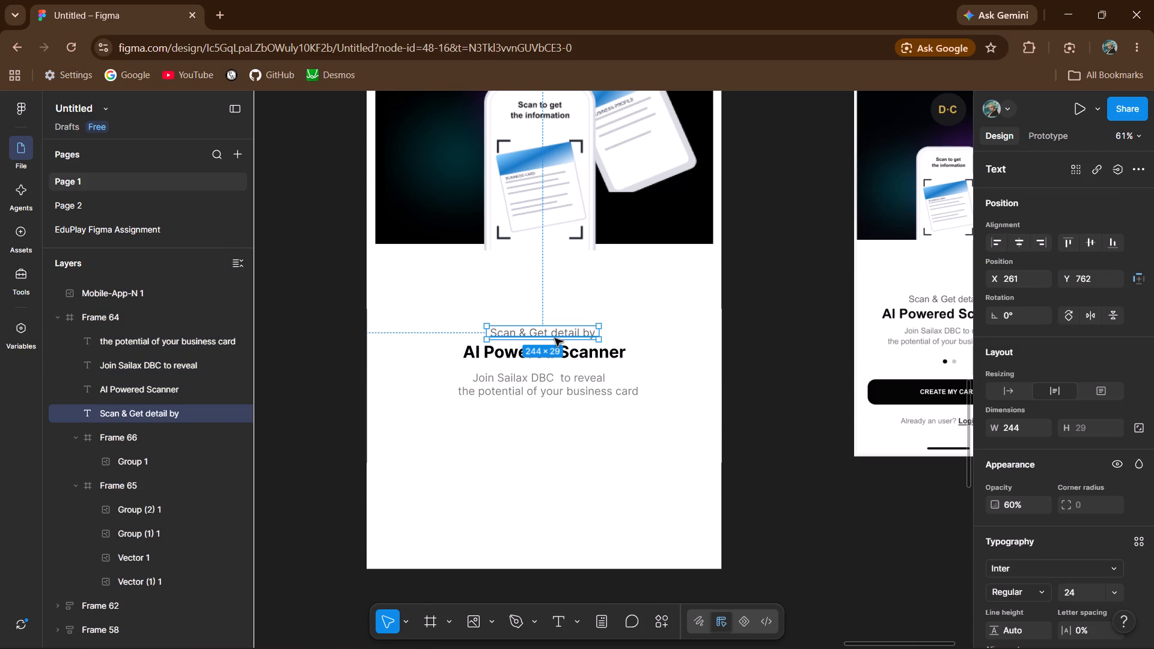
left_click(584, 351, "shift")
key("shift+a")
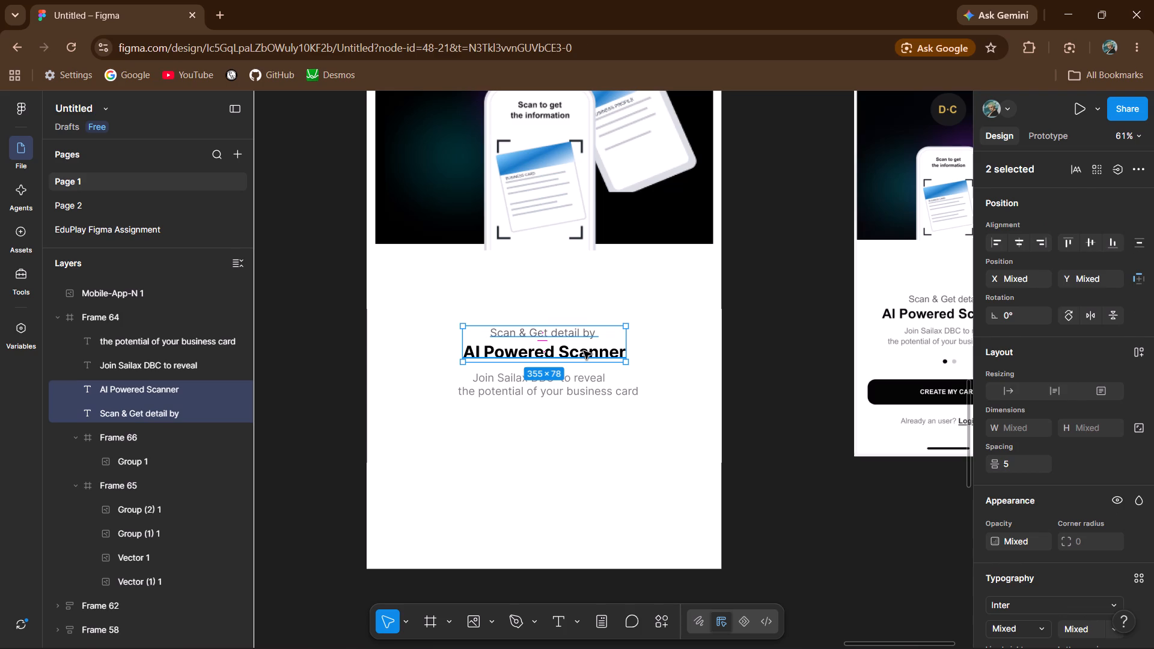
left_click(603, 431)
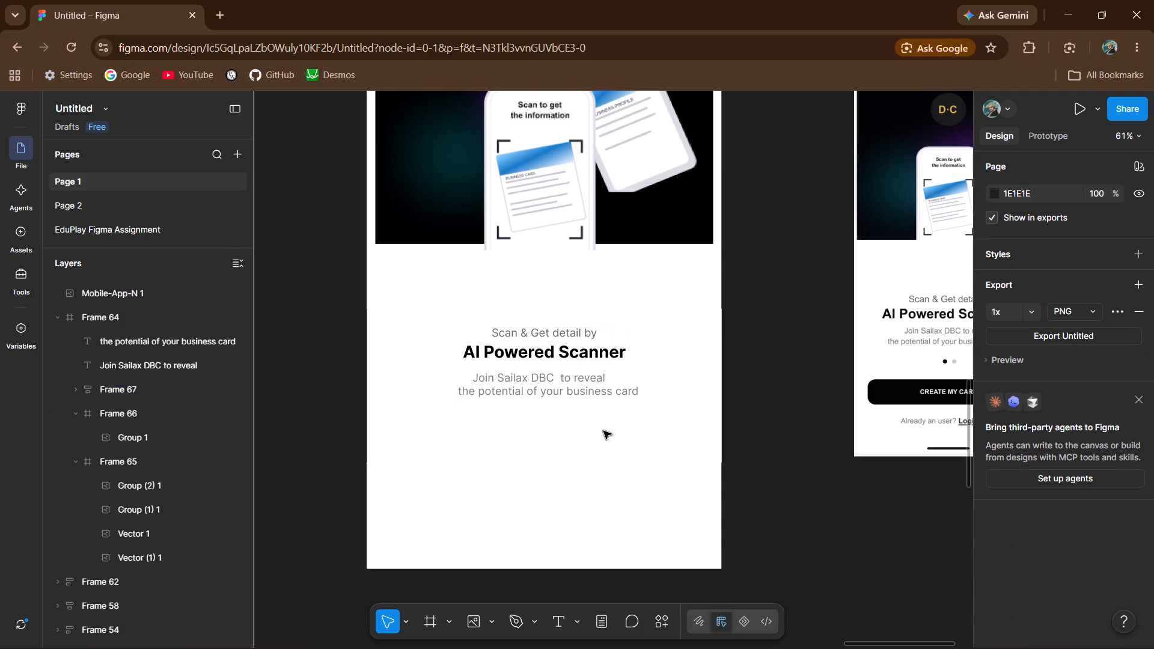
Wrap "Join Sailax DBC to reveal" and "the potential of your business card" in their own vertical auto layout frame.
left_click(579, 380)
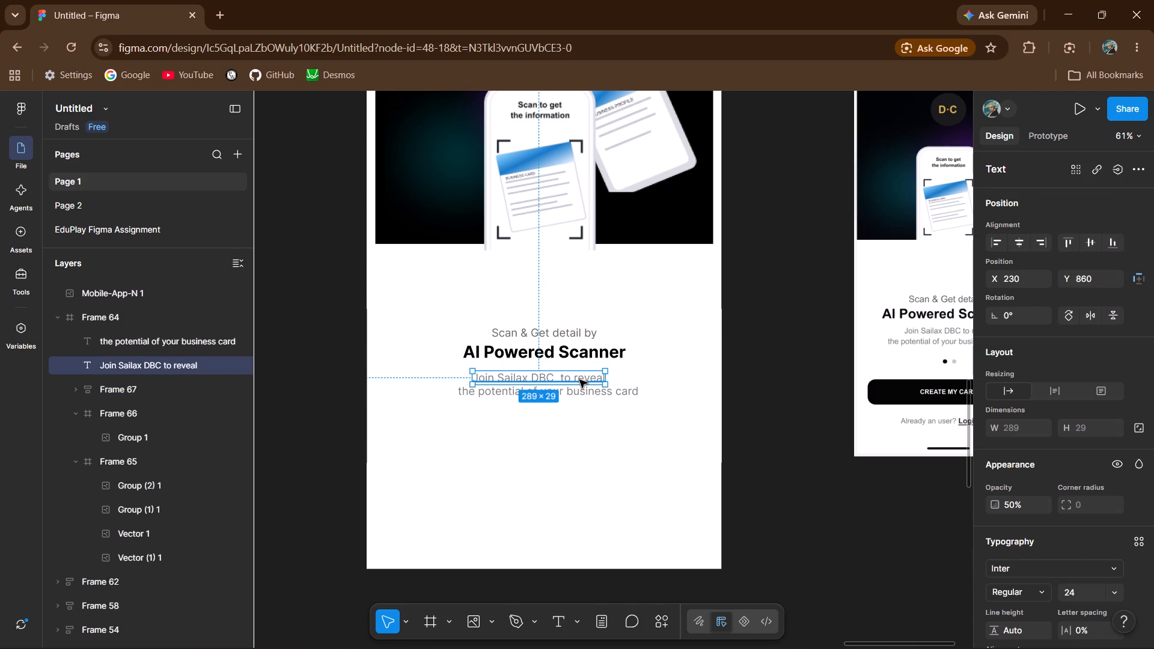
left_click(579, 394, "shift")
key("shift+a")
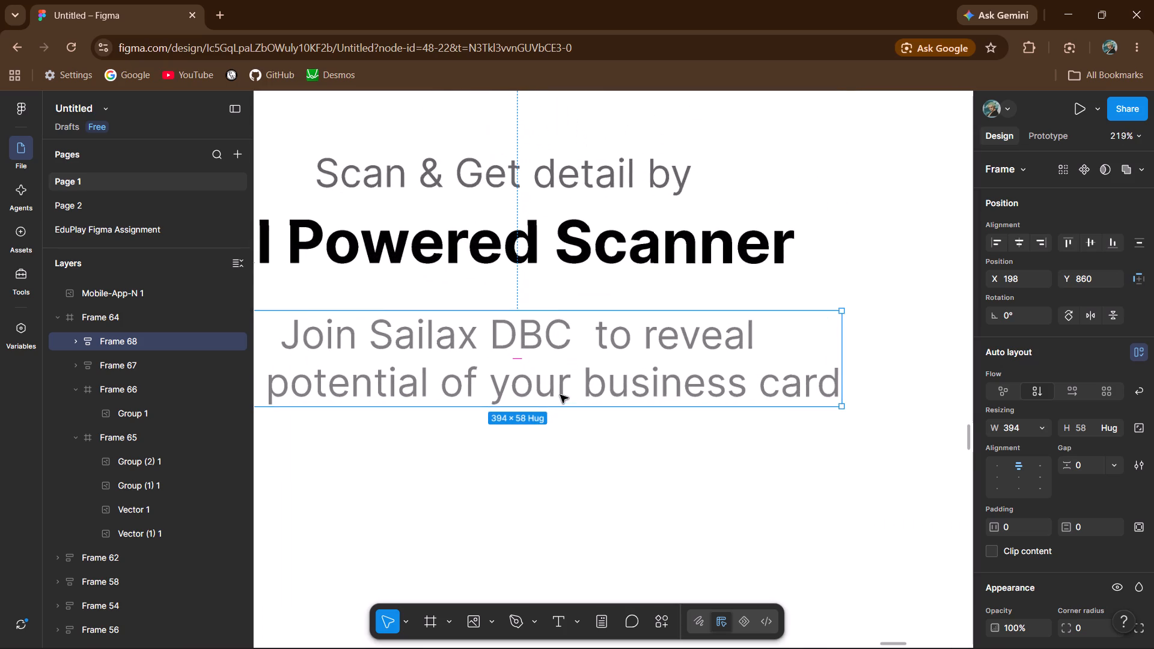
left_click(516, 358)
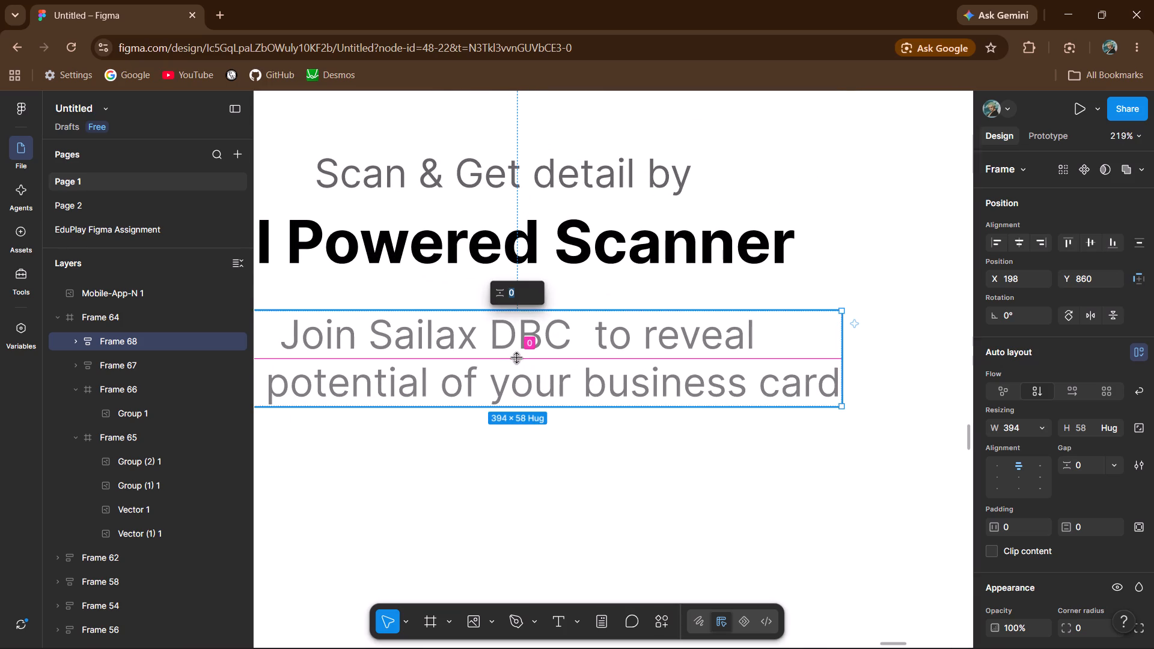
left_click(542, 458)
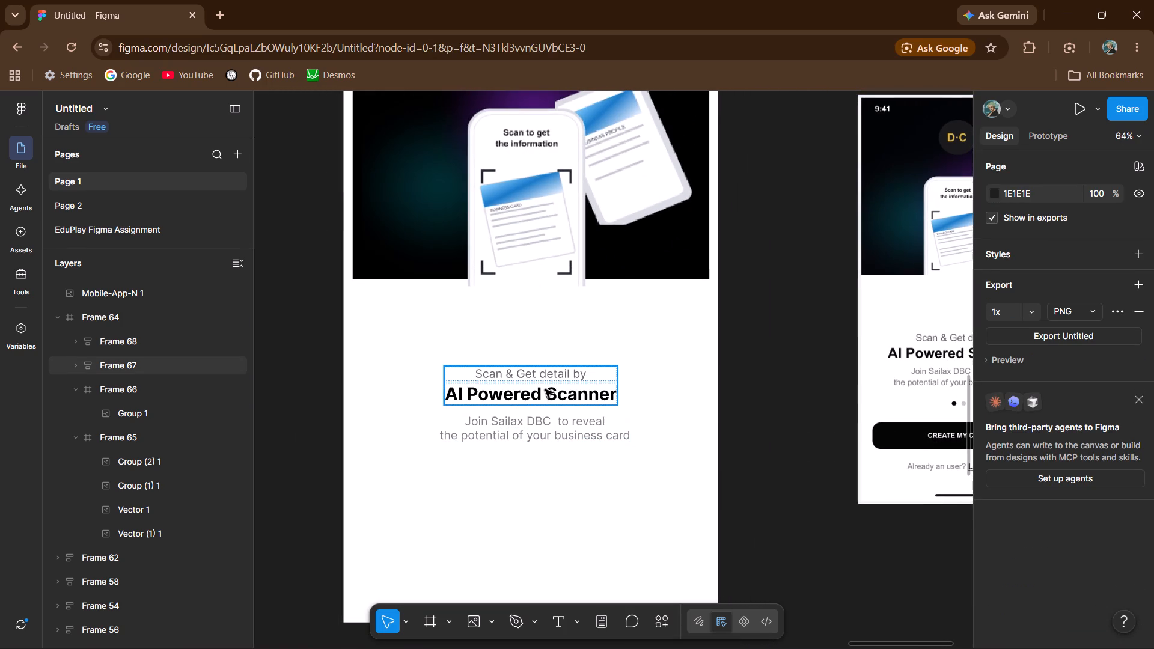
Wrap the heading frame and the description frame together in one parent vertical auto layout frame.
left_click(545, 390, "shift")
left_click(563, 427, "shift")
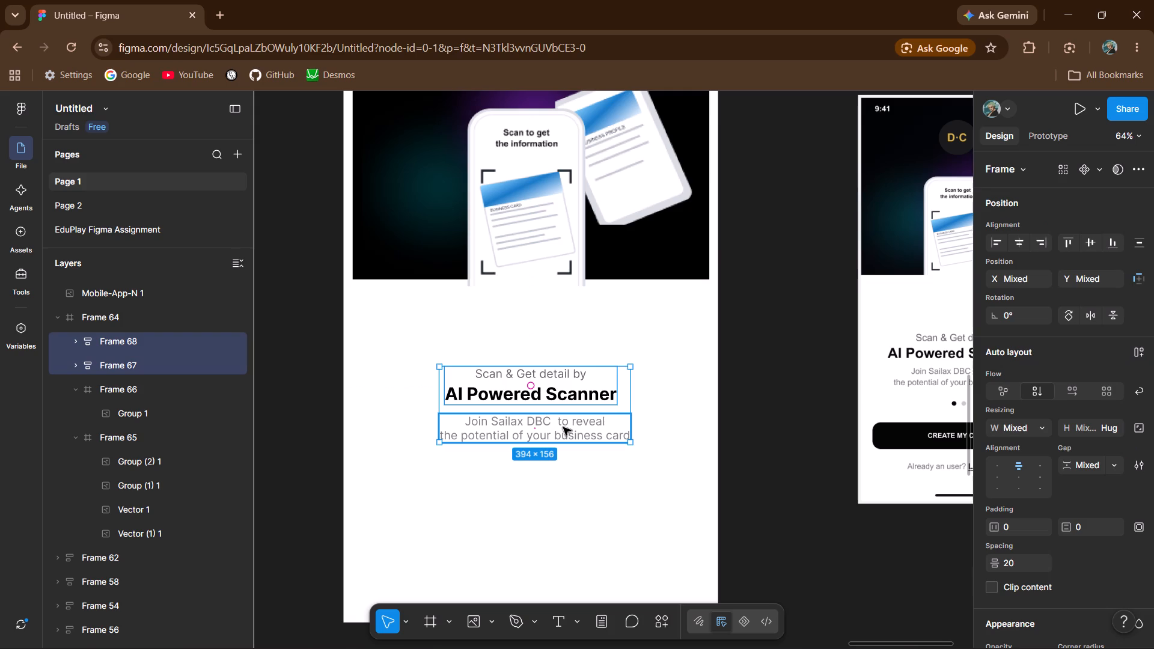
key("shift+a")
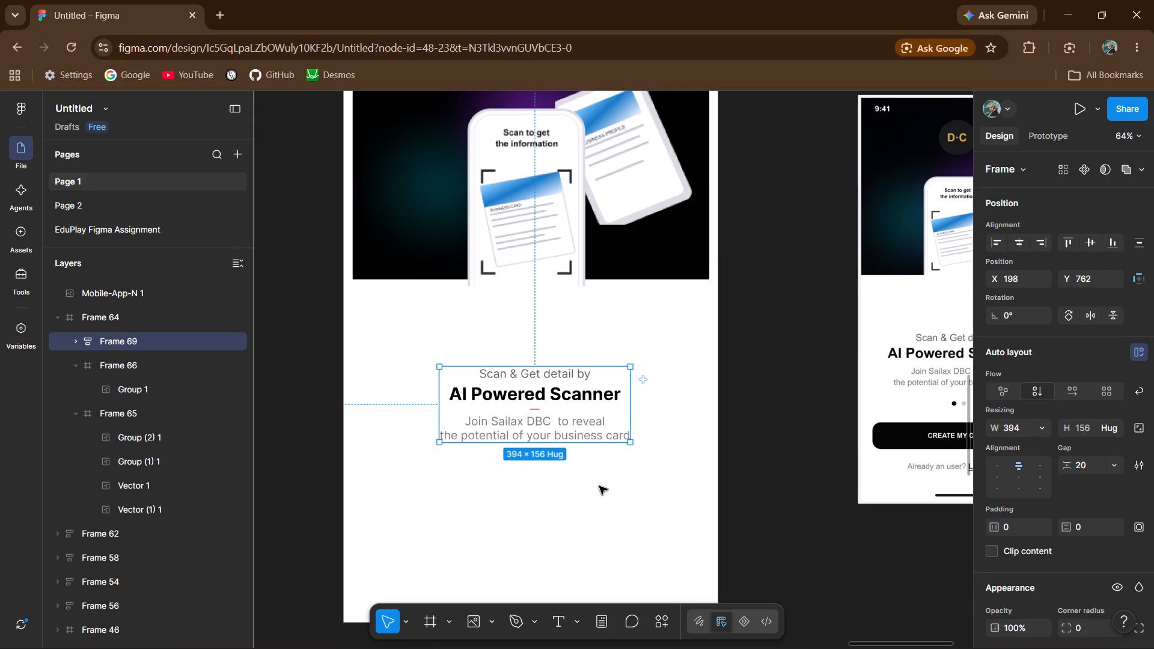
left_click(603, 494)
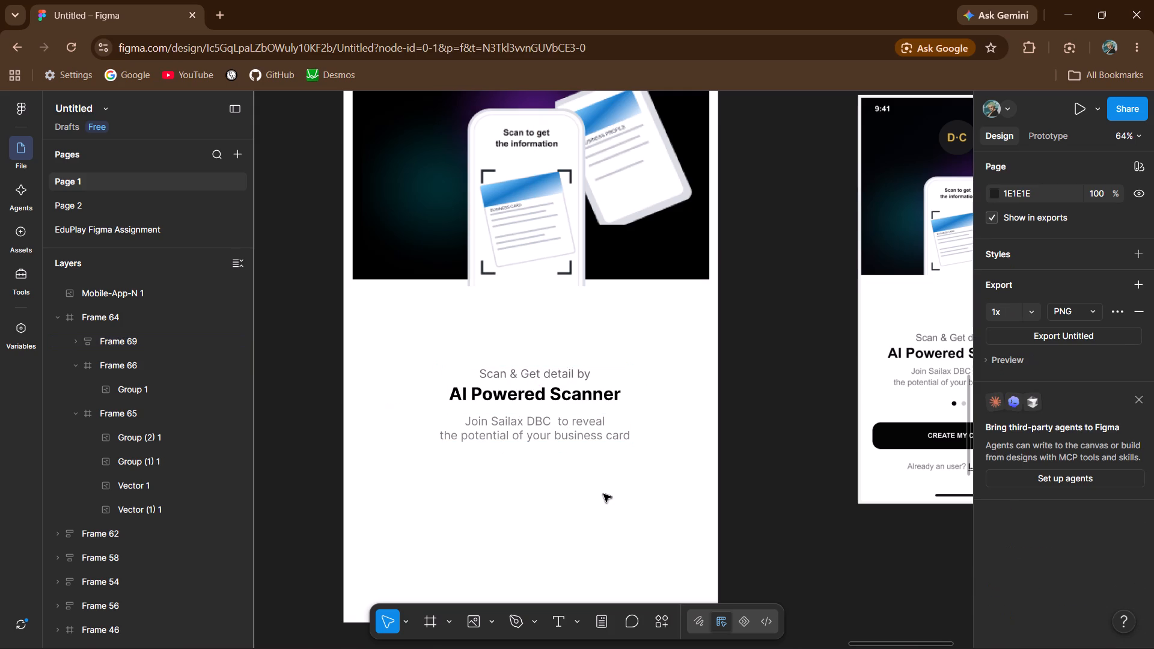
Enlarge the parent text frame from its upper right corner to about 423 × 184.
scroll(603, 494, "down", 1)
scroll(603, 494, "left", 1)
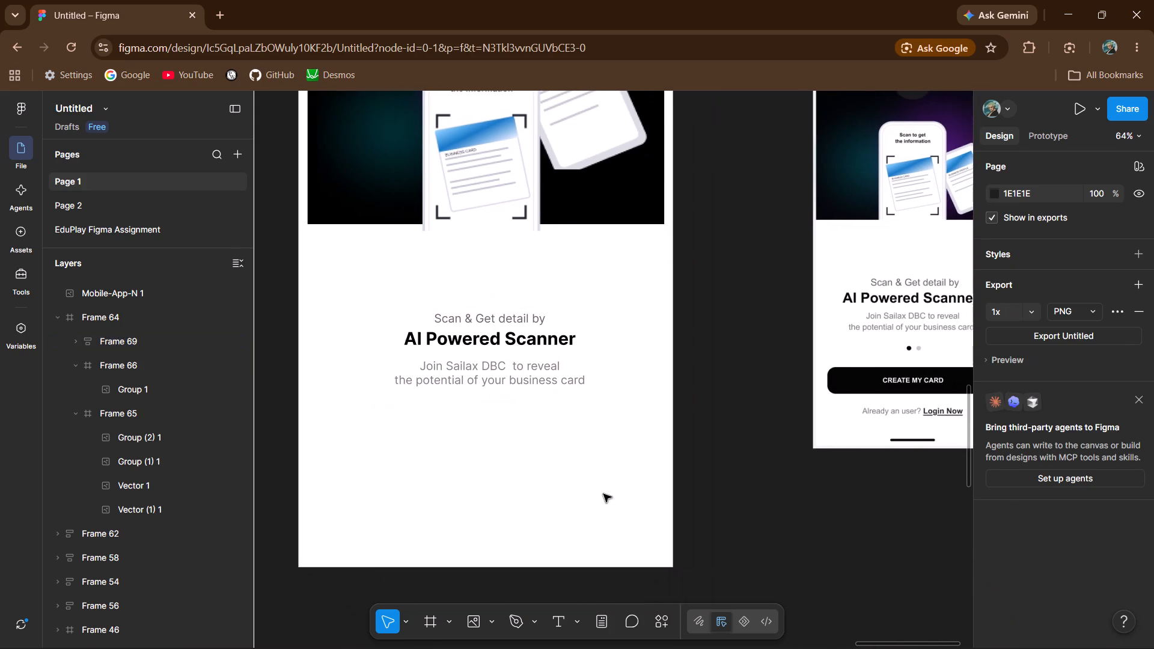
scroll(603, 494, "left", 1)
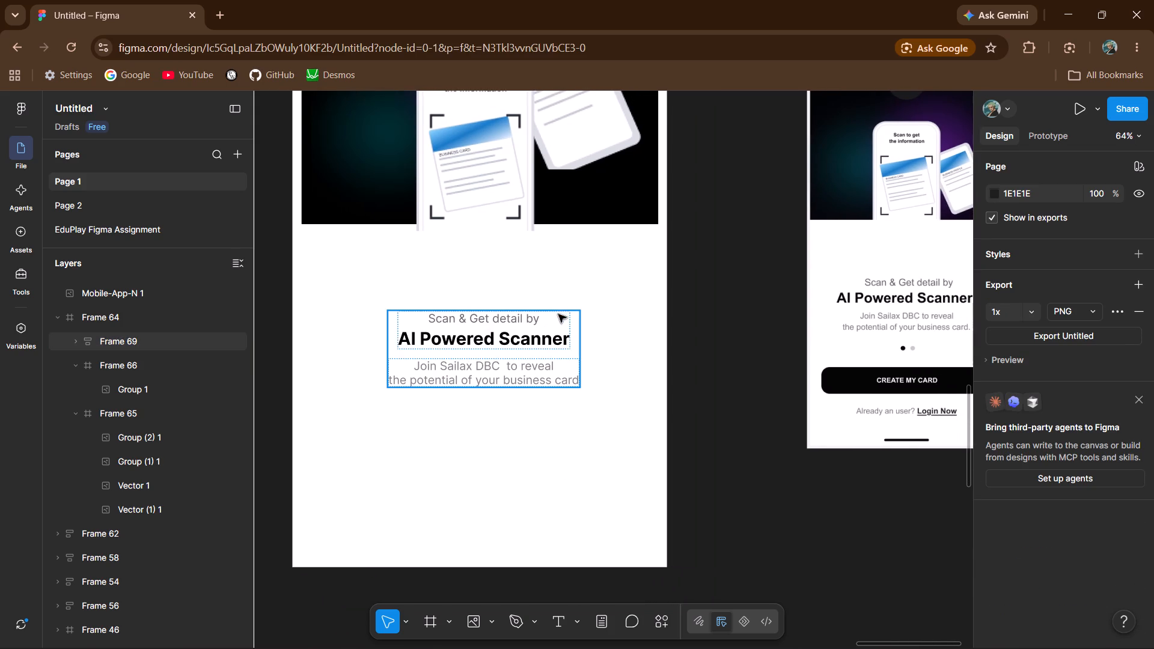
left_click(572, 315)
left_click_drag(581, 311, 584, 306)
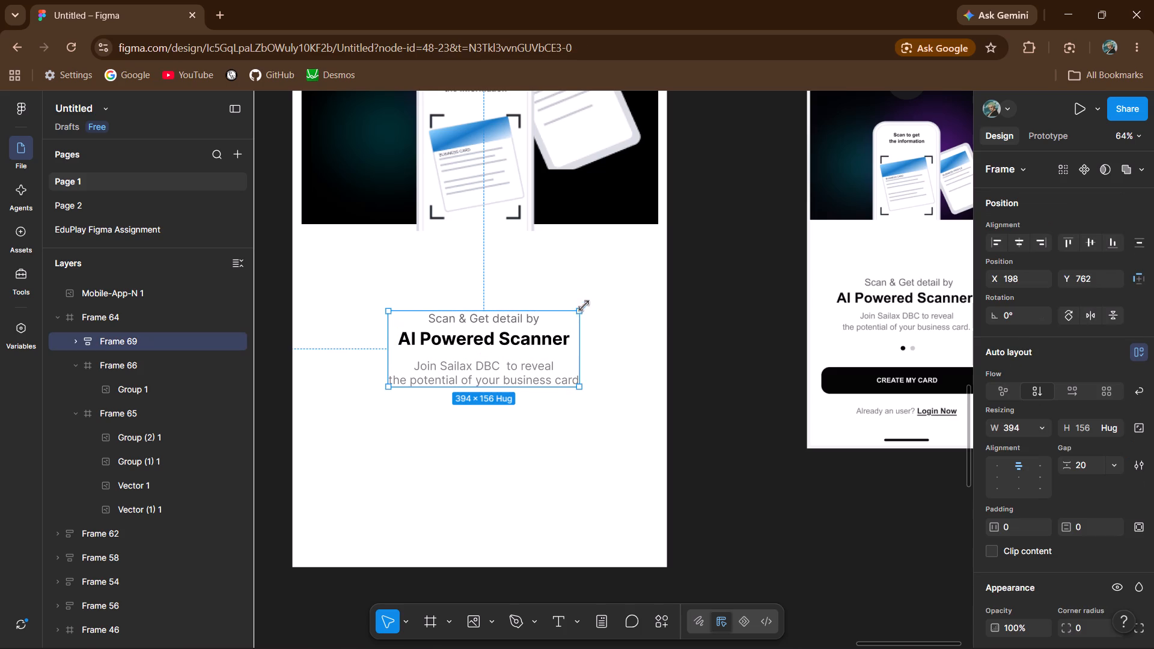
left_click_drag(584, 306, 593, 297)
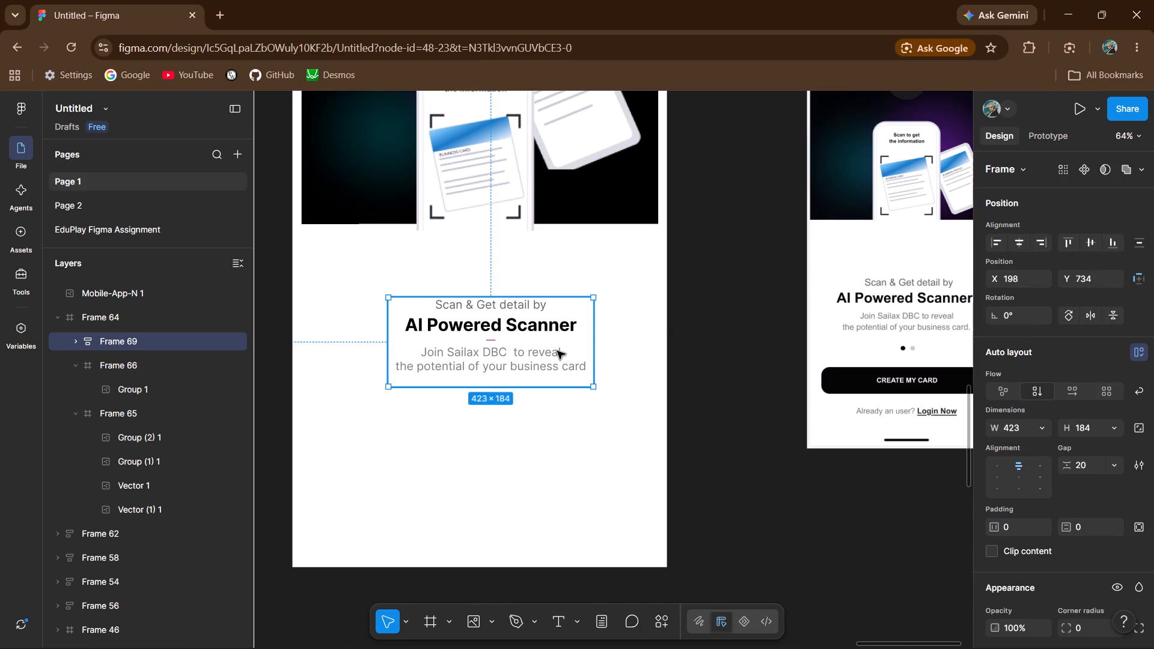
Move the parent text frame to the horizontal centre of Frame 64, at about X 175, Y 732.
left_click_drag(555, 357, 547, 347)
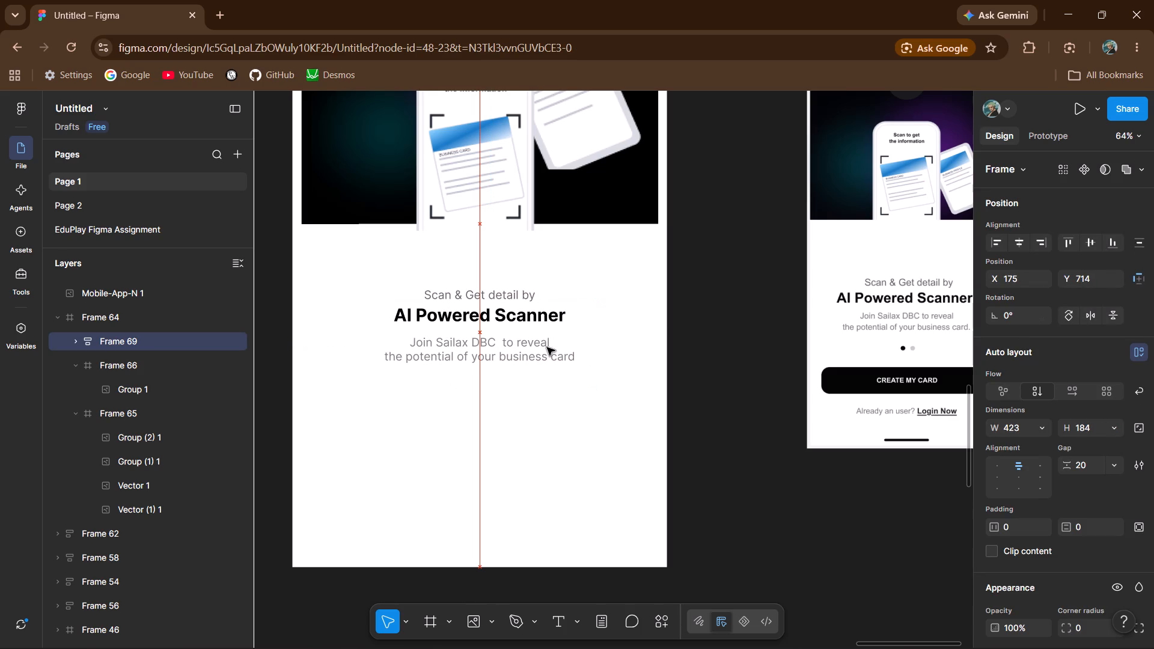
left_click_drag(547, 347, 546, 356)
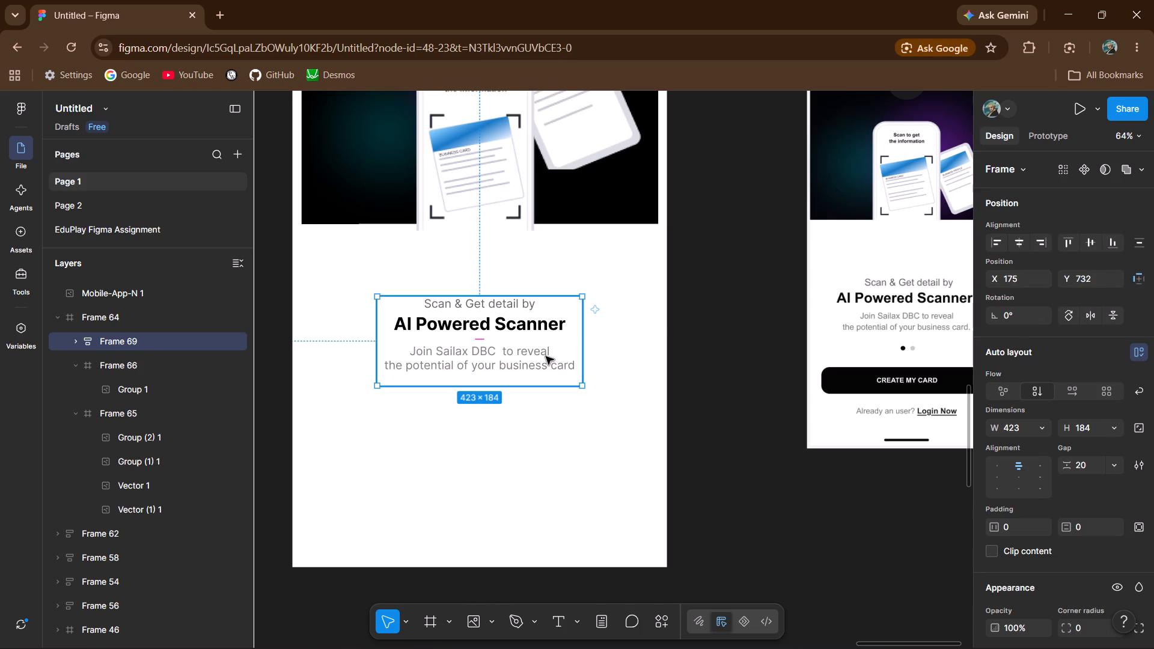
scroll(610, 471, "down", 1)
left_click(610, 471)
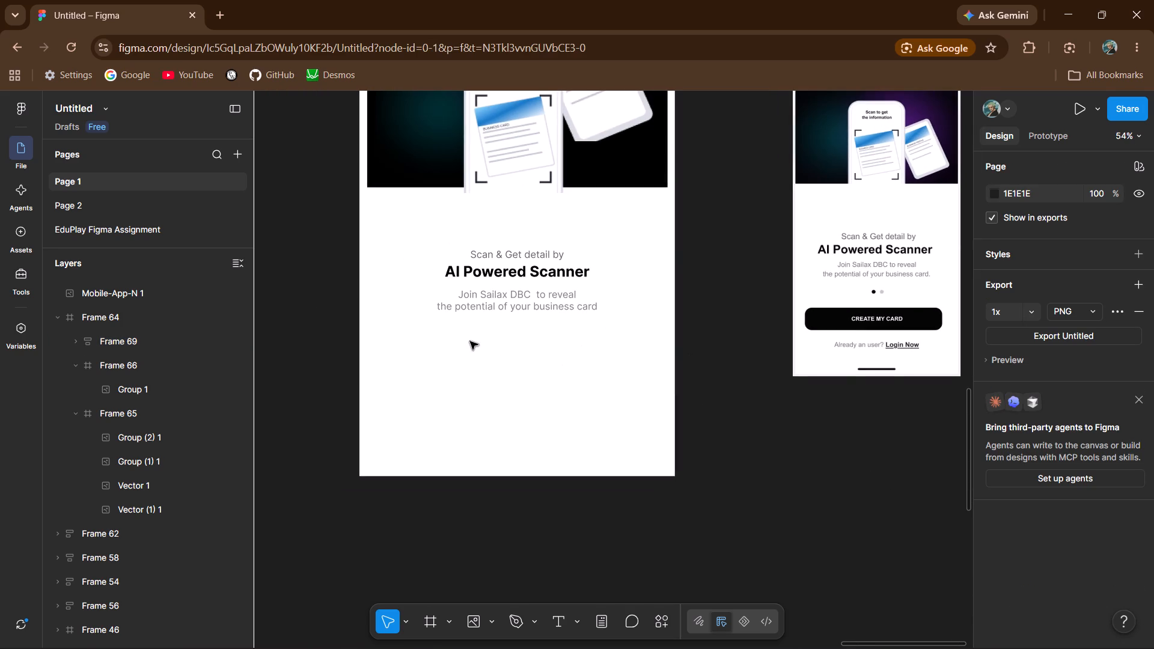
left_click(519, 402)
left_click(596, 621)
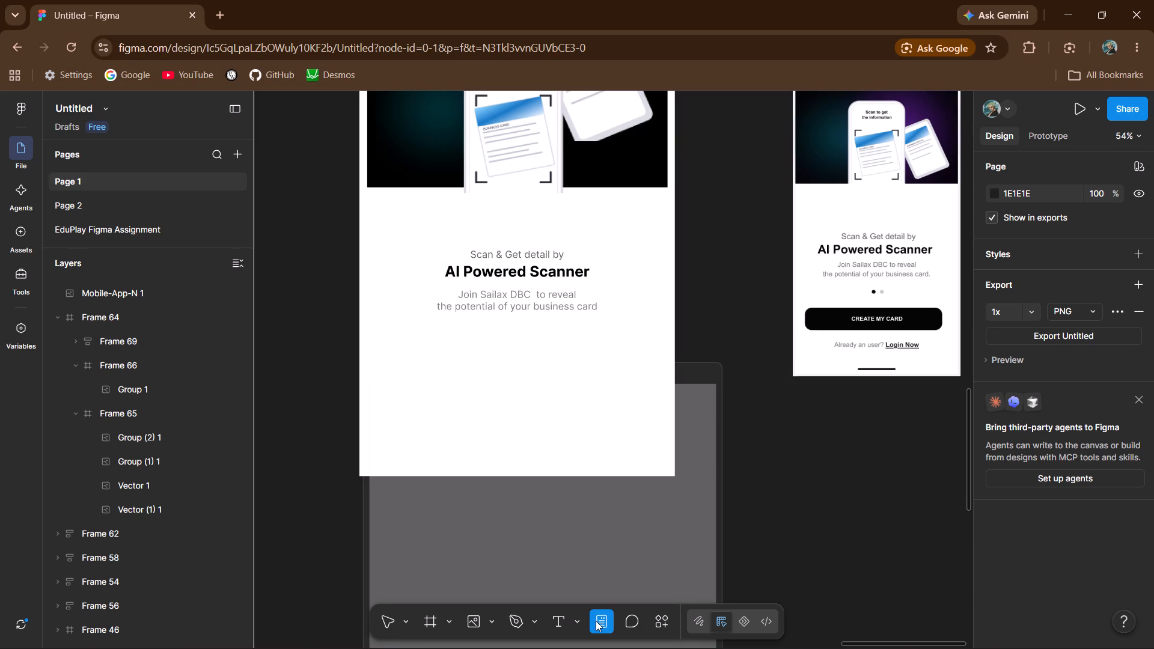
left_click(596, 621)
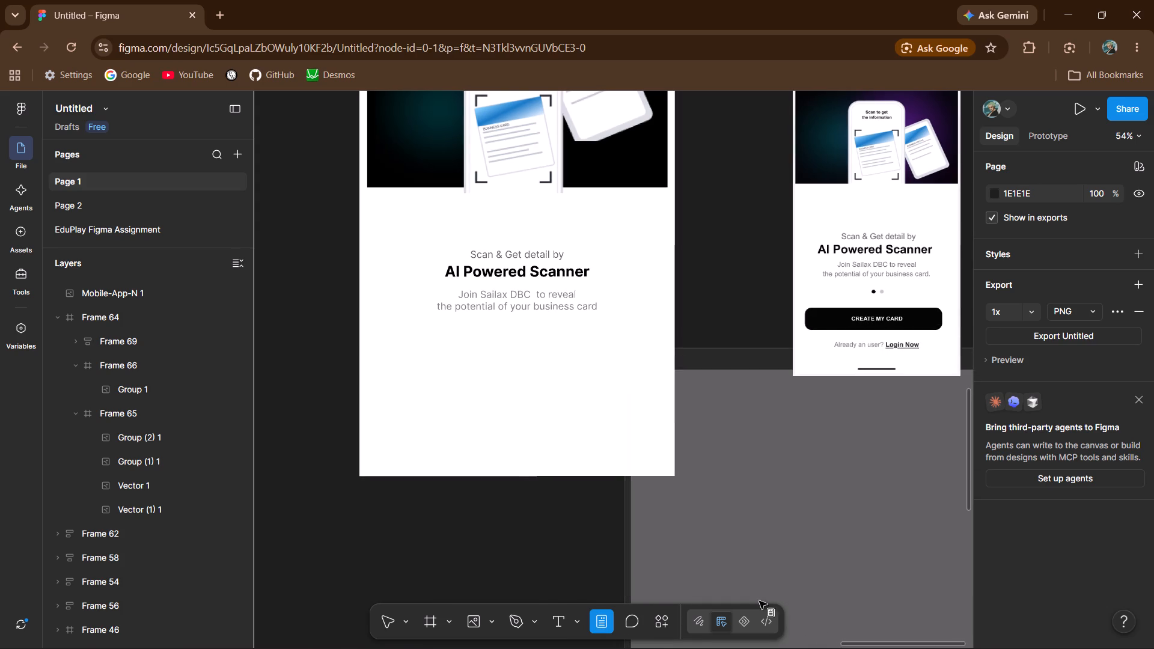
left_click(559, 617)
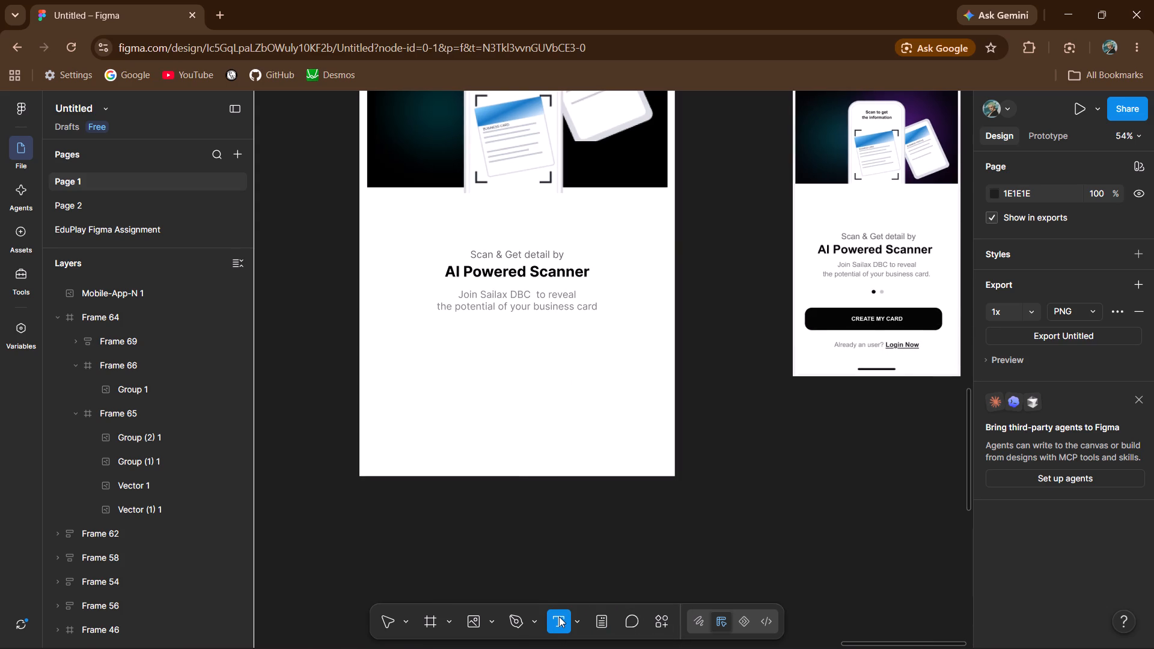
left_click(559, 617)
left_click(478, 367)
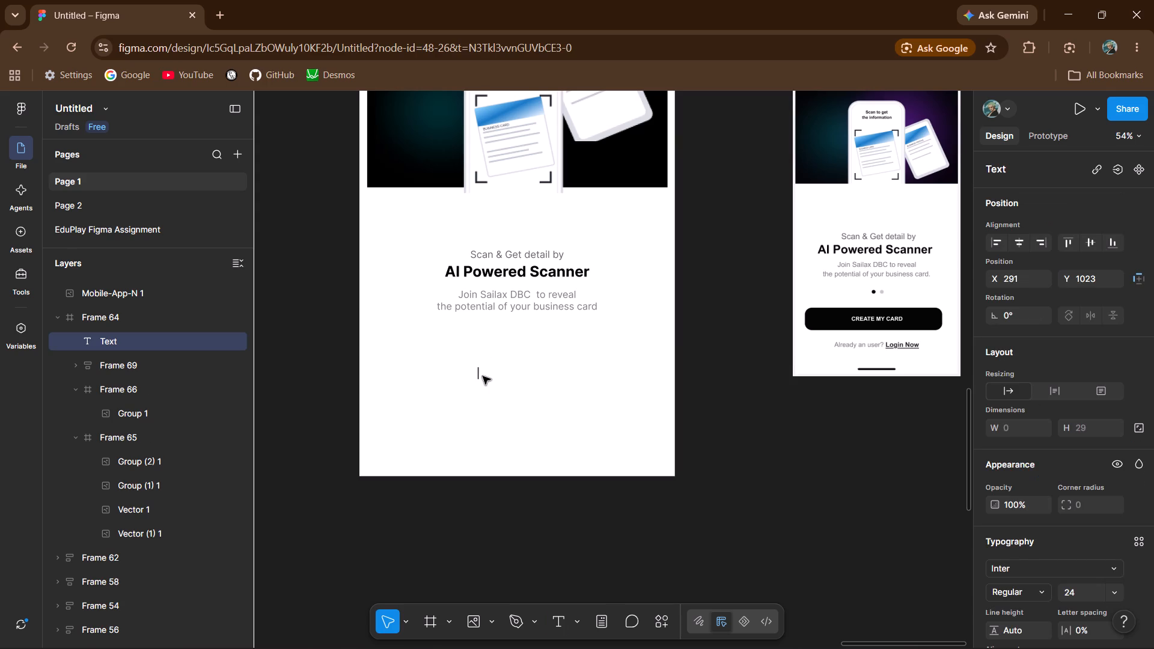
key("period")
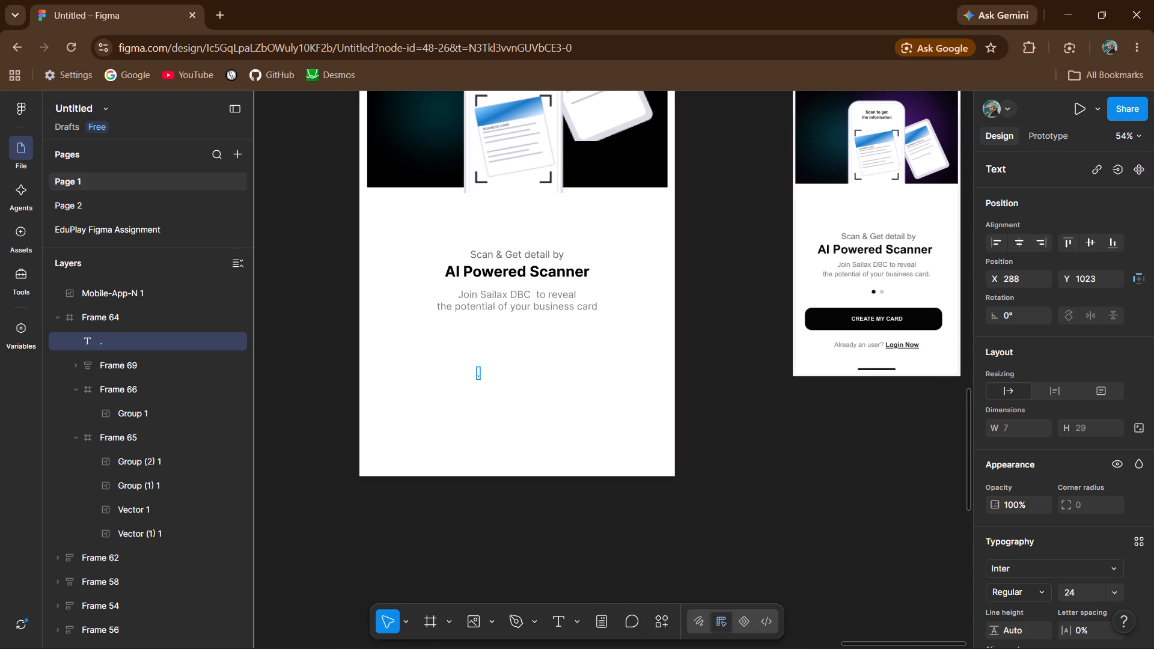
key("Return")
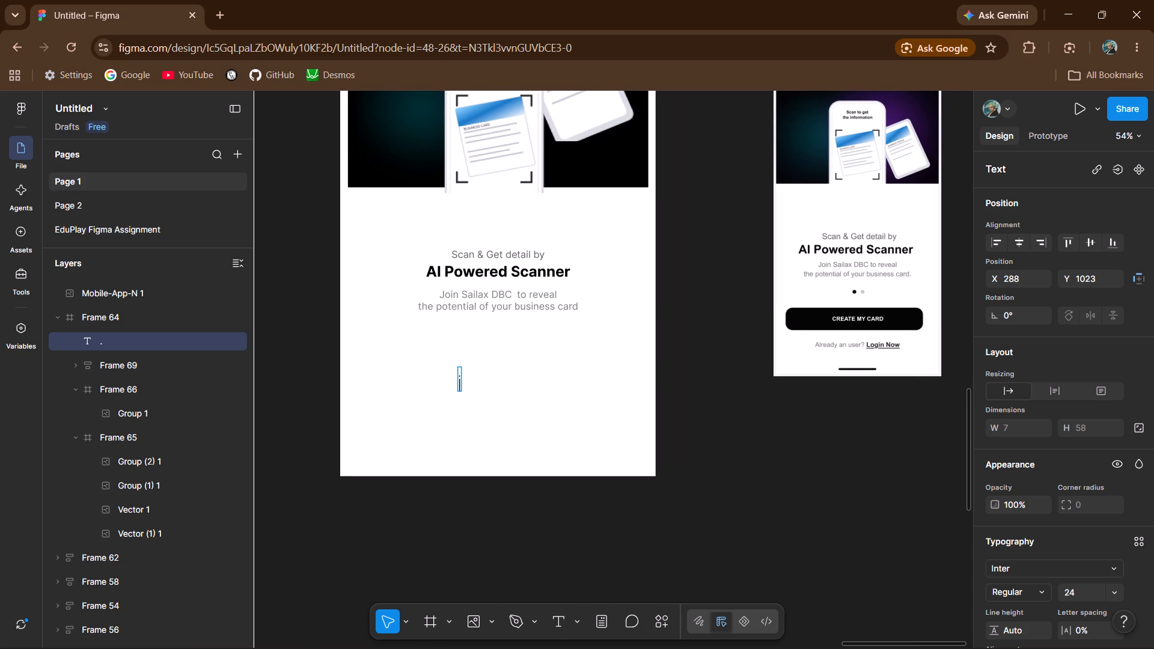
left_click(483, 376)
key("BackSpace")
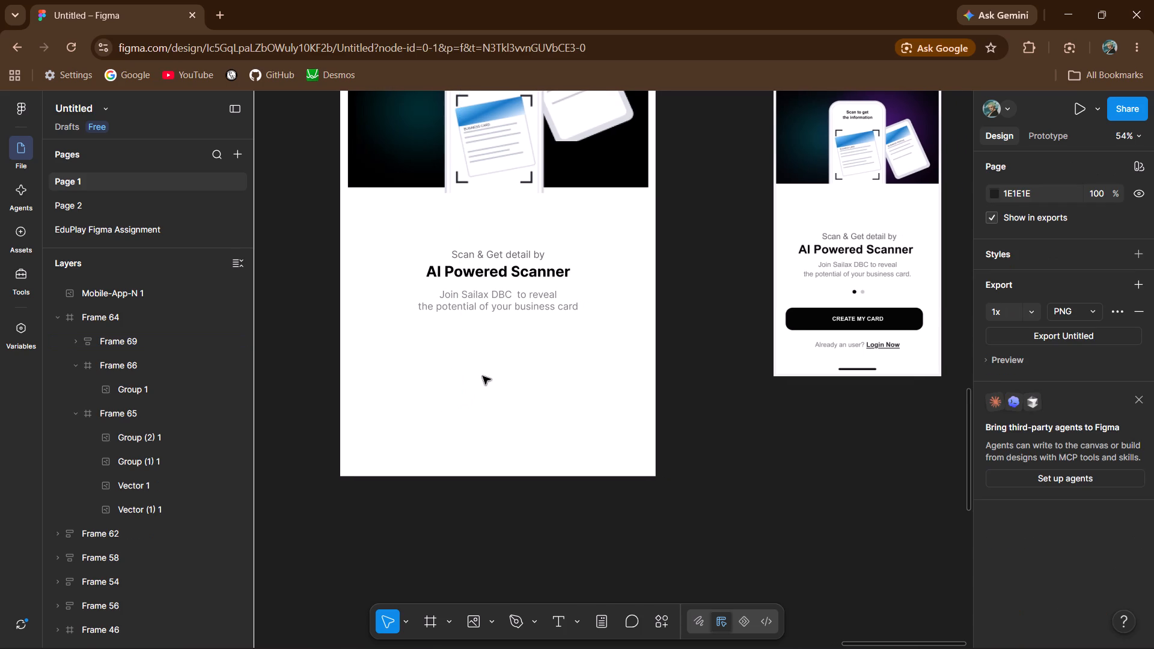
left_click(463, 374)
Draw a 17 × 17 ellipse below the description text in Frame 64, at about X 437, Y 936.
left_click(488, 621)
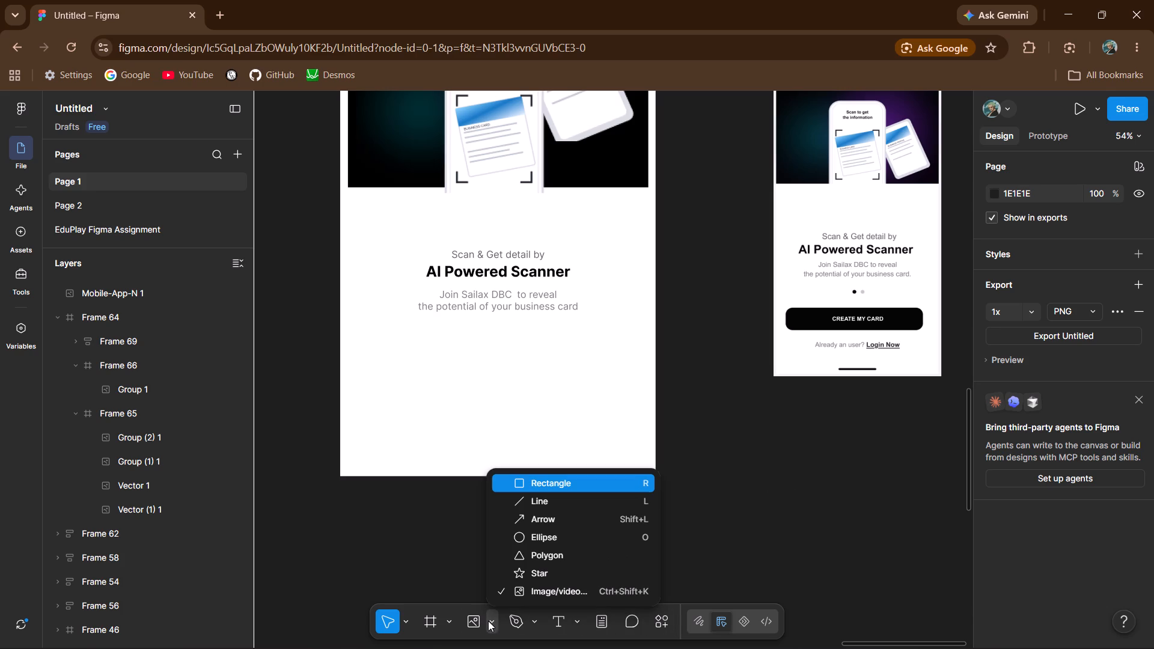
left_click(539, 531)
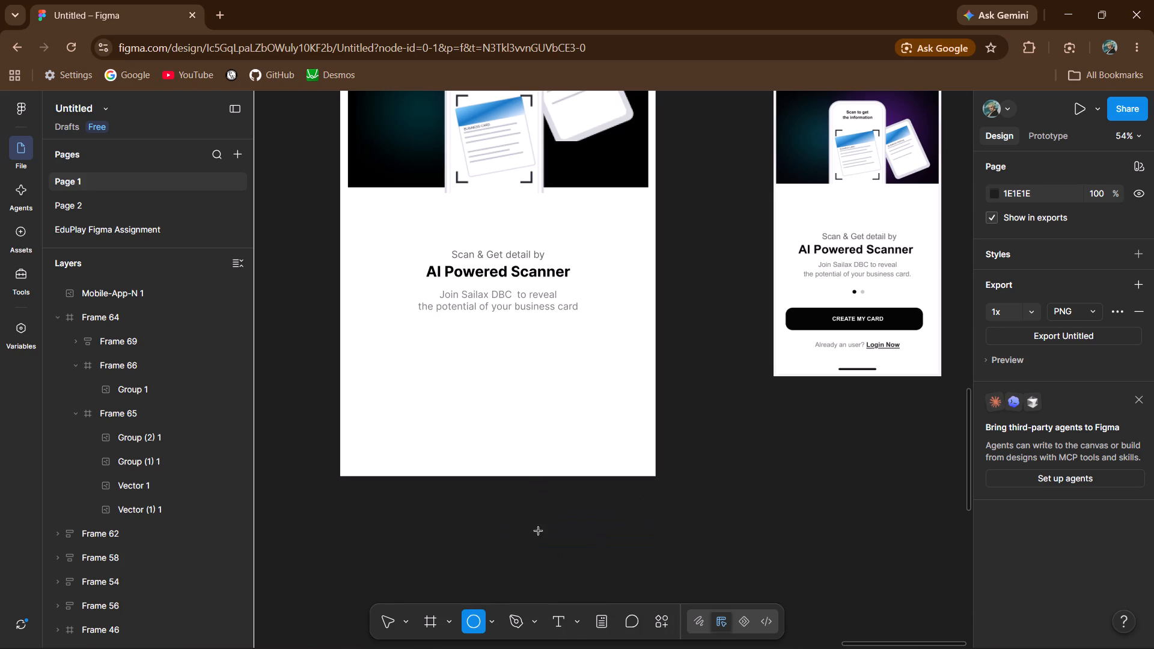
left_click(462, 362)
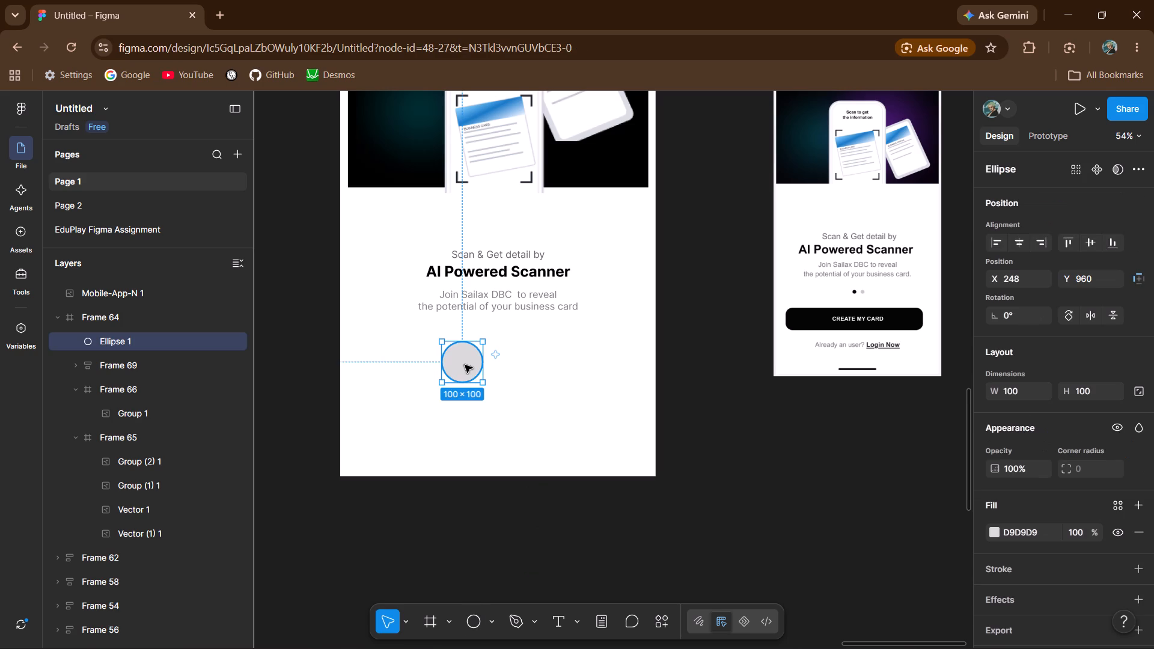
left_click_drag(482, 384, 451, 352)
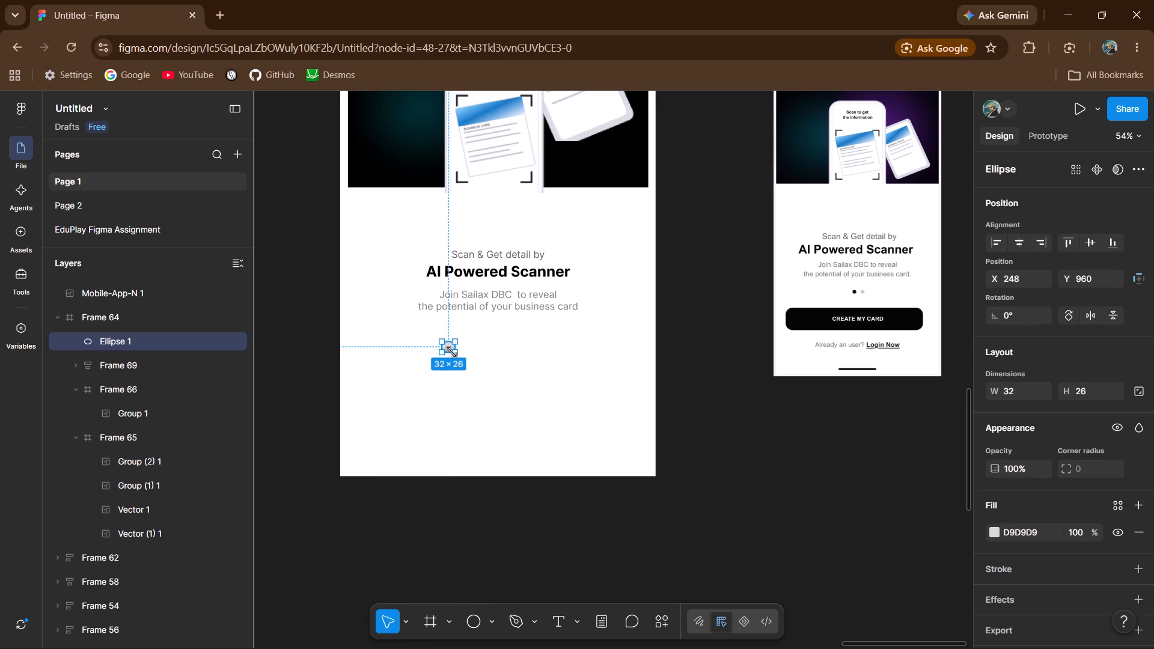
left_click_drag(451, 352, 450, 350)
left_click(530, 395)
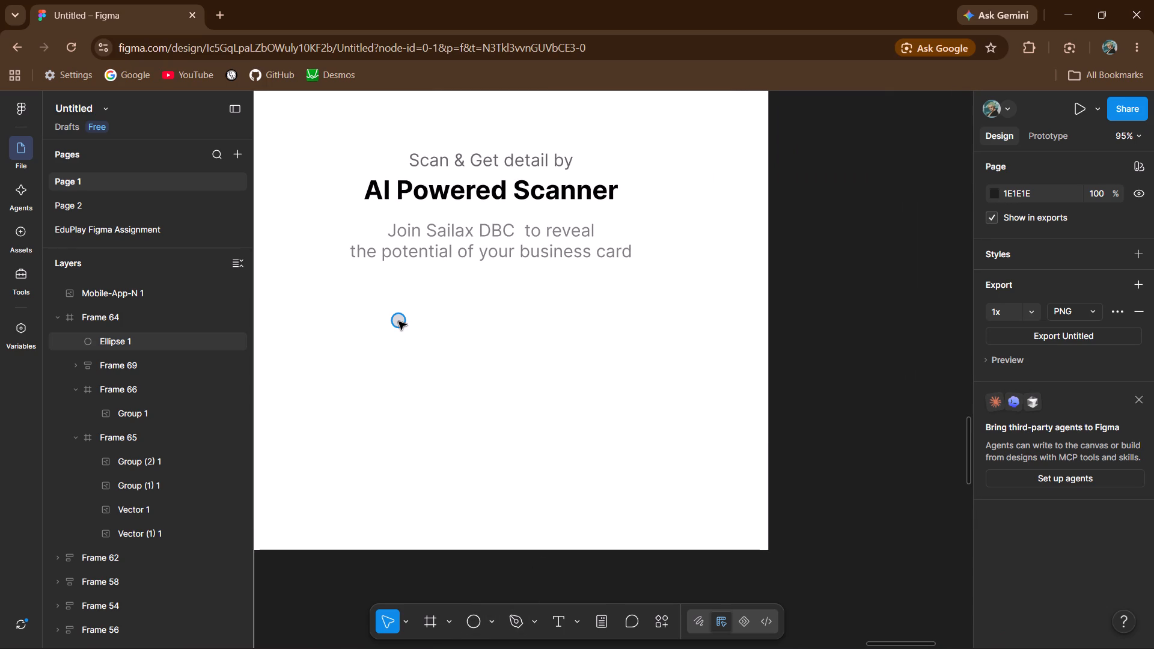
left_click_drag(398, 321, 531, 305)
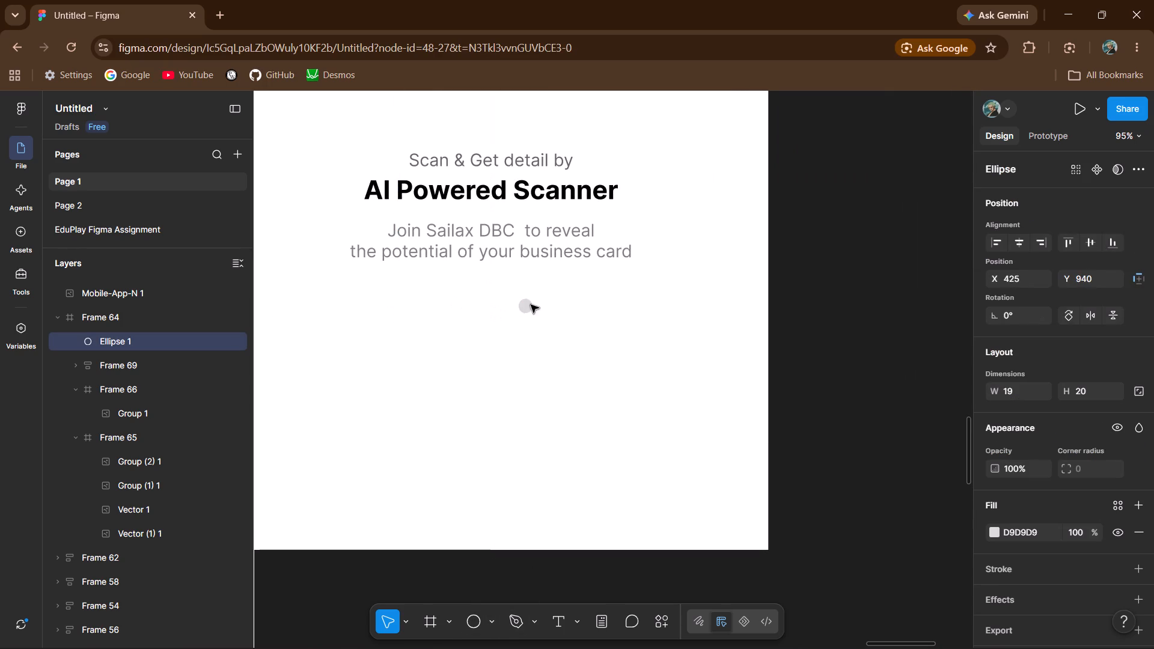
left_click_drag(531, 305, 533, 304)
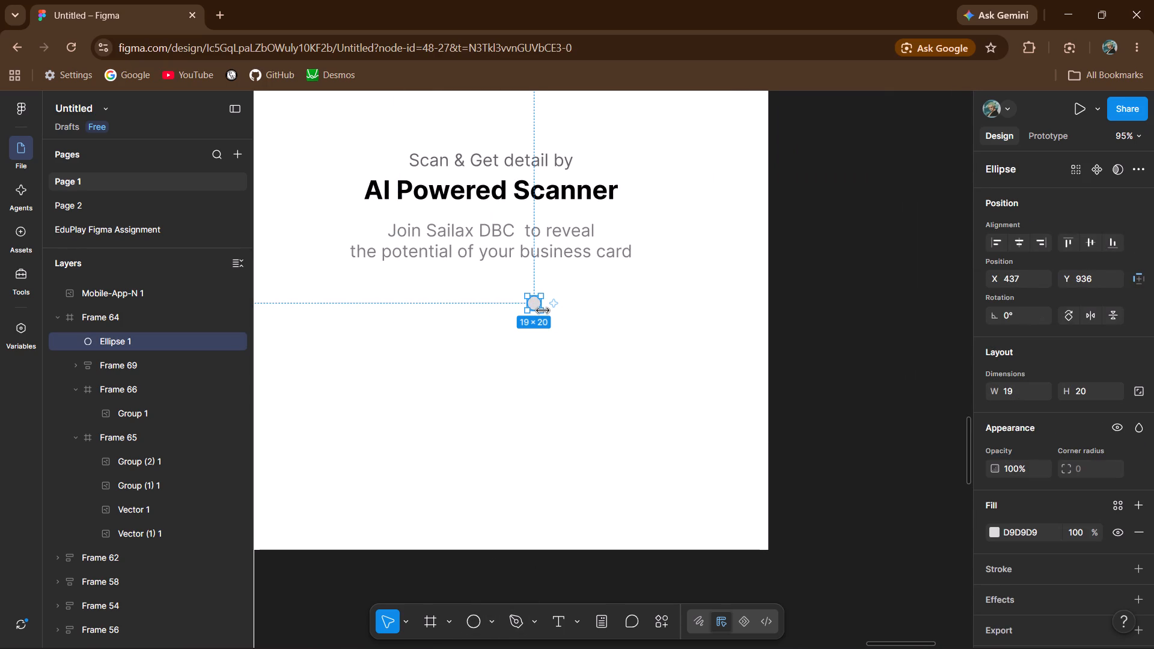
left_click(543, 311)
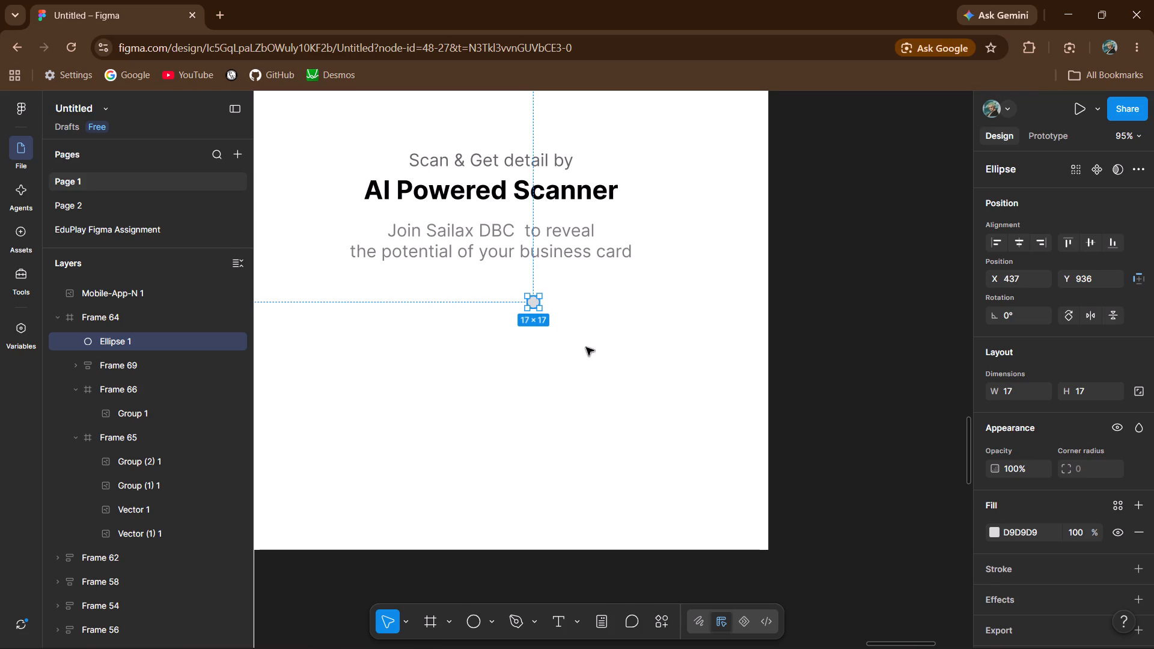
left_click(586, 347)
Duplicate the small grey circle and place the copy level with it at about X 361, Y 936.
left_click(534, 305)
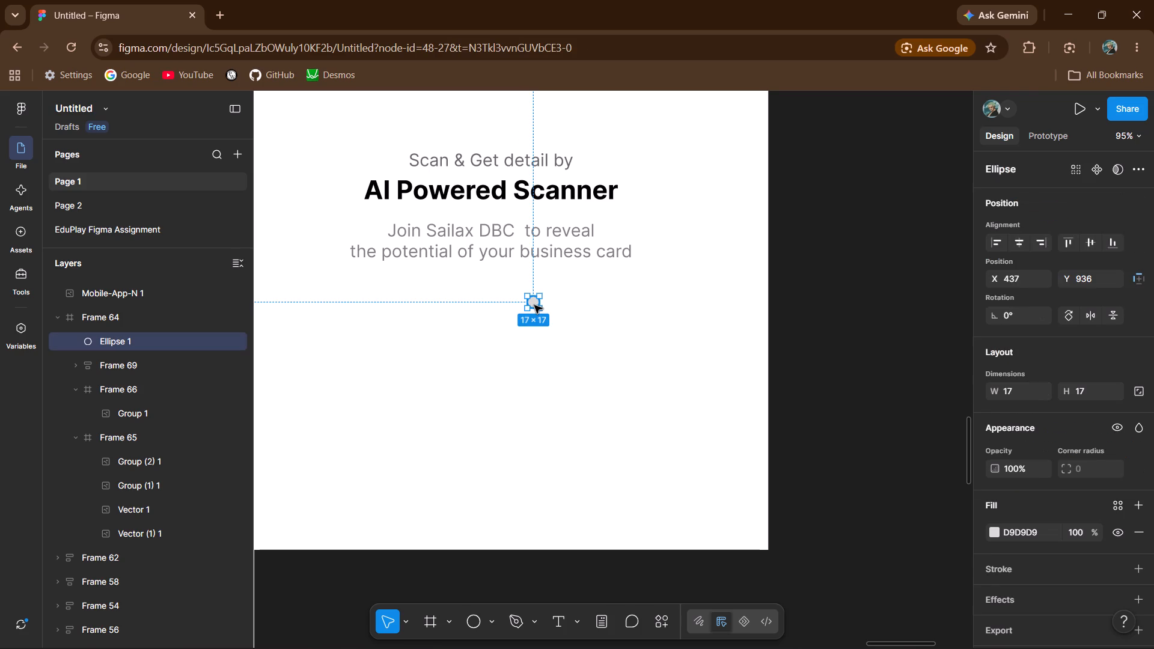
left_click_drag(534, 305, 513, 305, "alt")
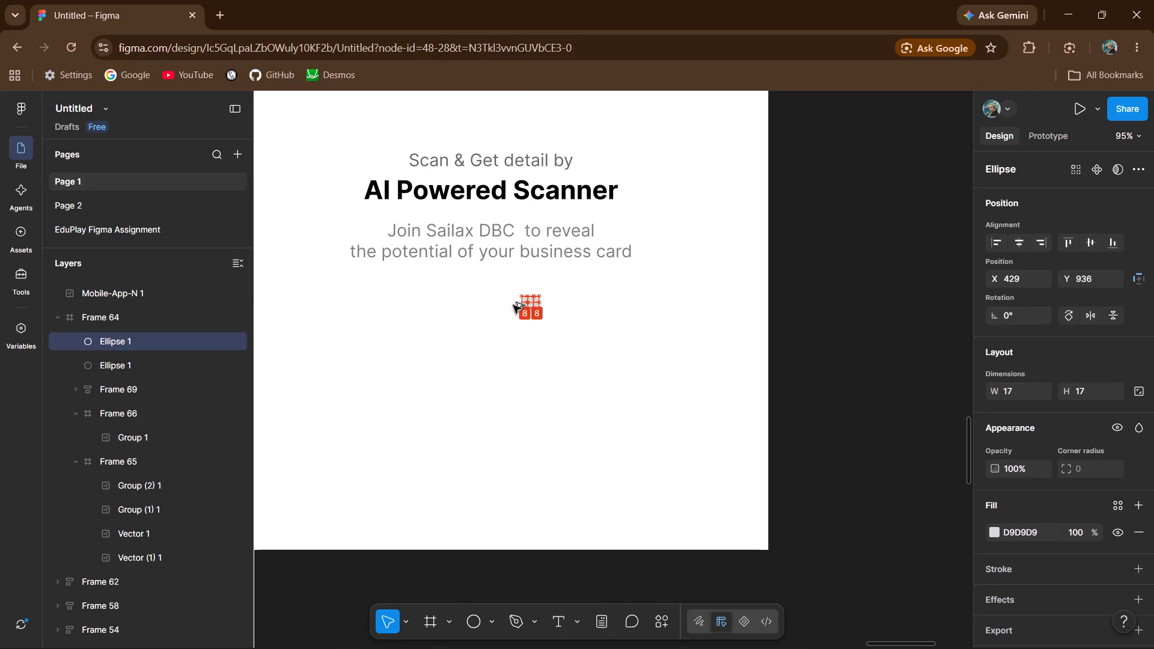
left_click_drag(513, 305, 481, 303, "alt")
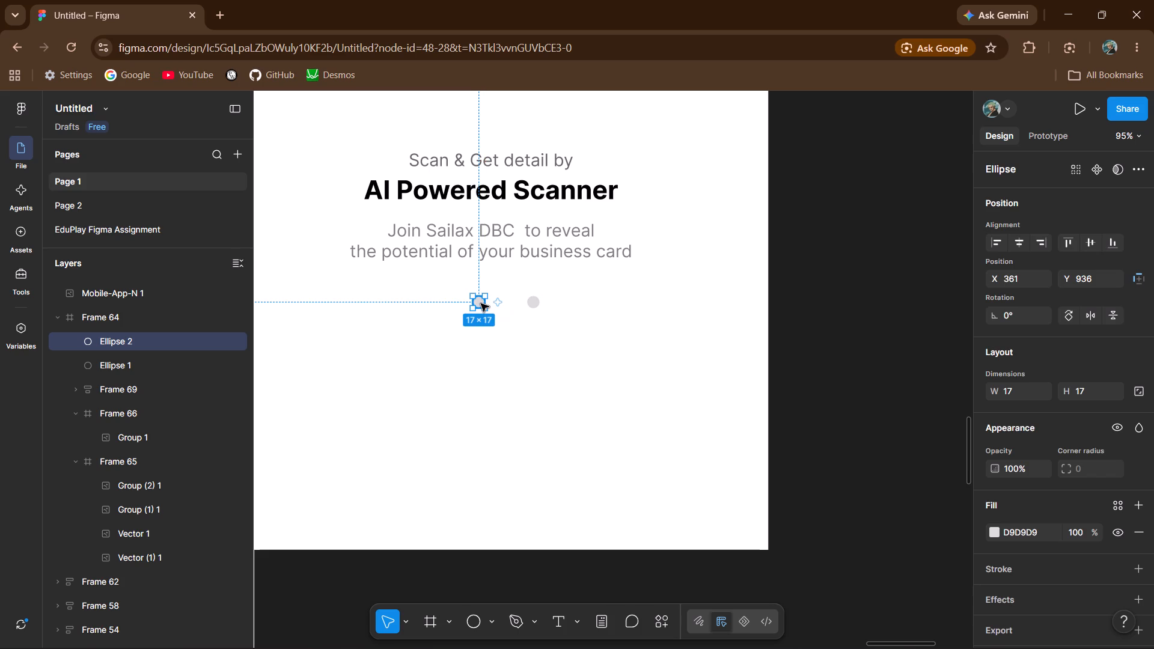
Change the duplicated circle's fill to black, 000000.
left_click(991, 526)
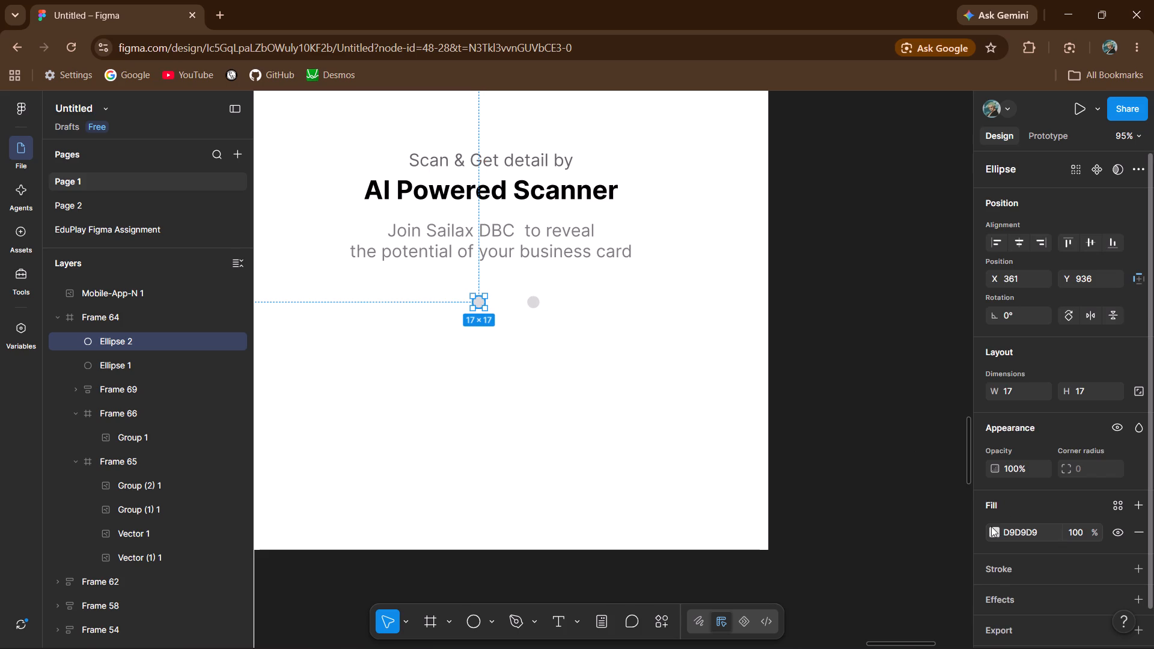
left_click(998, 535)
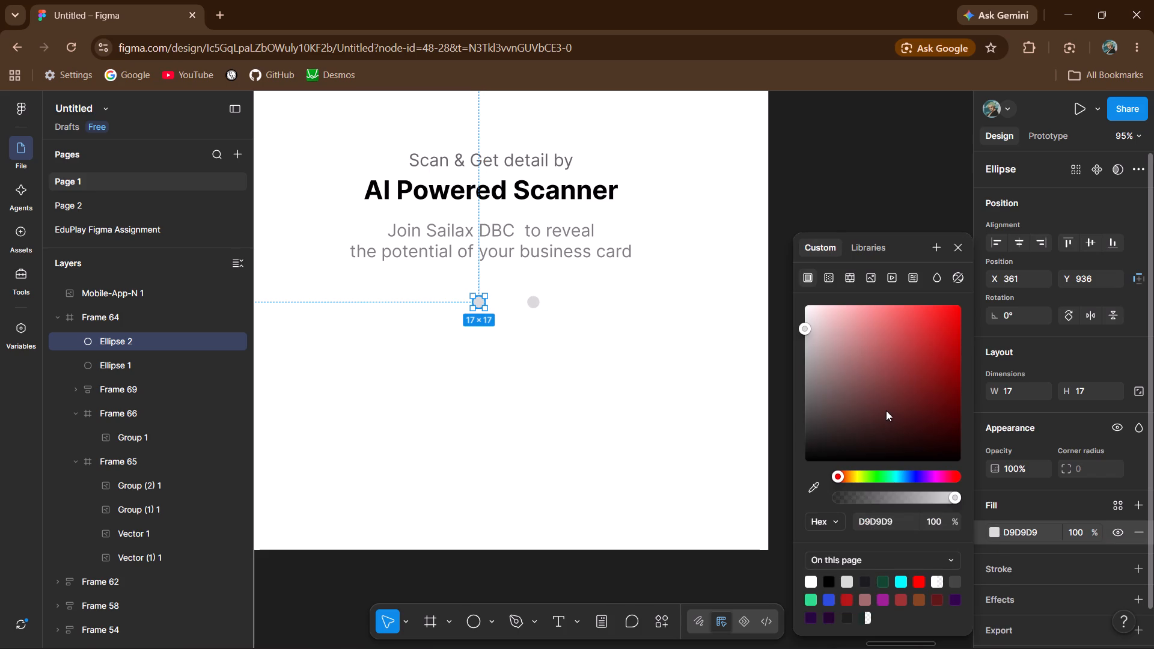
left_click_drag(886, 410, 811, 489)
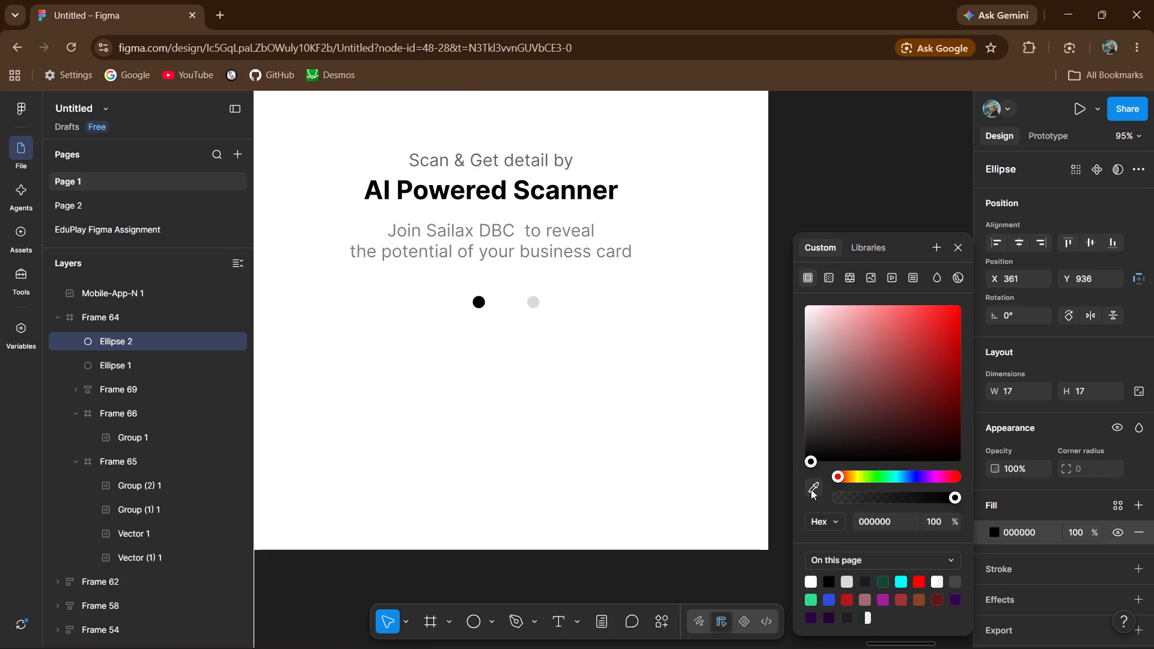
key("Return")
left_click(848, 189)
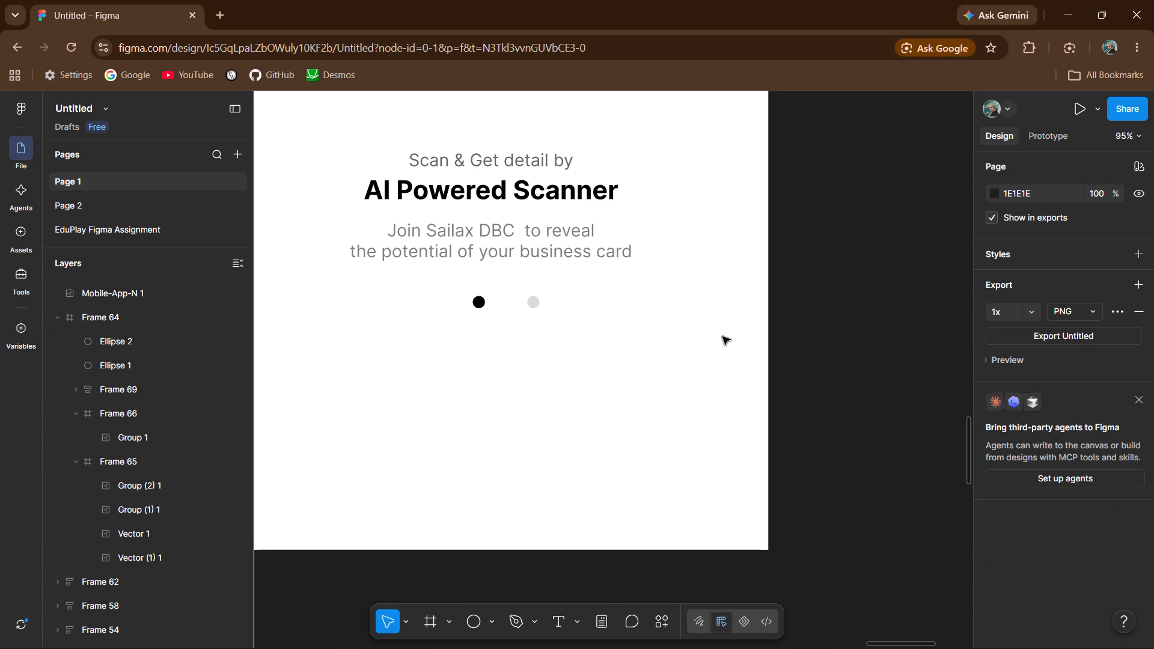
Move the black dot to about X 331, Y 927 and bring the grey dot closer beside it at about X 387, Y 927.
scroll(693, 345, "left", 1)
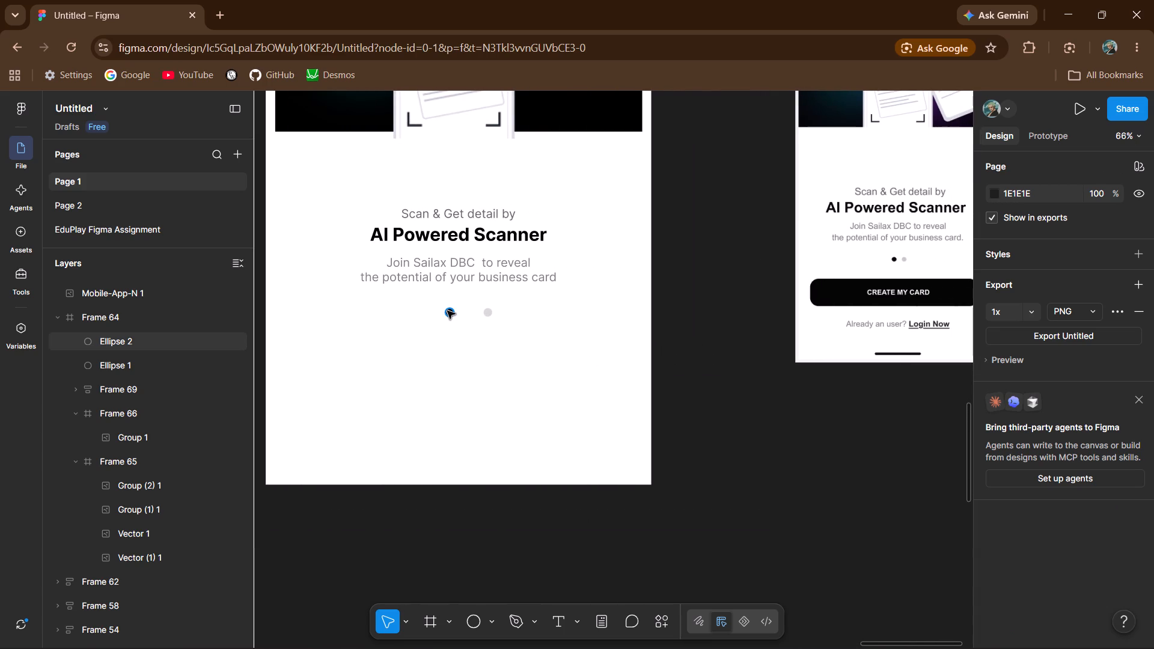
left_click_drag(450, 314, 439, 307)
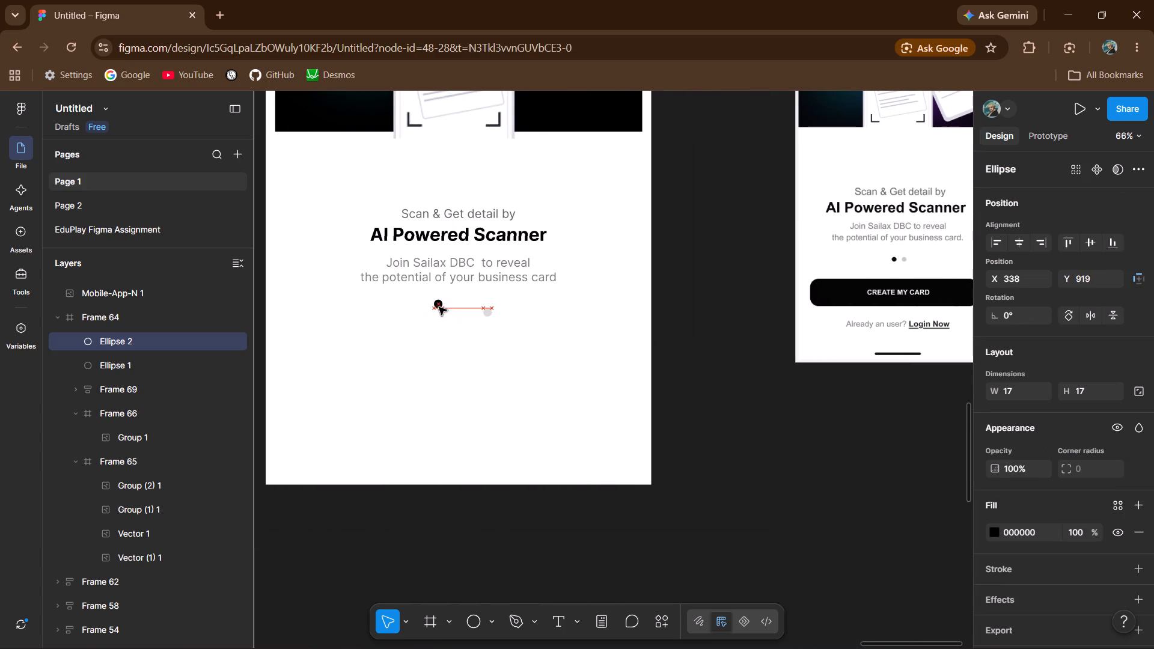
left_click_drag(439, 307, 435, 308)
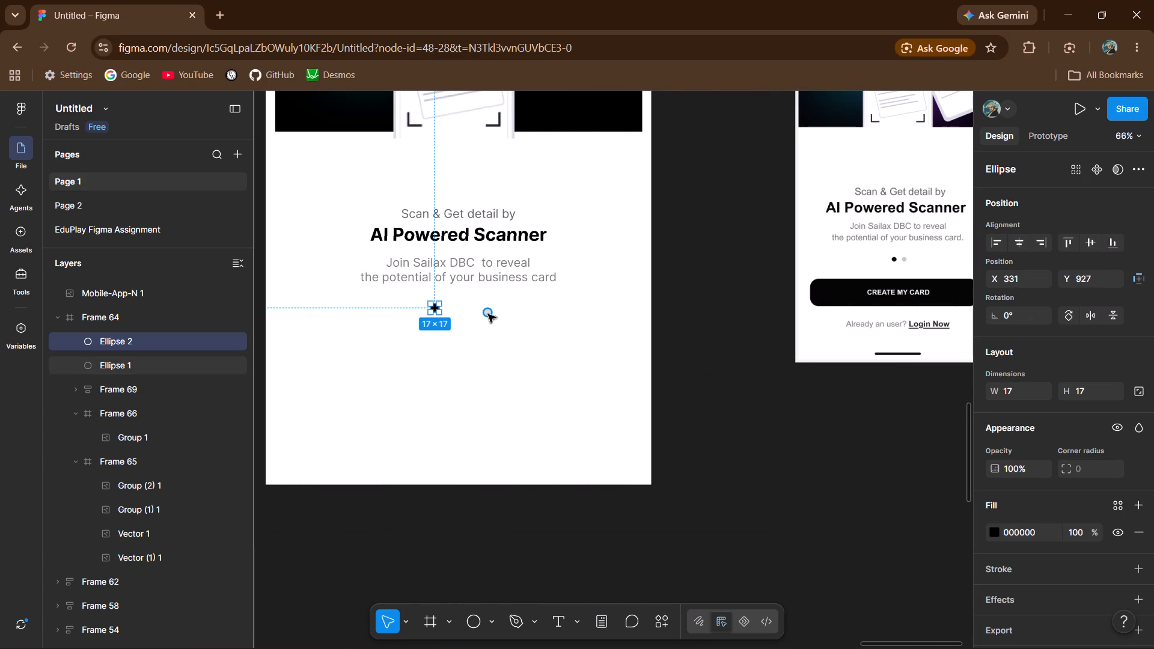
left_click_drag(488, 314, 465, 309)
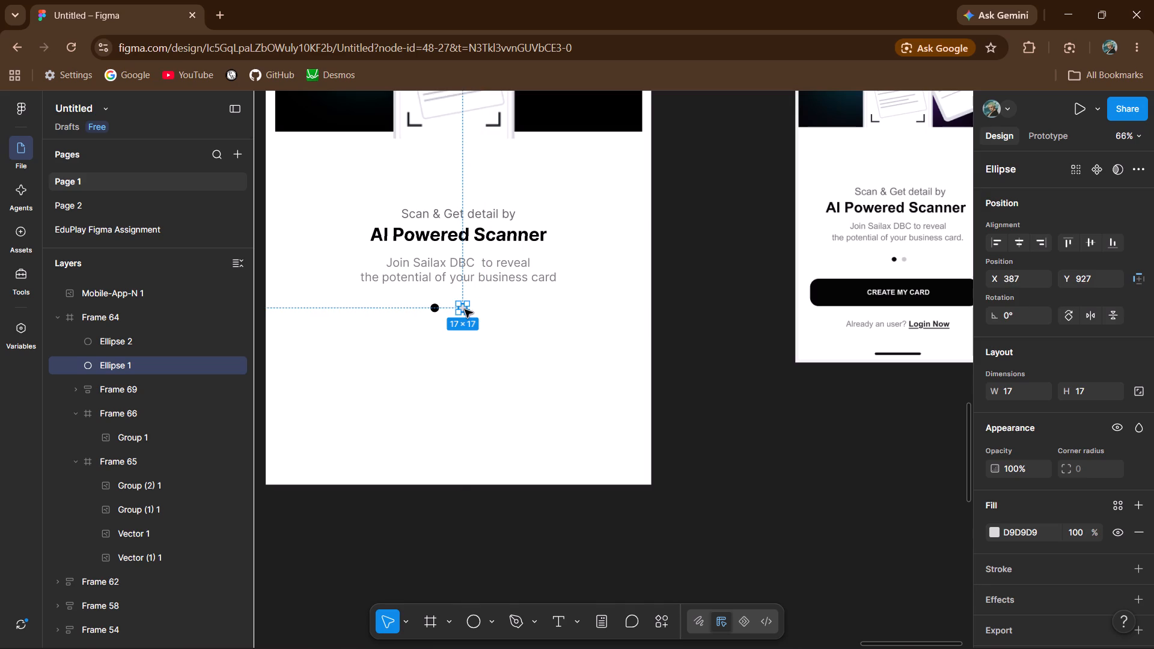
Nudge the grey dot horizontally away from the black dot to X 403.
scroll(483, 334, "up", 1)
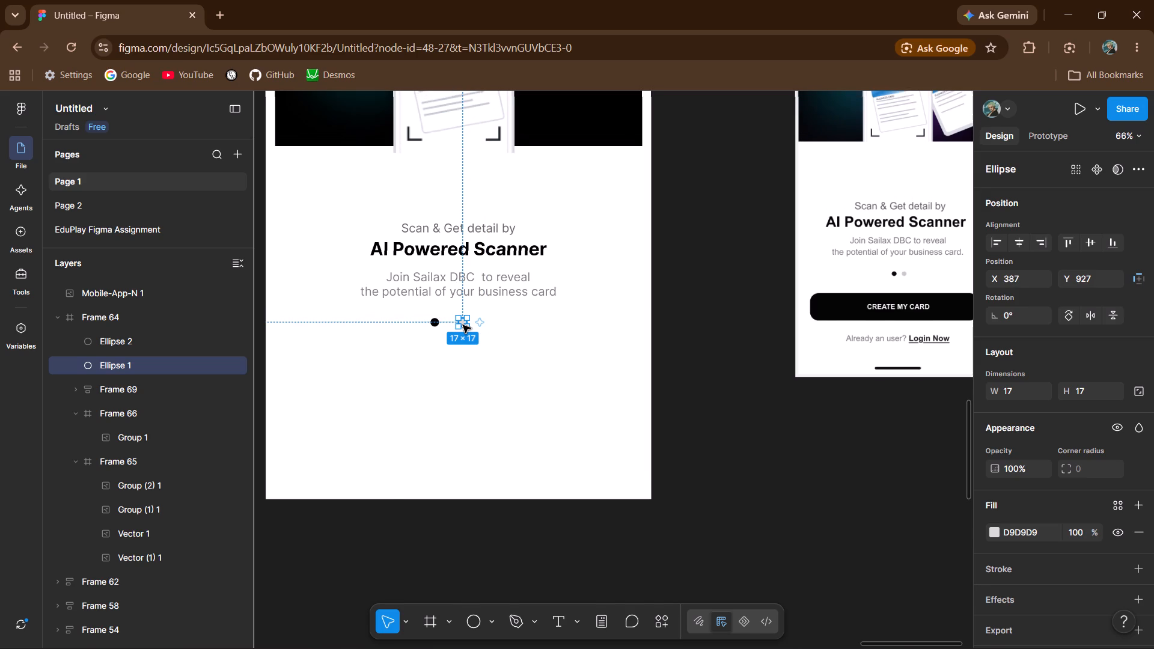
key("Right")
key("Right")
key("Right")
key("Right")
key("Right")
key("Right")
key("Right")
key("Right")
key("Right")
key("Right")
key("Right")
key("Right")
key("Right")
key("Right")
key("Right")
key("Right")
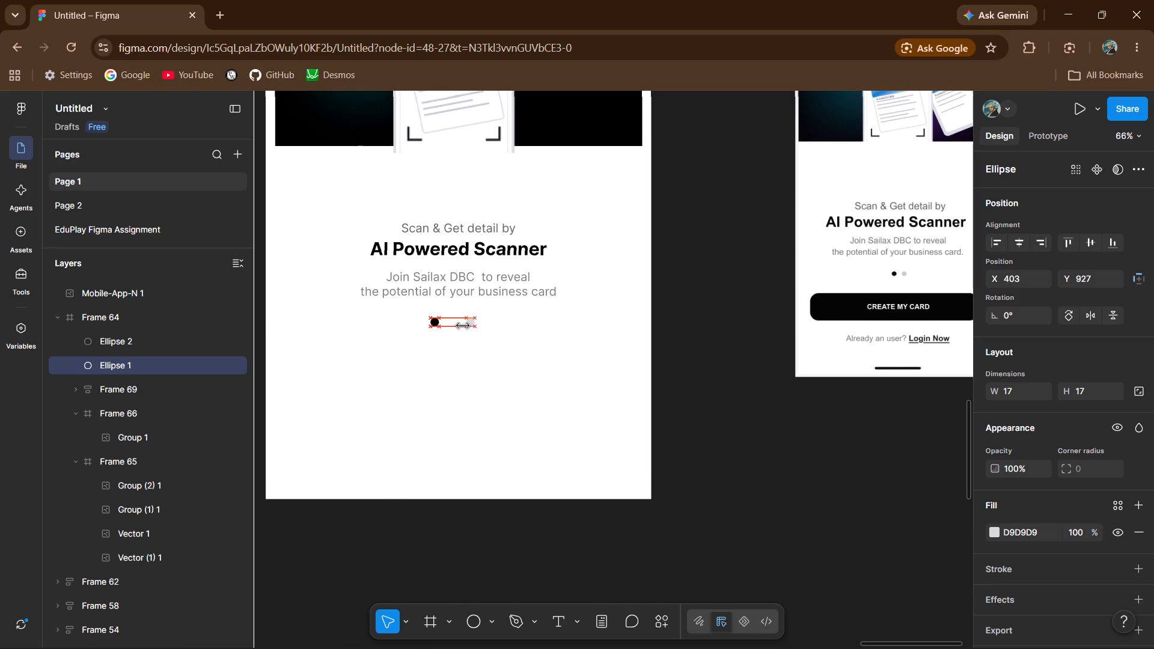
Nudge the black dot towards the grey one to X 345, Y 926, centring the pair under the description text.
left_click(436, 321)
key("Up")
key("Right")
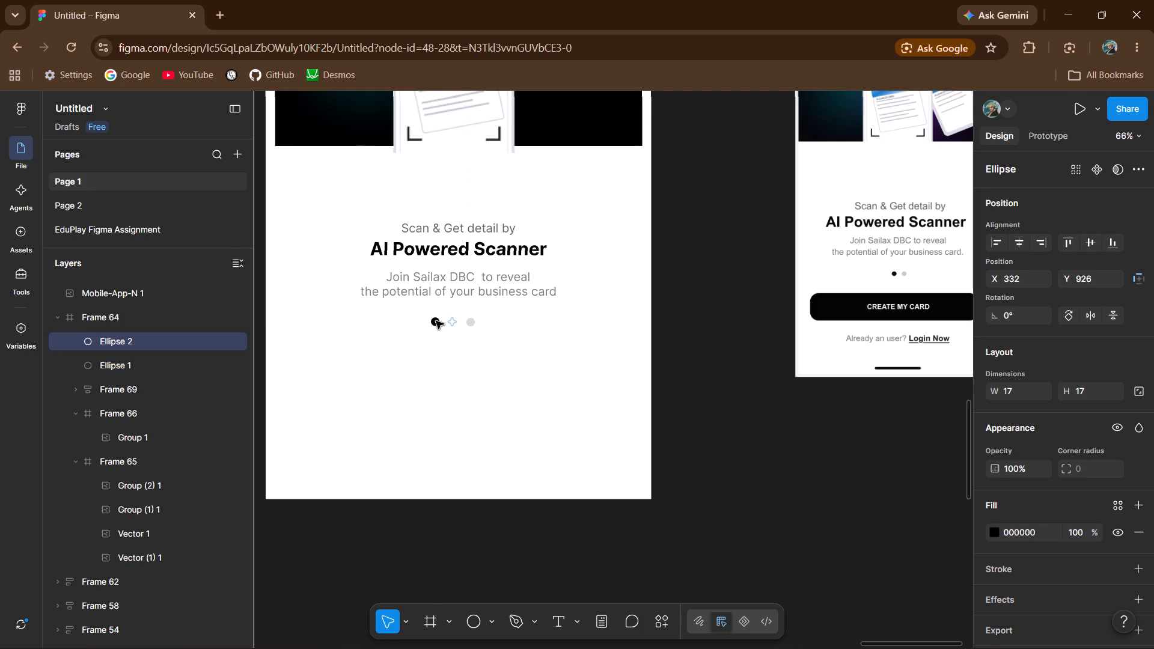
key("Right")
key("Right")
key("Right")
key("Right")
key("Right")
key("Right")
key("Right")
key("Right")
key("Right")
key("Right")
key("Right")
key("Right")
key("Right")
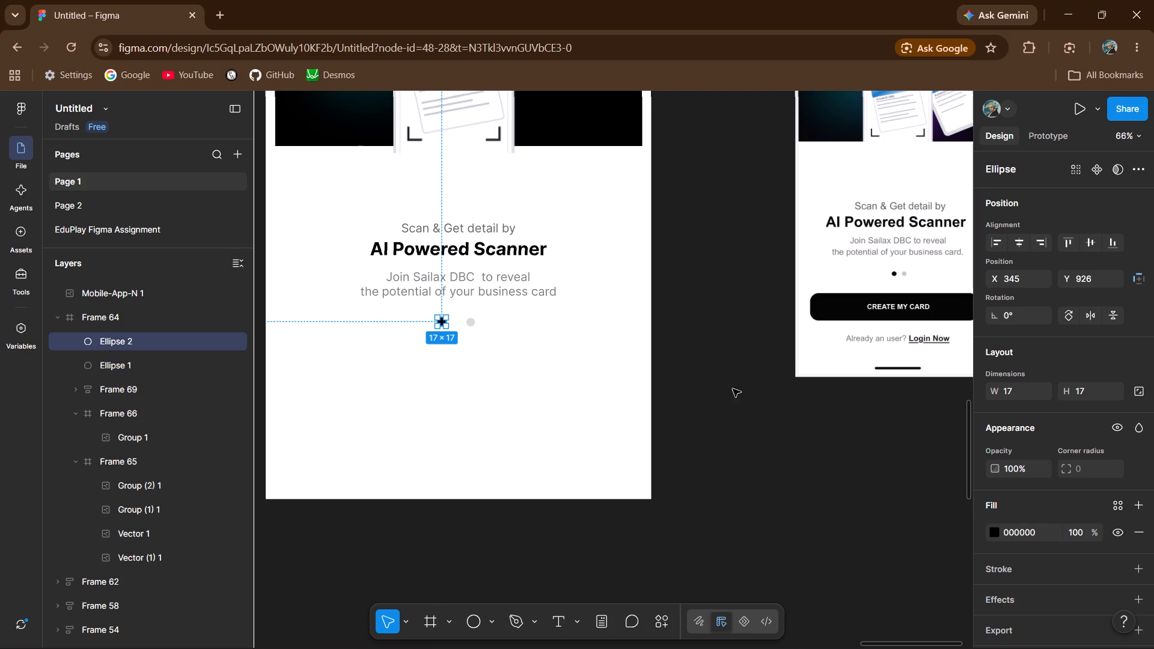
left_click(740, 383)
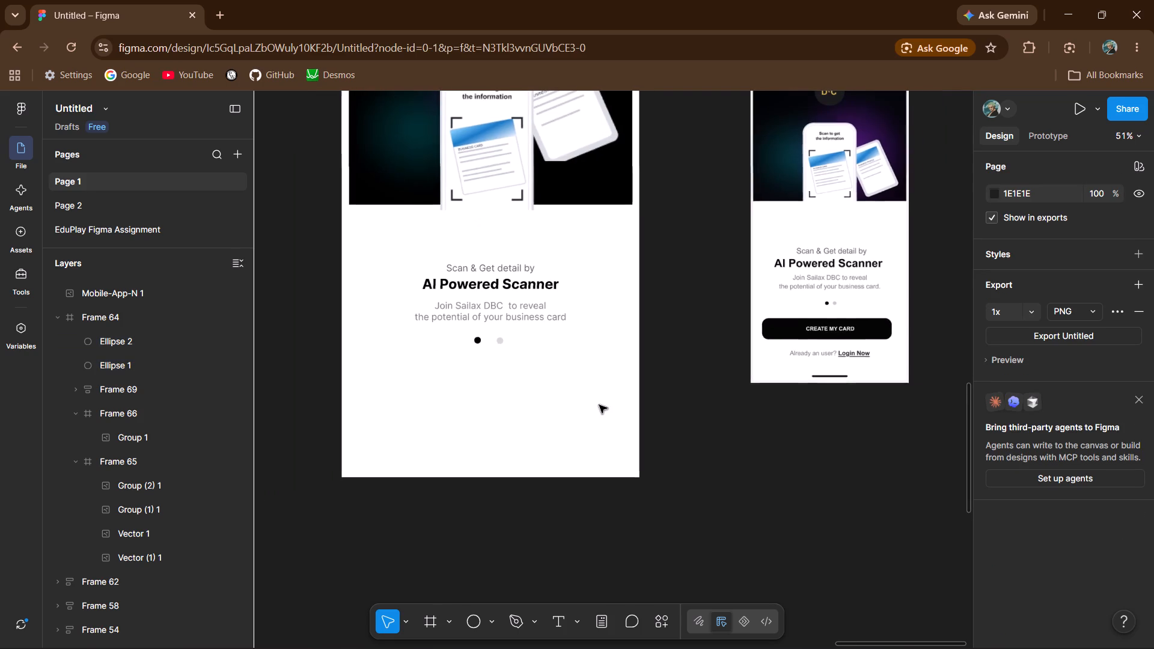
Nudge the black pagination dot horizontally towards the grey dot to X 368.
left_click(478, 343)
key("Right")
key("Right")
key("Right")
key("Right")
key("Right")
key("Right")
key("Right")
key("Right")
key("Right")
key("Right")
key("Right")
key("Right")
key("Right")
key("Right")
key("Right")
key("Right")
key("Right")
key("Right")
key("Right")
key("Right")
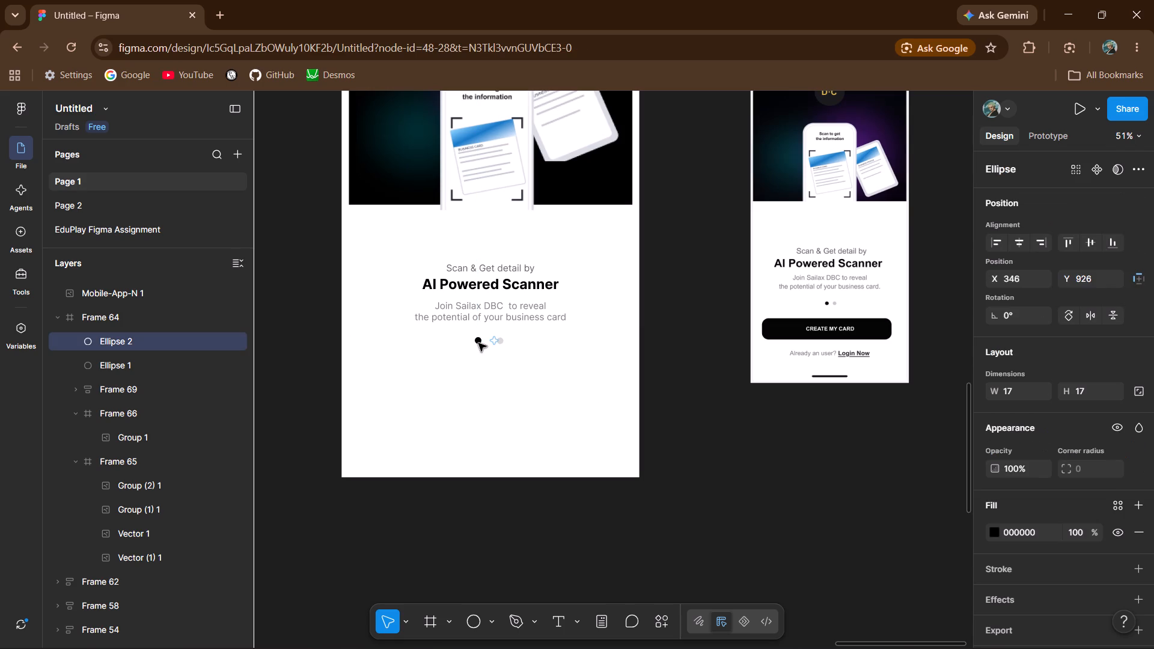
key("Right")
key("Right")
key("Right")
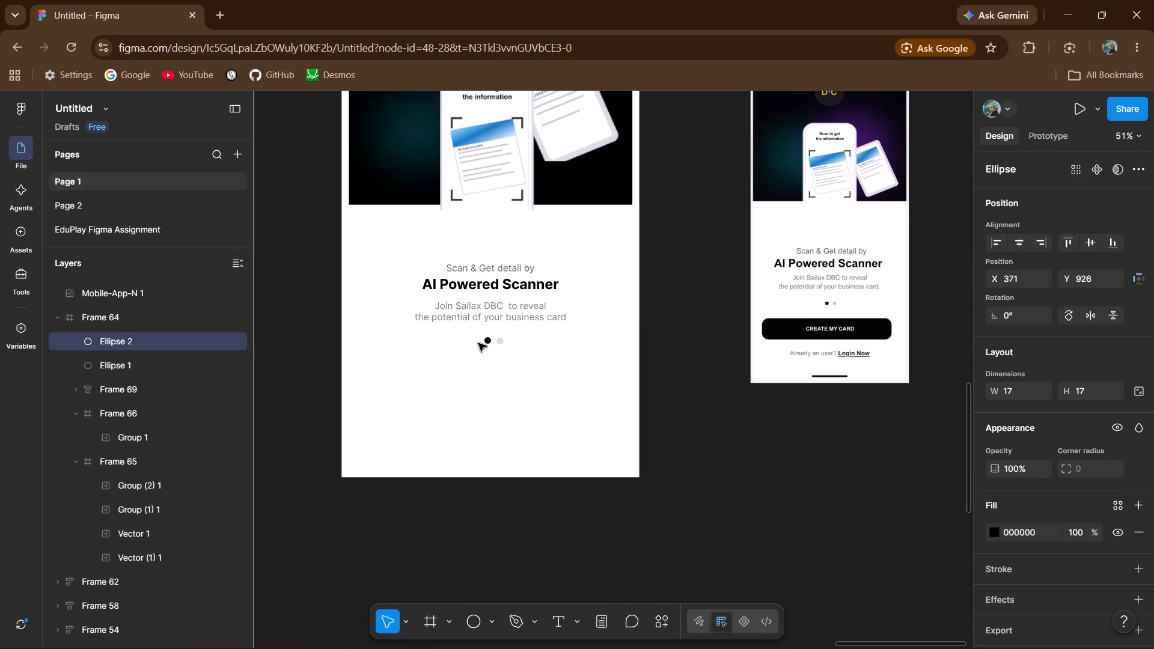
key("Left")
key("Left")
key("Left")
key("Left")
key("Left")
key("Right")
key("Right")
Nudge the grey pagination dot closer to the black one and level with it, at X 394, Y 926.
left_click(499, 342)
key("Left")
key("Left")
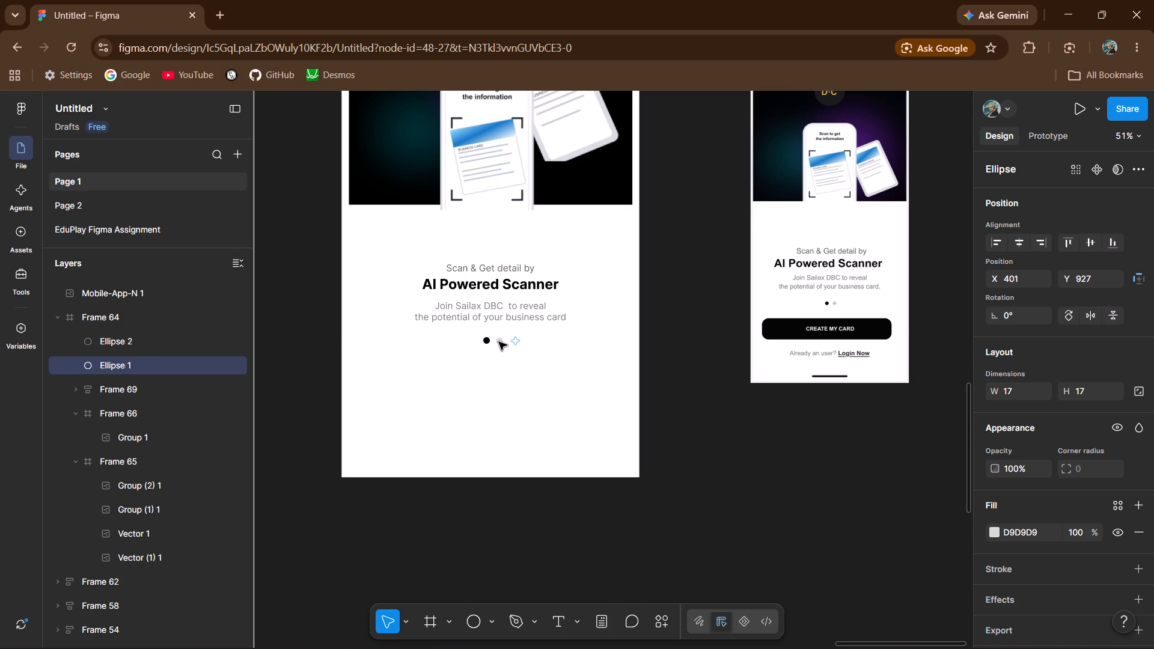
key("Left")
key("Left")
key("Left")
key("Left")
key("Left")
key("Left")
key("Left")
key("Up")
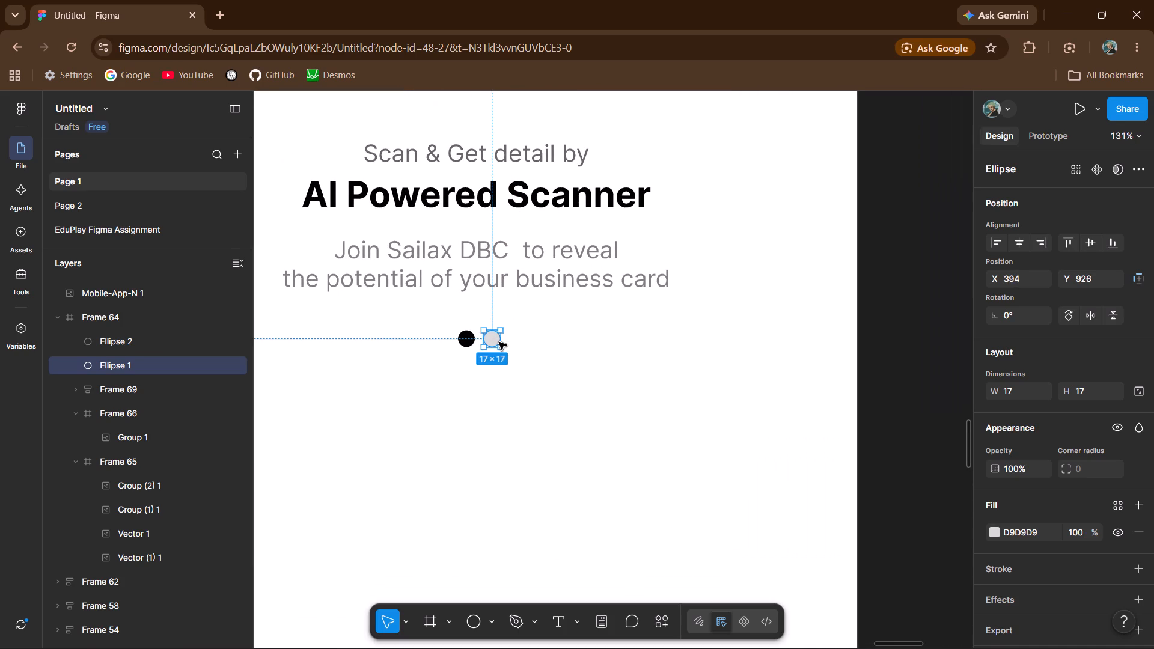
key("Up")
key("Down")
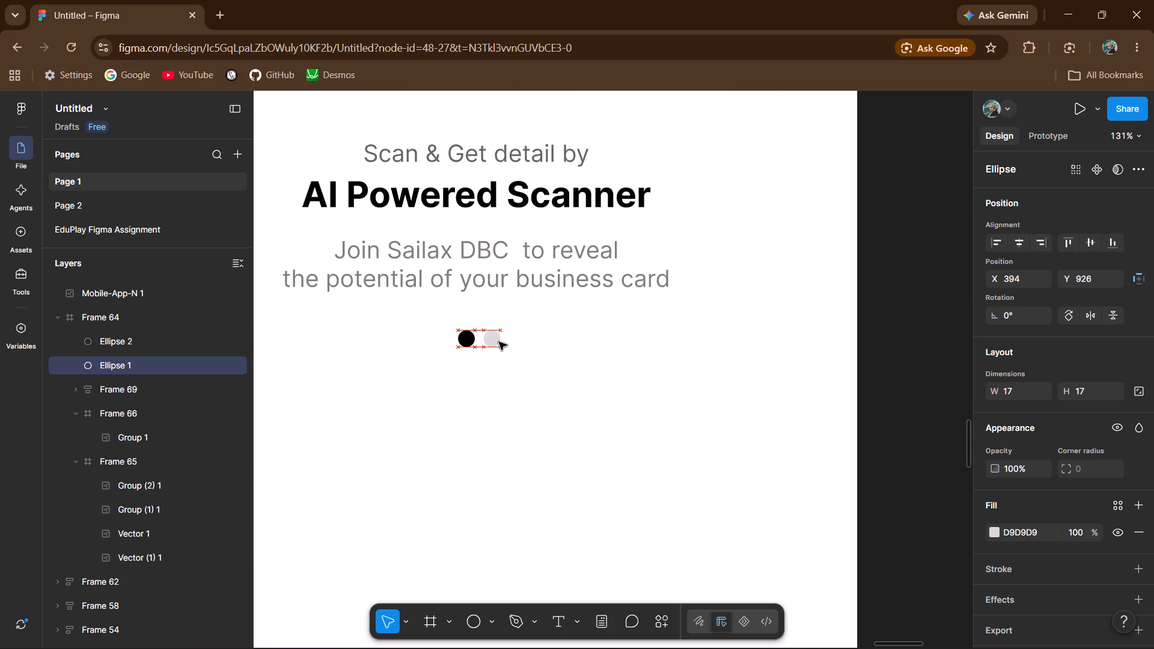
left_click(491, 386)
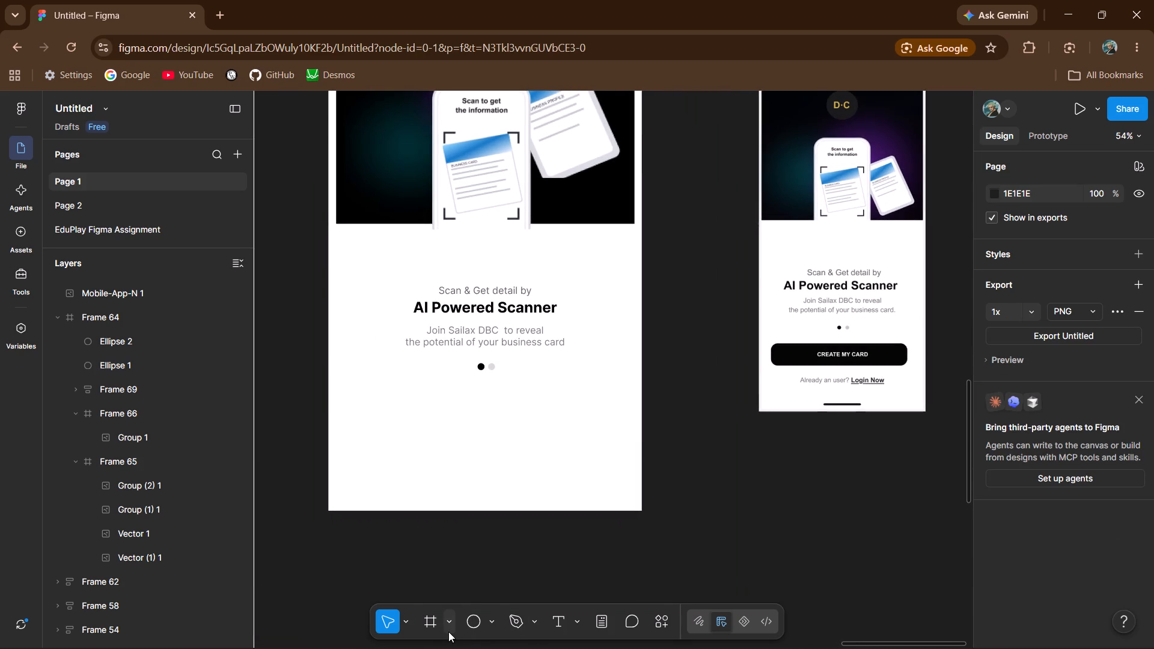
Draw a button rectangle of about 567 × 95 below the pagination dots, at about X 101, Y 1019.
key("r")
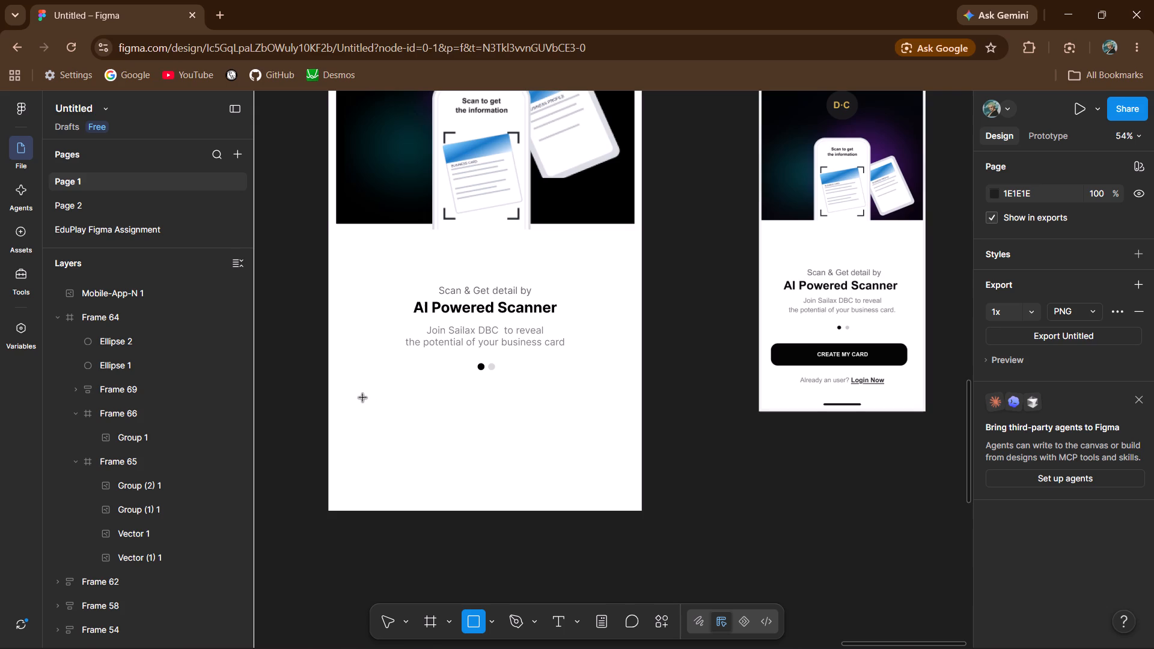
left_click_drag(369, 401, 578, 405)
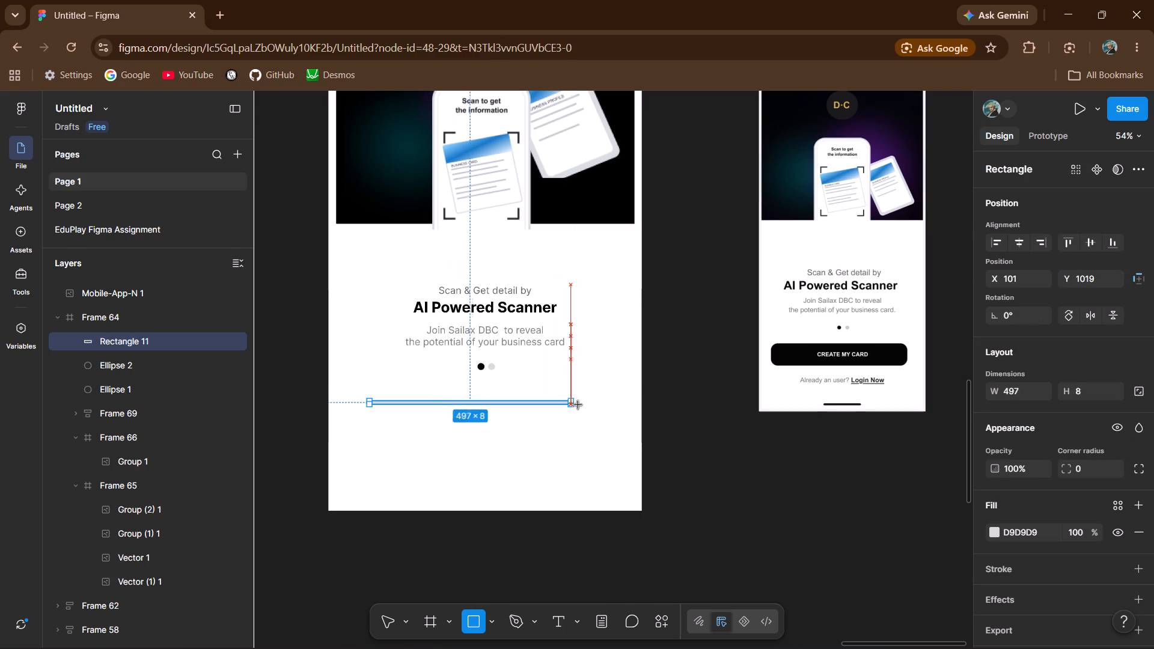
left_click_drag(578, 405, 599, 447)
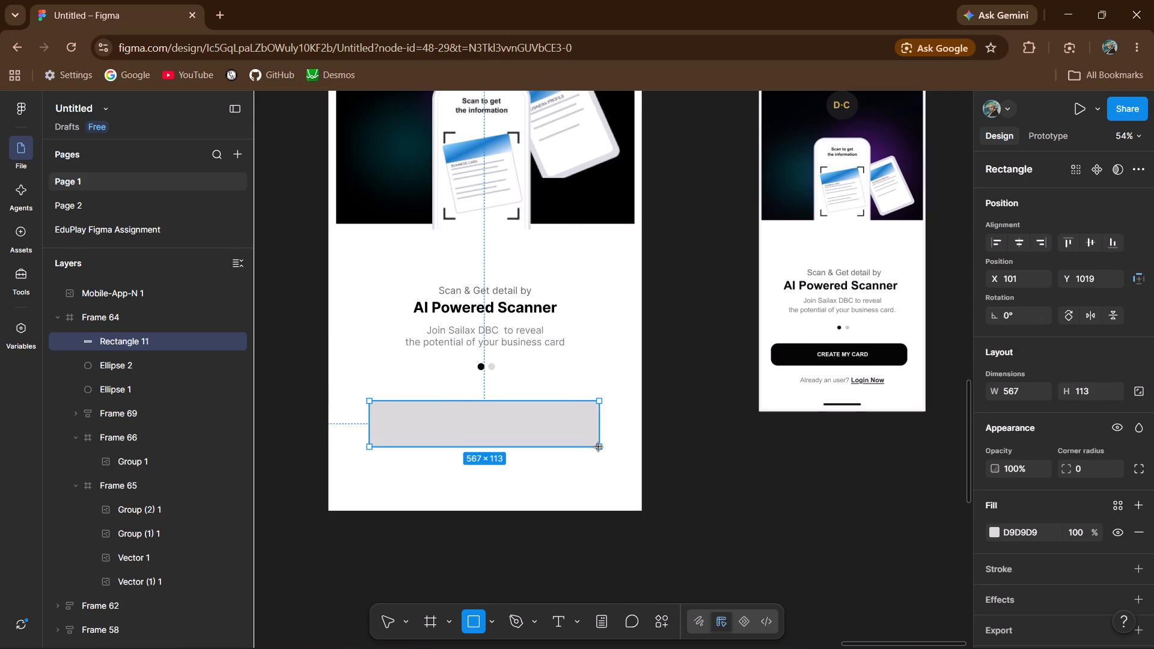
left_click_drag(599, 447, 599, 442)
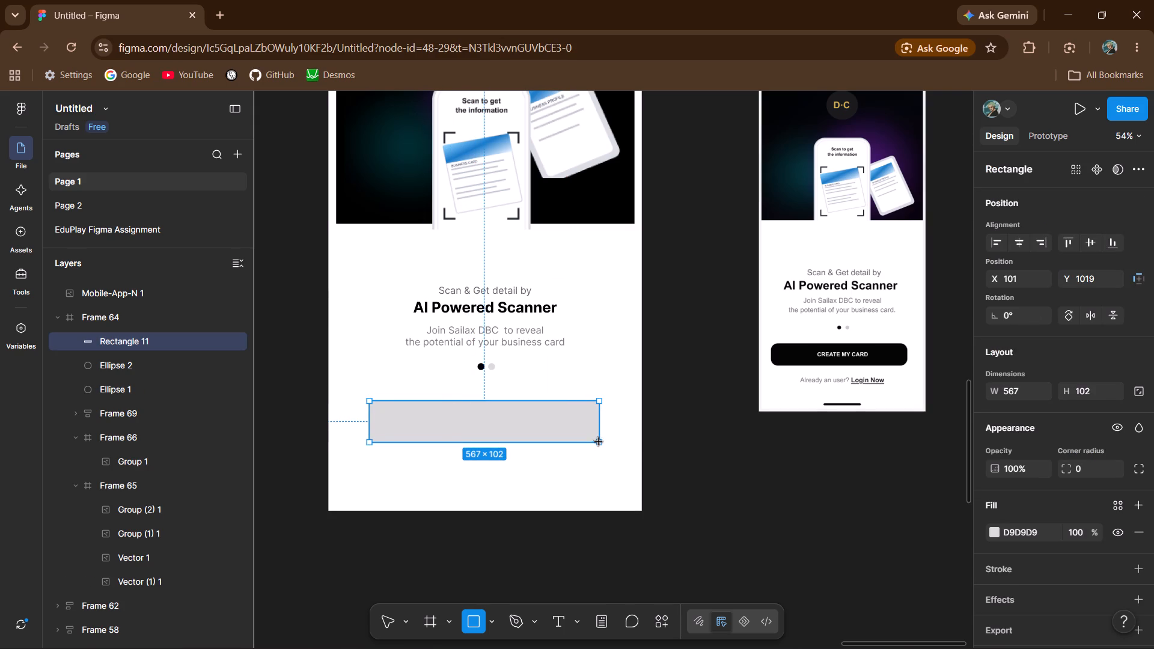
left_click_drag(599, 442, 599, 439)
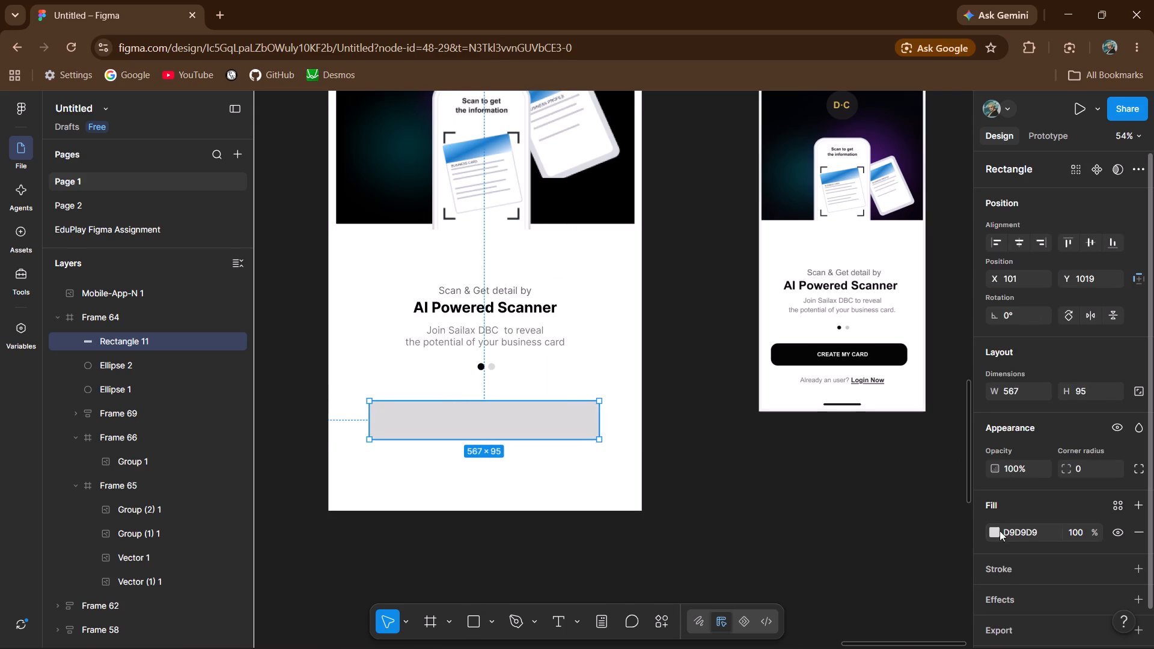
Change the button rectangle's fill to black, 000000.
left_click(998, 531)
left_click_drag(828, 396, 818, 467)
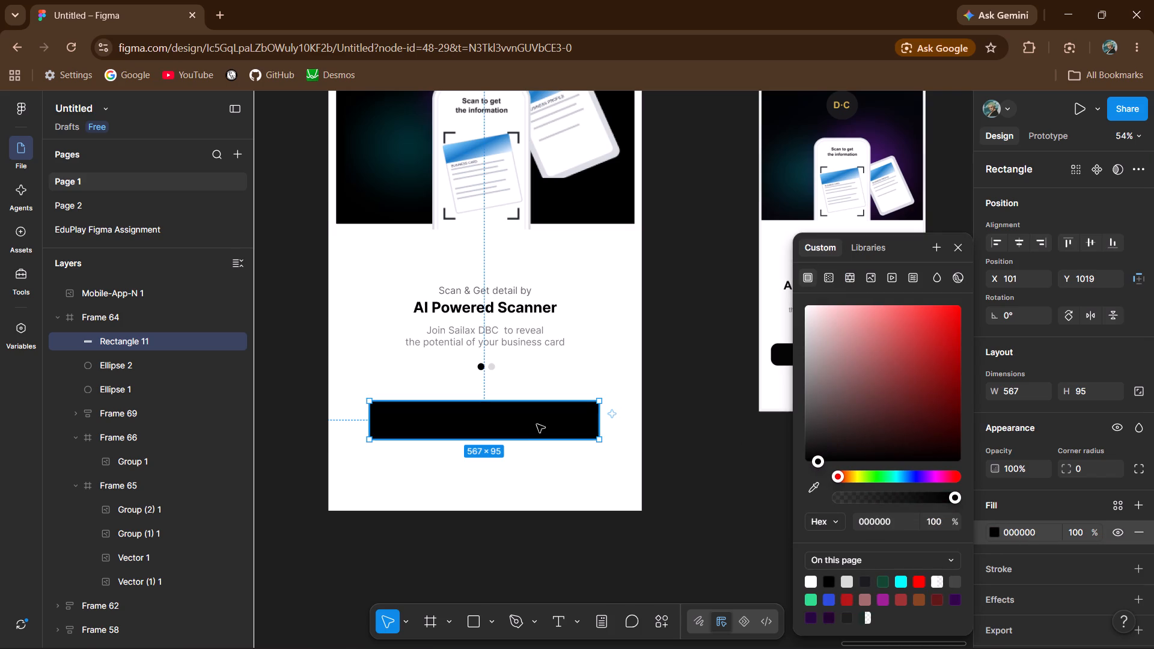
left_click(535, 424)
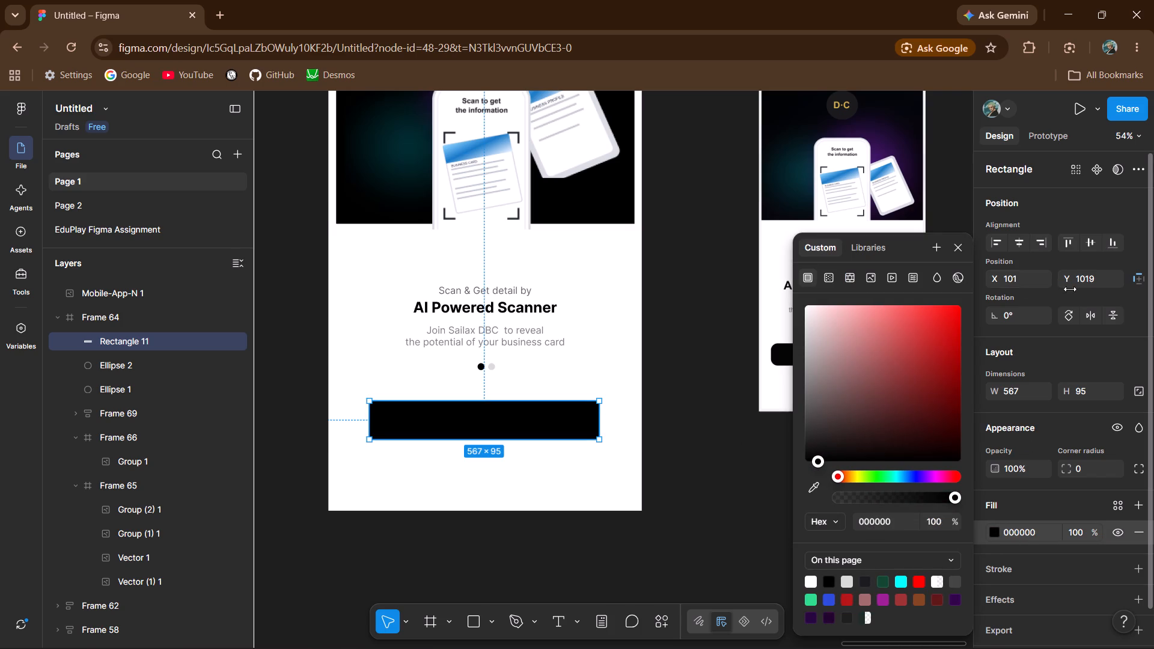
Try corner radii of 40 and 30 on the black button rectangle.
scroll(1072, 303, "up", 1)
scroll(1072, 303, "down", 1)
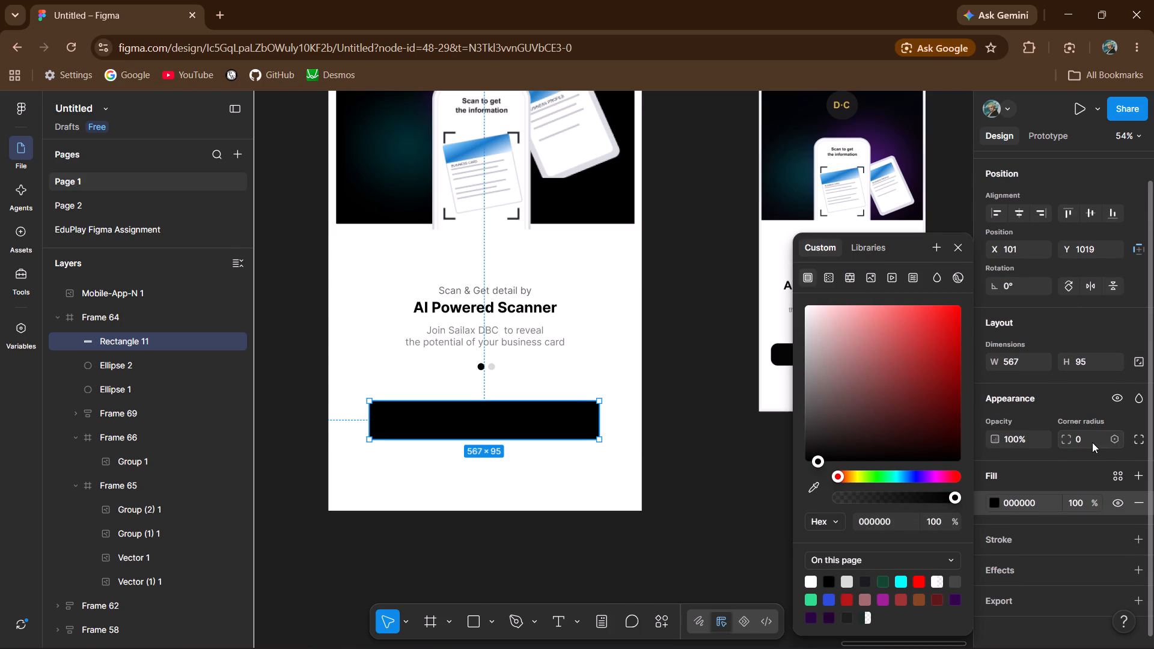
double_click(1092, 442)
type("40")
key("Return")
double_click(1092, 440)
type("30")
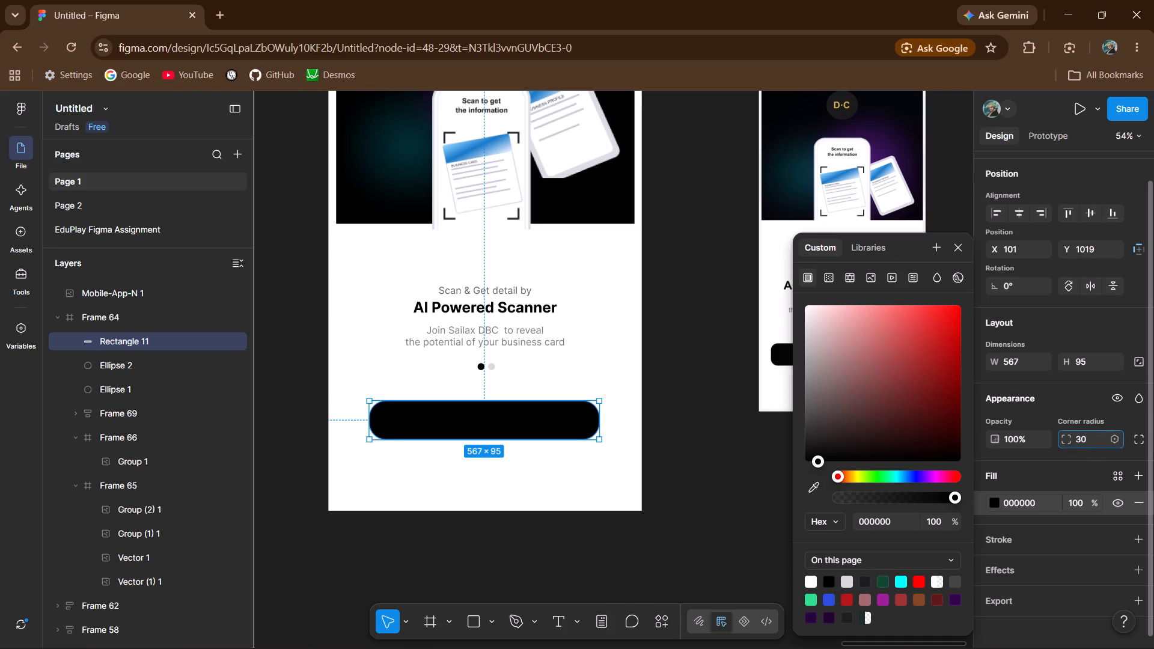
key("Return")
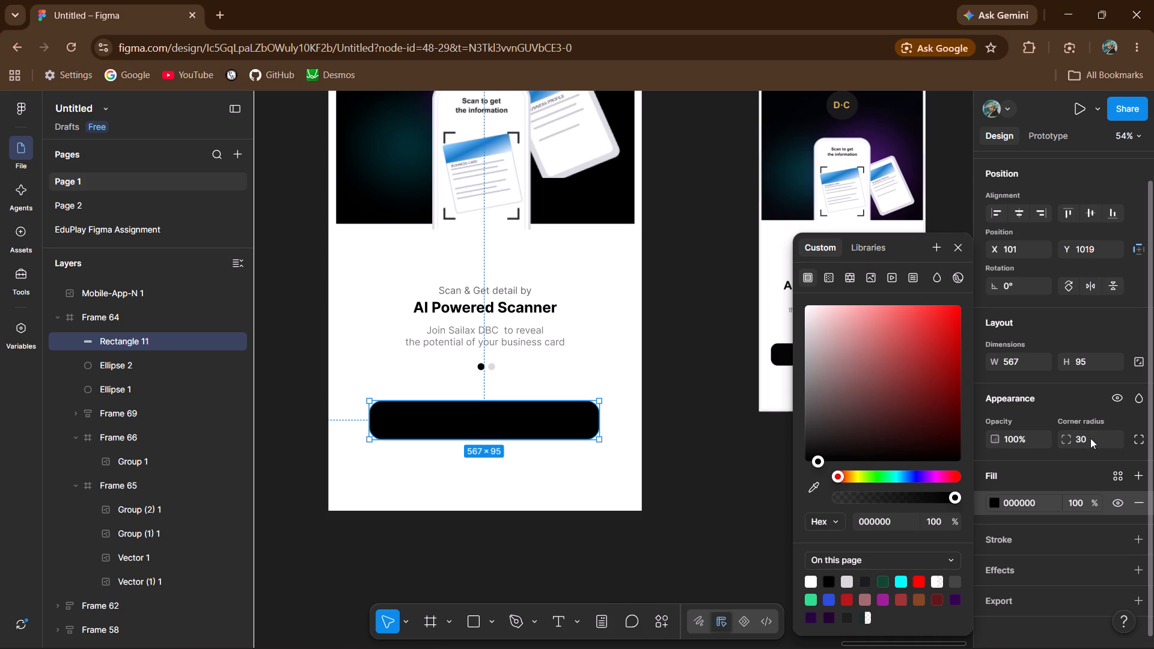
Set the black button rectangle's corner radius to 25.
double_click(1090, 438)
key("0")
key("BackSpace")
type("25")
key("Return")
left_click(716, 564)
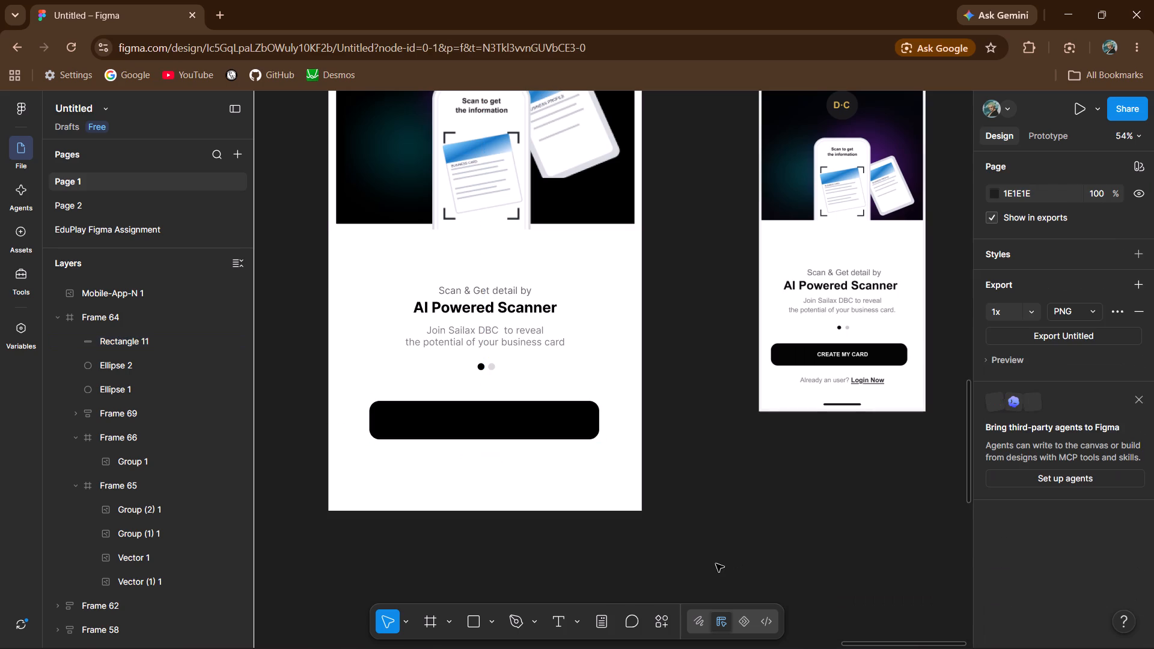
Add the text label "CREATE MY CARD" in capitals on the black button.
left_click(560, 617)
left_click(429, 418)
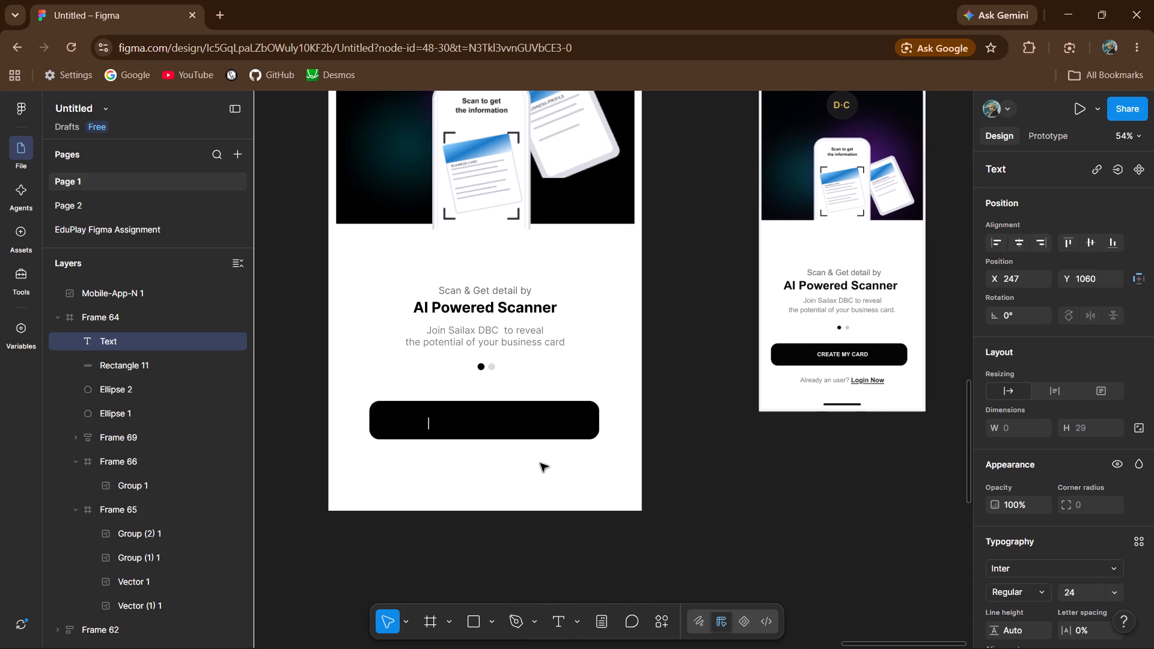
type("reate")
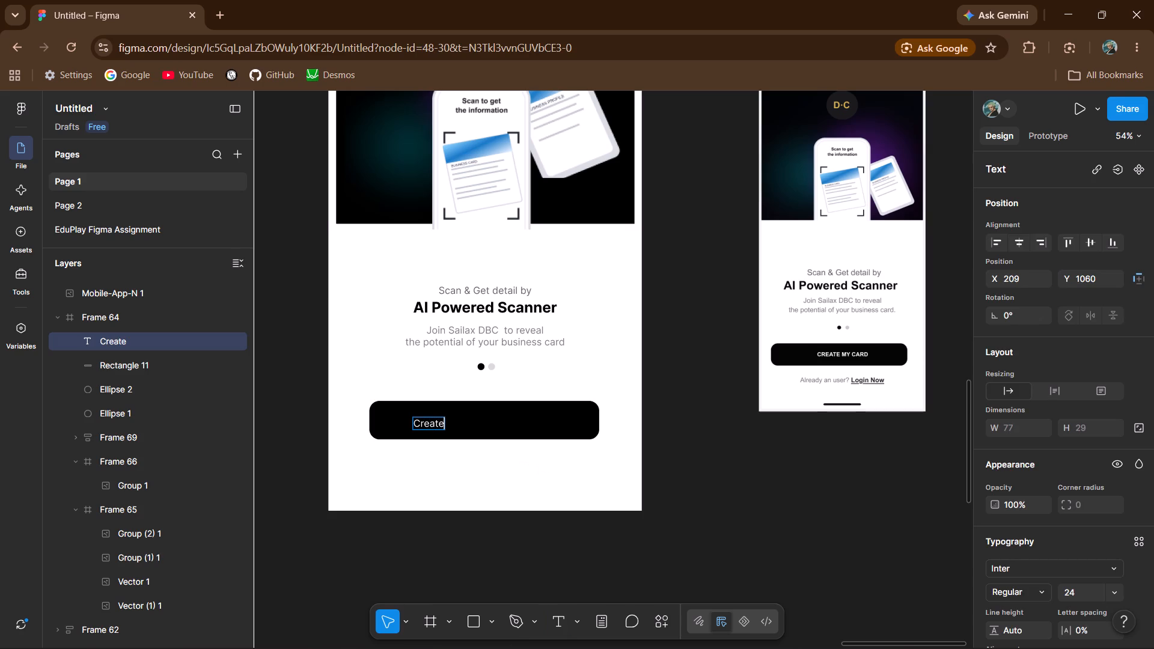
key("space")
key("BackSpace")
key("BackSpace")
key("BackSpace")
key("BackSpace")
key("BackSpace")
key("BackSpace")
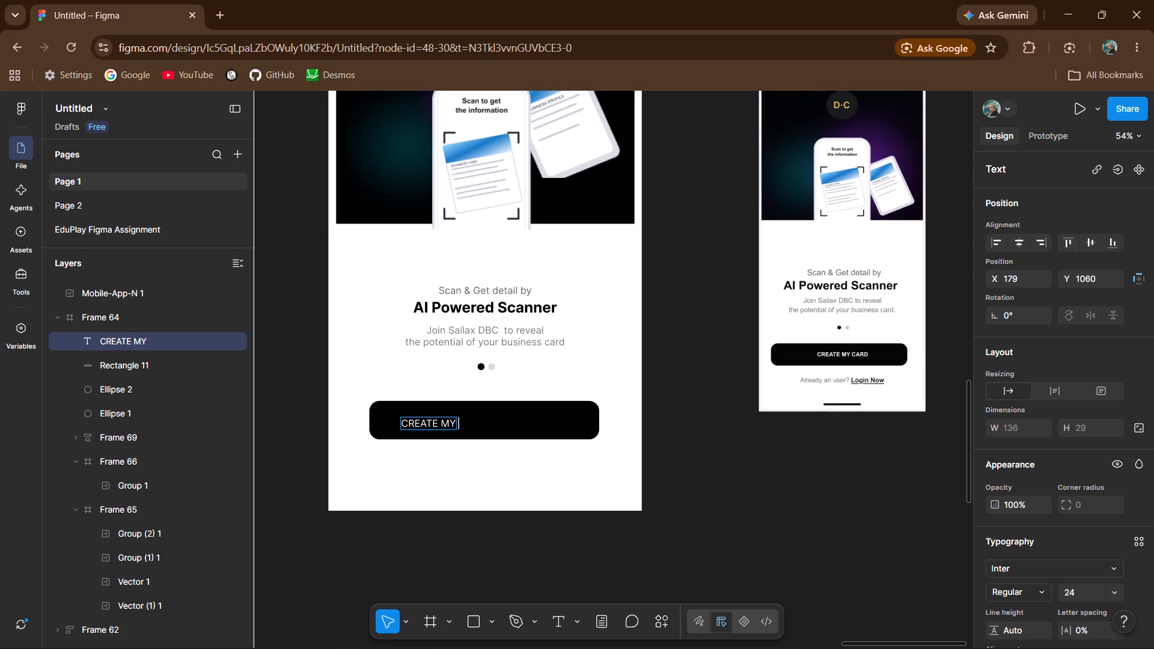
left_click(502, 543)
Move the CREATE MY CARD label to the middle of the black button, at about X 289, Y 1052.
left_click_drag(437, 424, 439, 424)
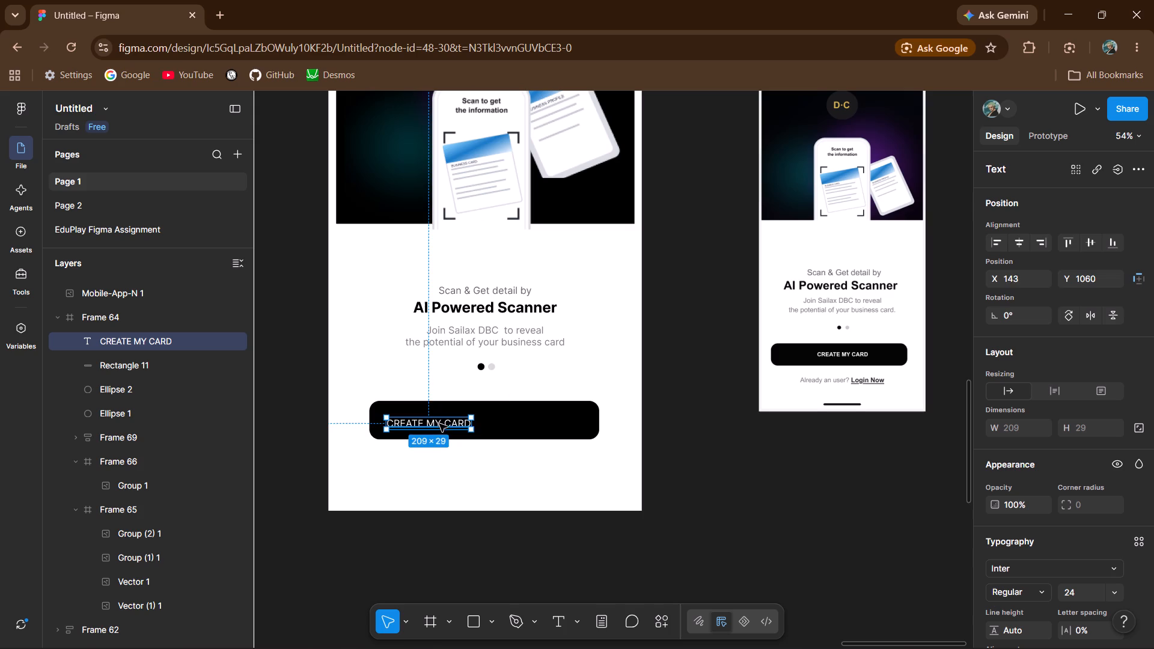
left_click_drag(439, 424, 491, 420)
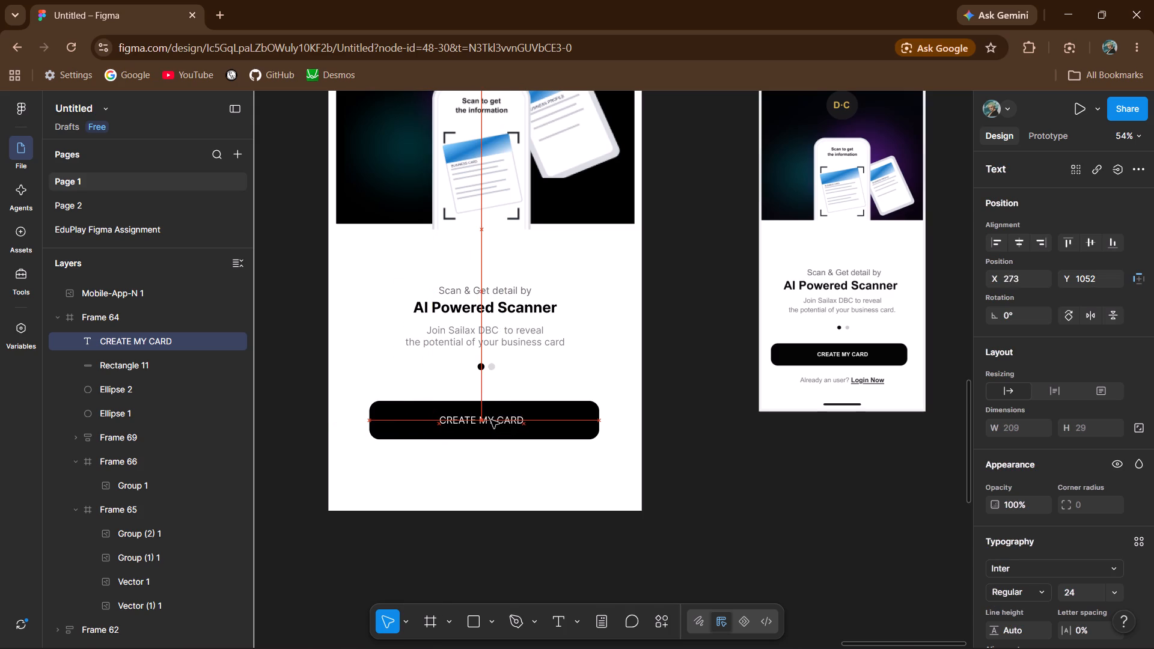
left_click_drag(491, 420, 493, 419)
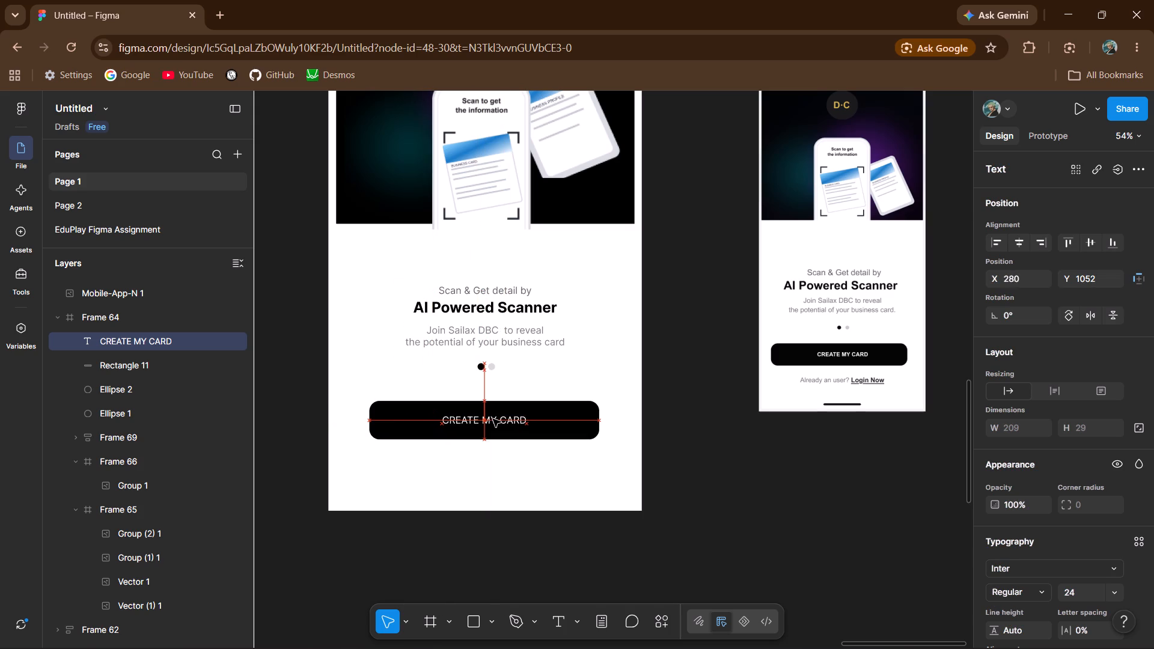
left_click_drag(493, 419, 495, 418)
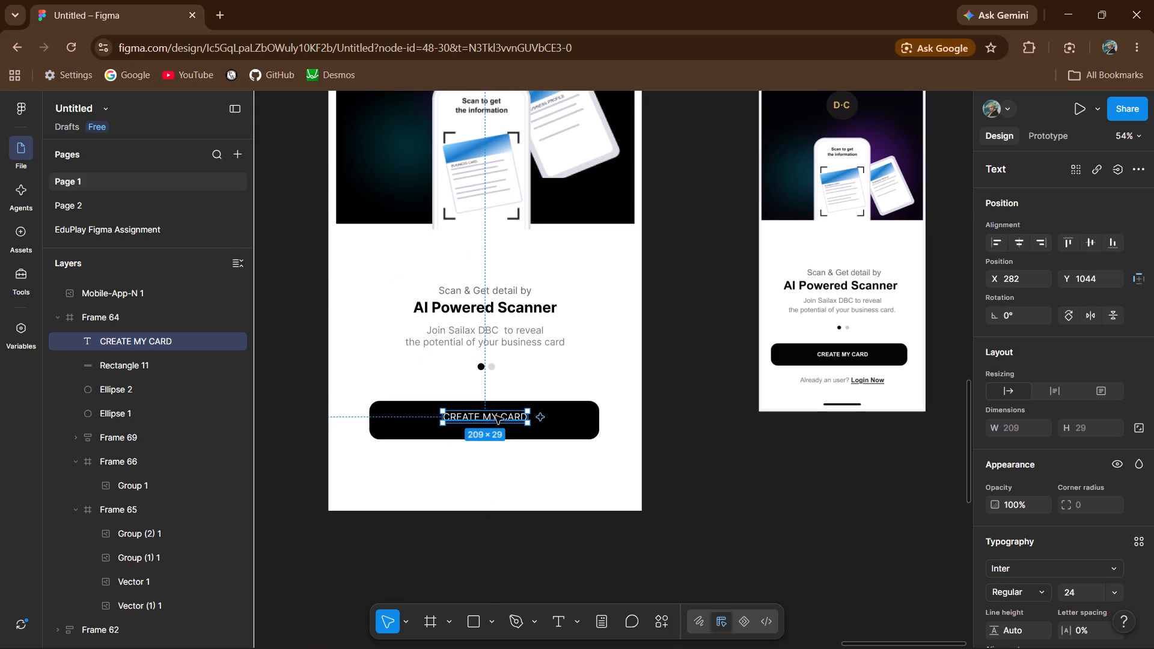
left_click(495, 415)
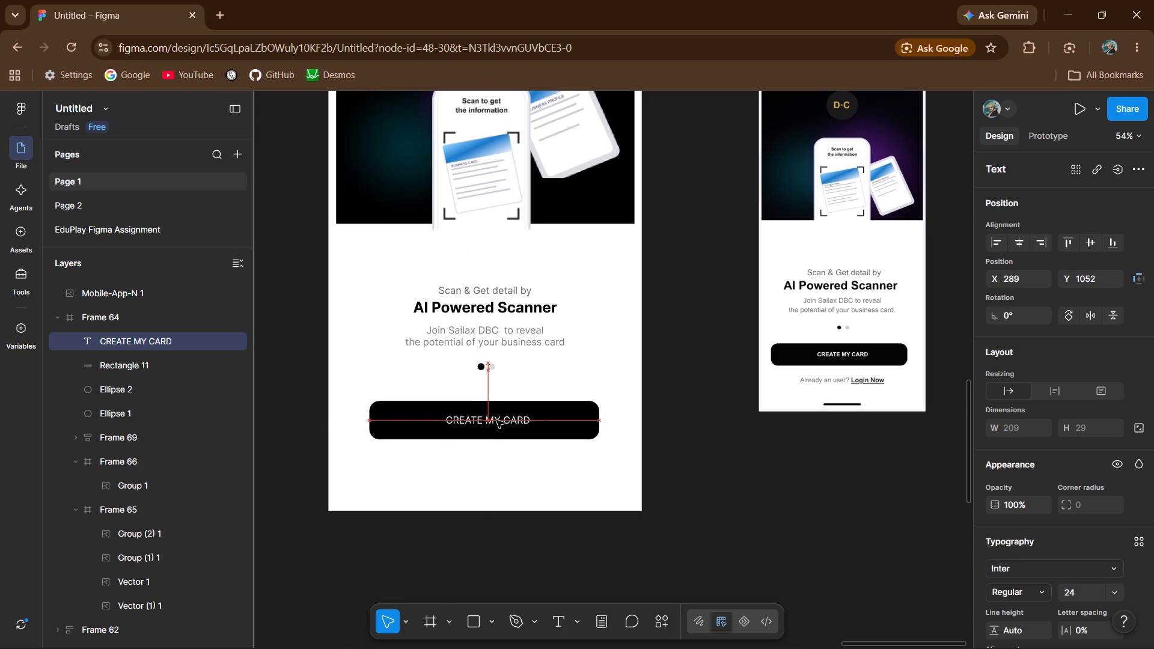
left_click(679, 543)
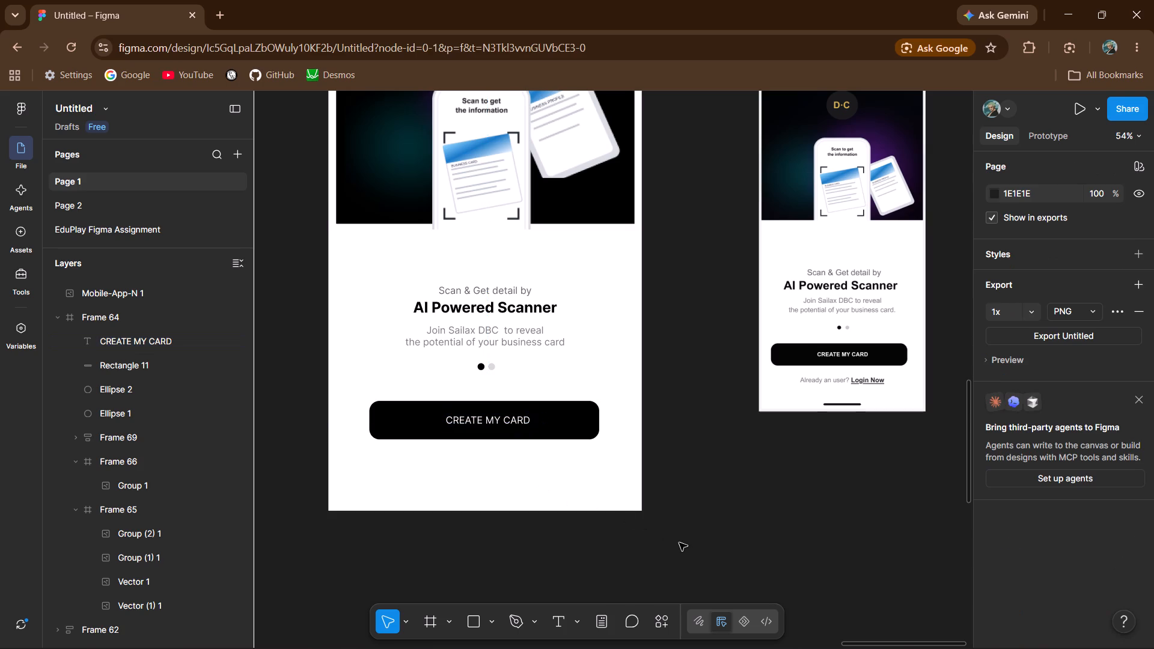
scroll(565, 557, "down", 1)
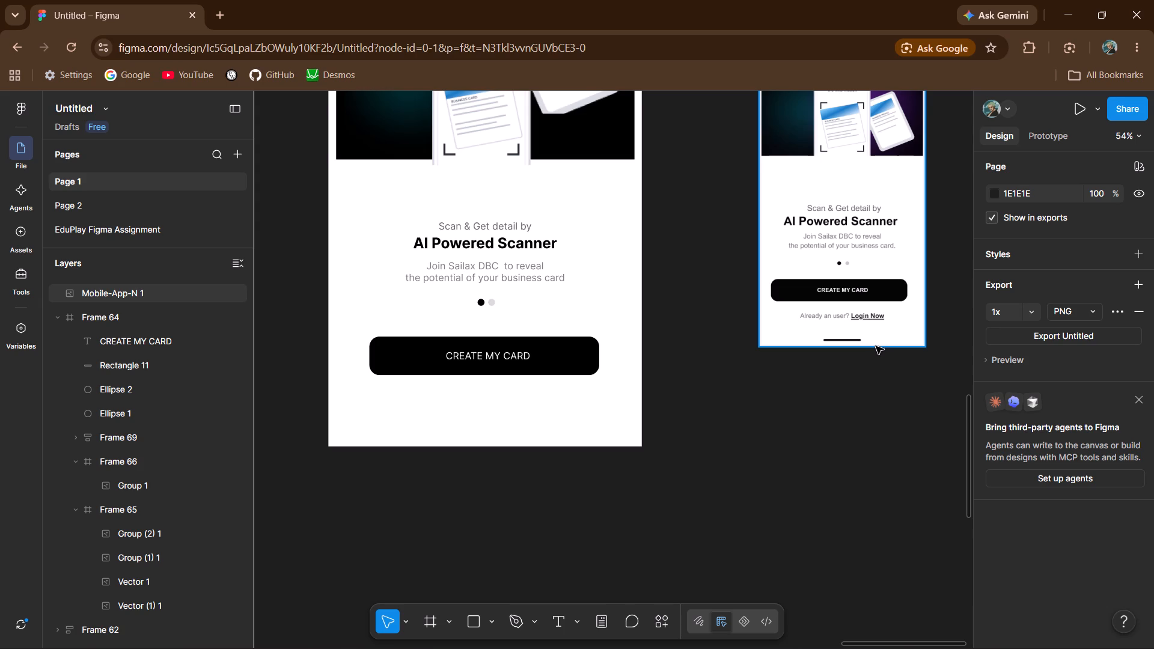
Add the text "Already an user? Login now" below the CREATE MY CARD button in Frame 64.
left_click(561, 620)
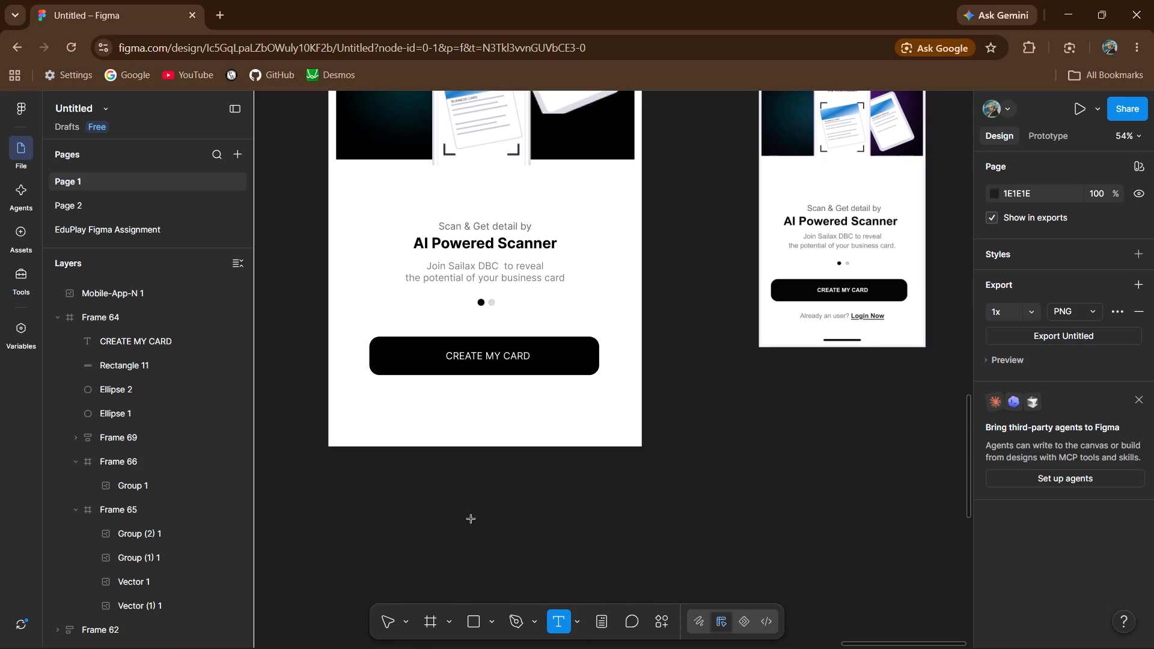
left_click(405, 399)
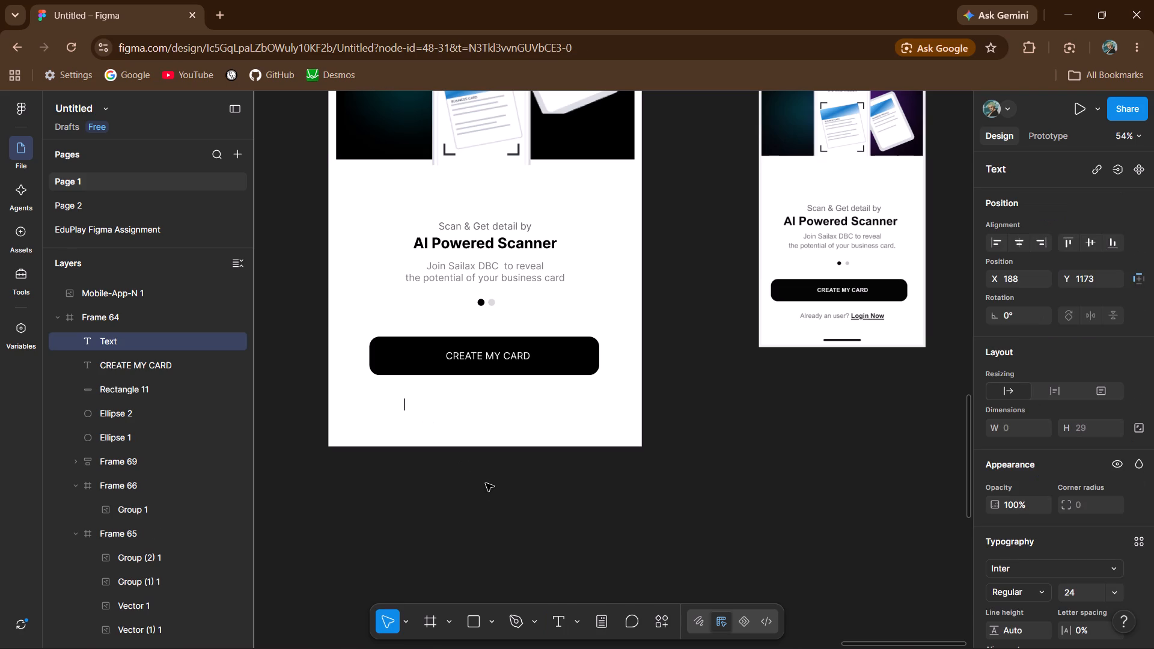
type("lre")
type("ady an user")
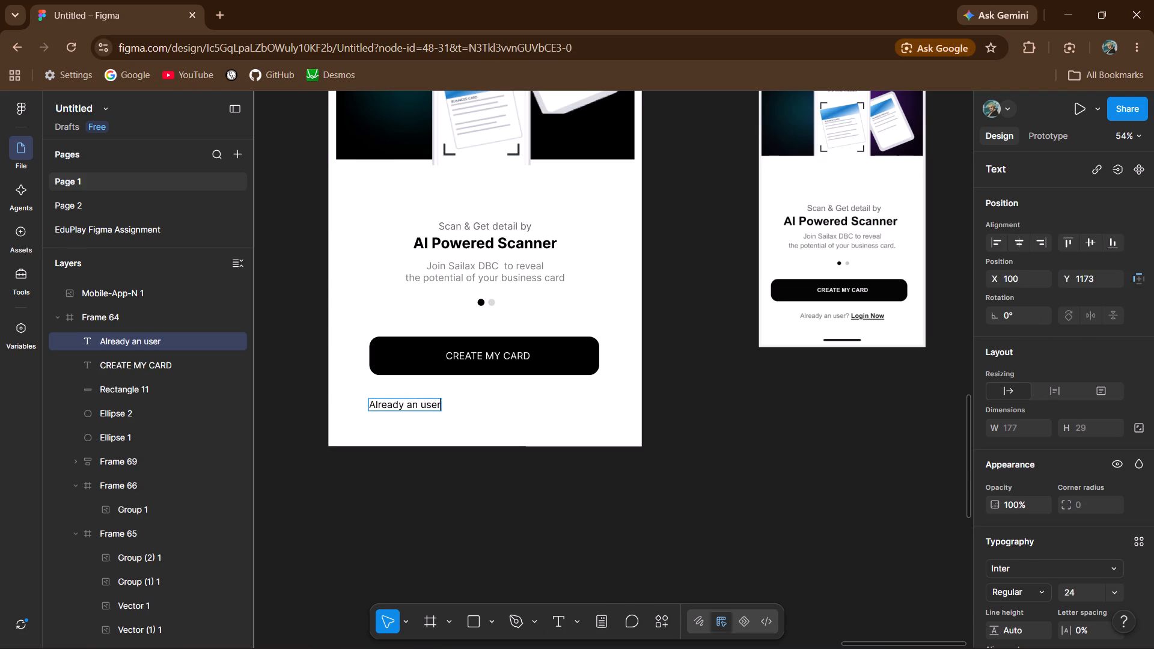
key("shift+question")
key("space")
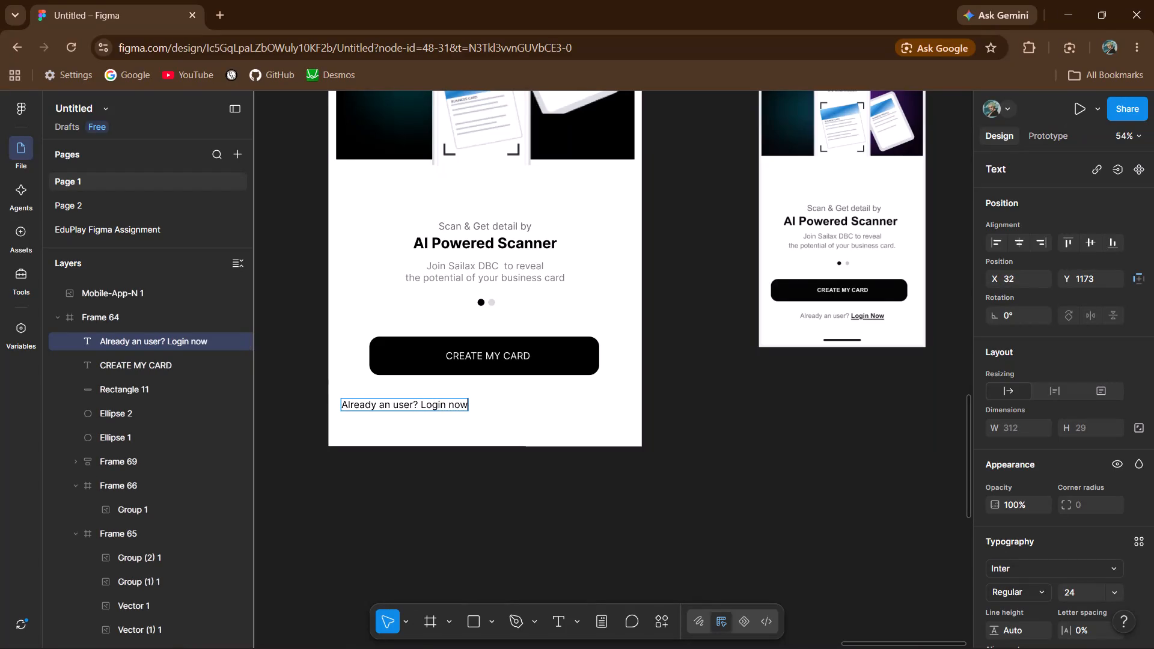
key("Return")
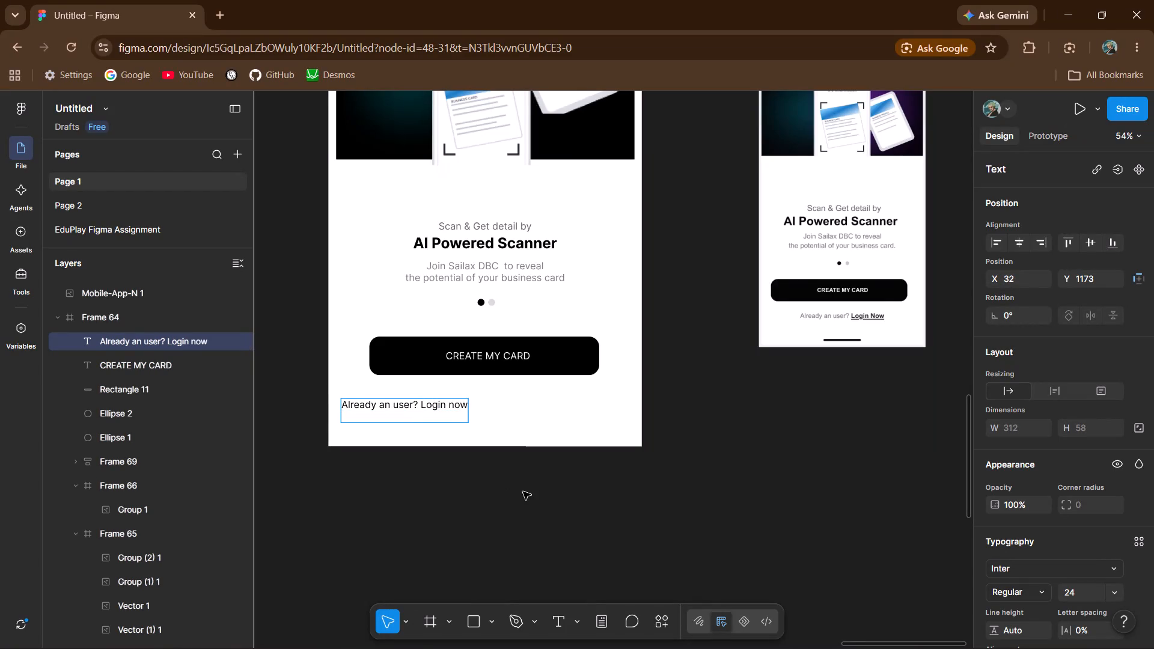
key("BackSpace")
key("BackSpace")
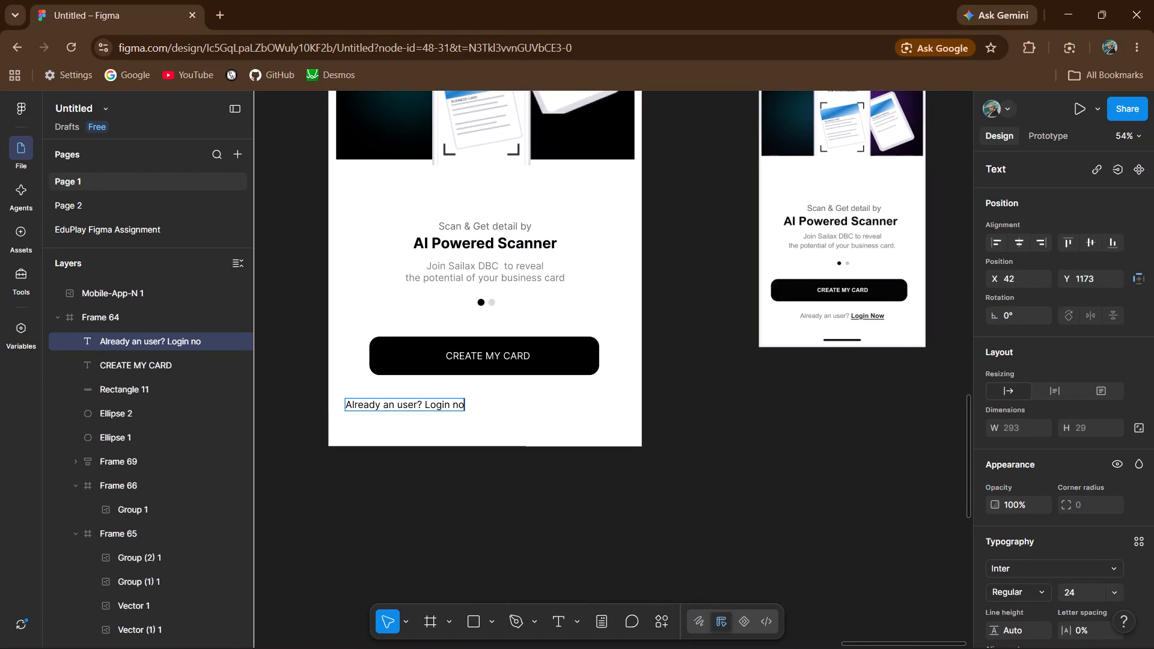
key("w")
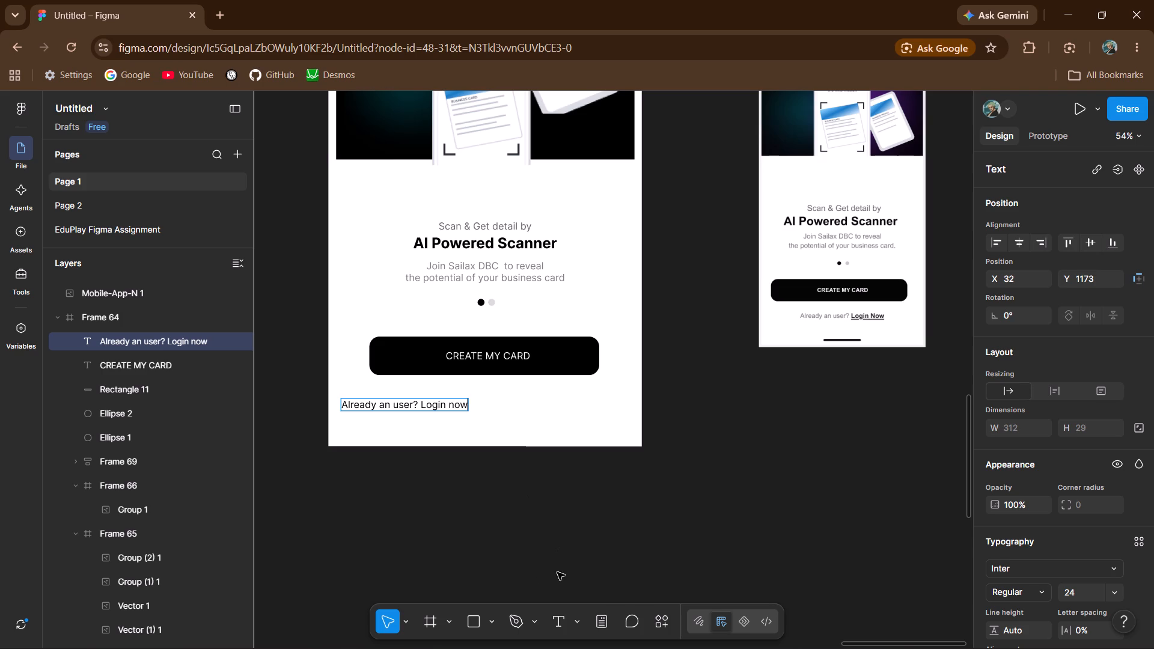
left_click(459, 537)
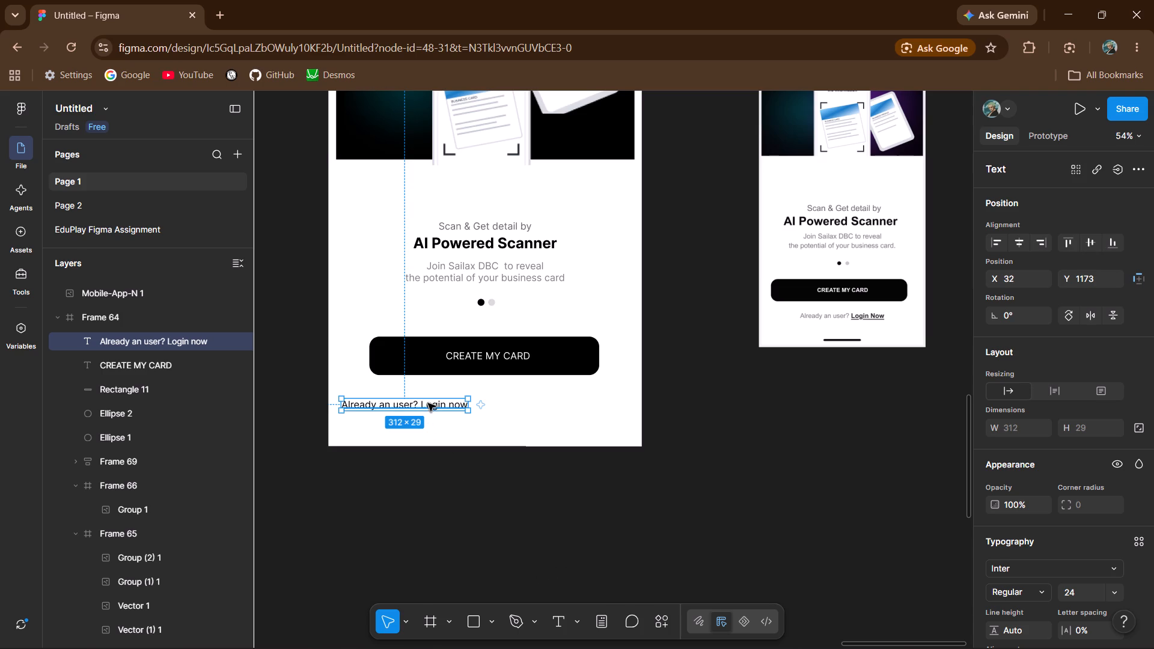
Move the "Already an user? Login now" text beneath the centre of the black button, at about X 231, Y 1143.
left_click_drag(428, 403, 513, 389)
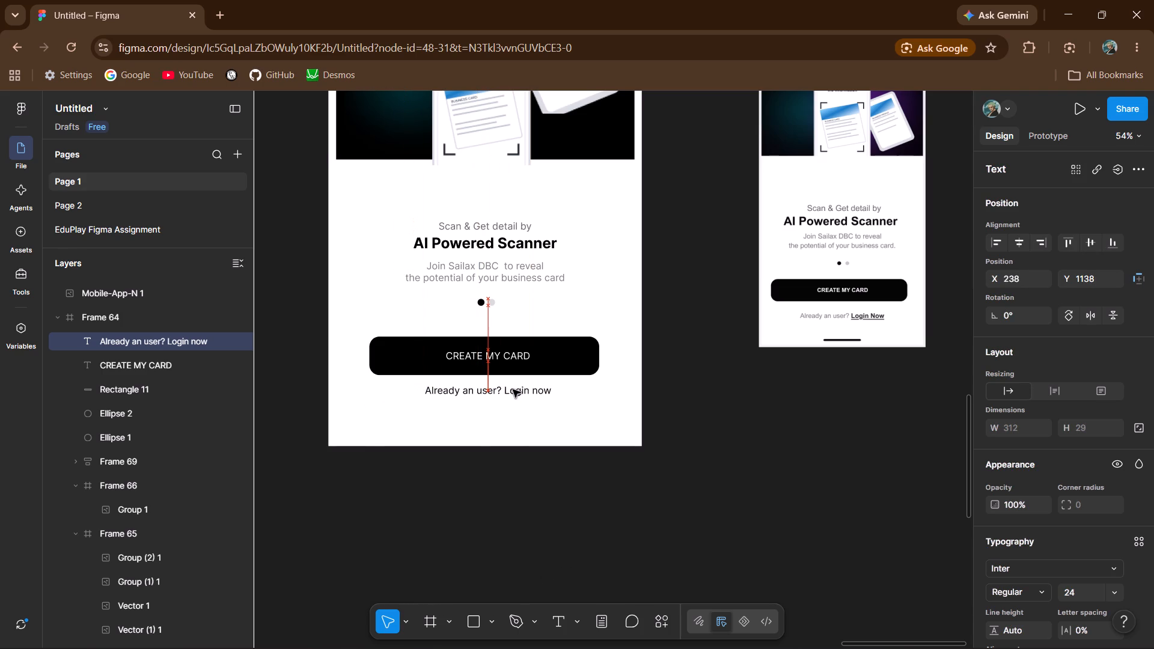
left_click_drag(513, 389, 517, 391)
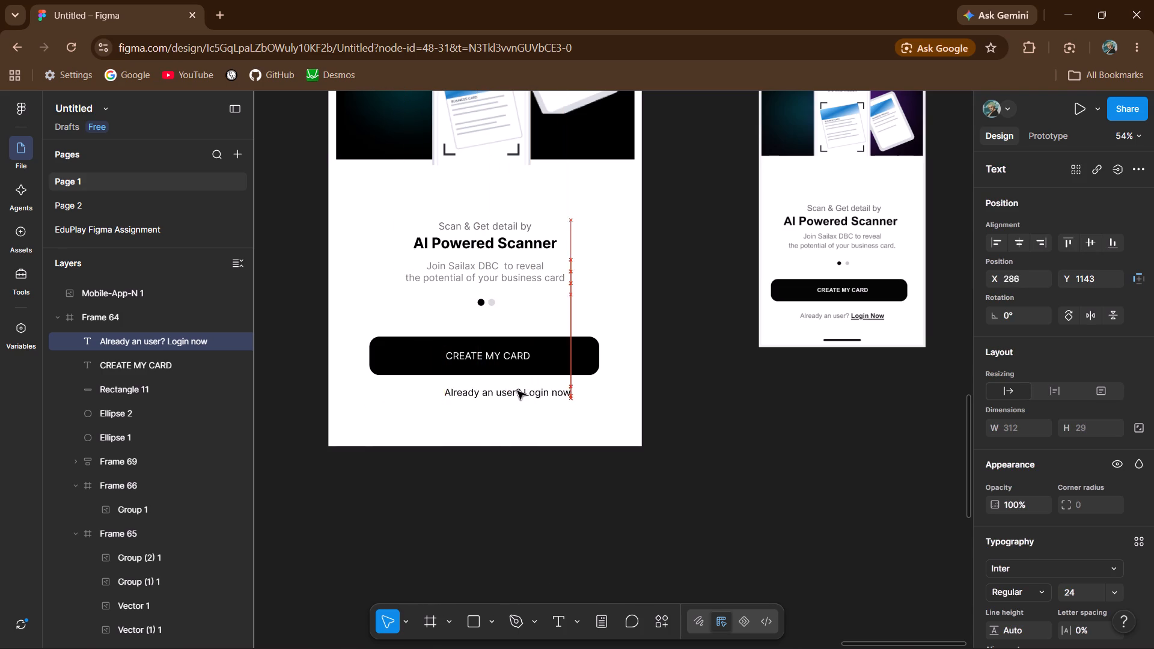
left_click_drag(517, 391, 510, 391)
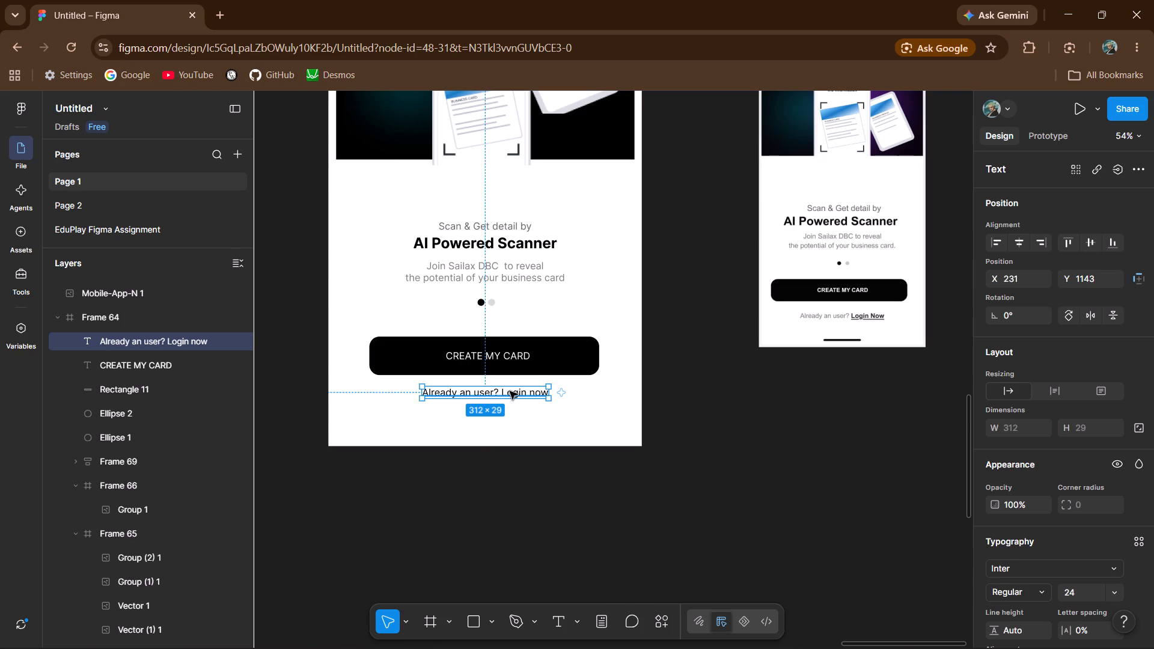
left_click(514, 468)
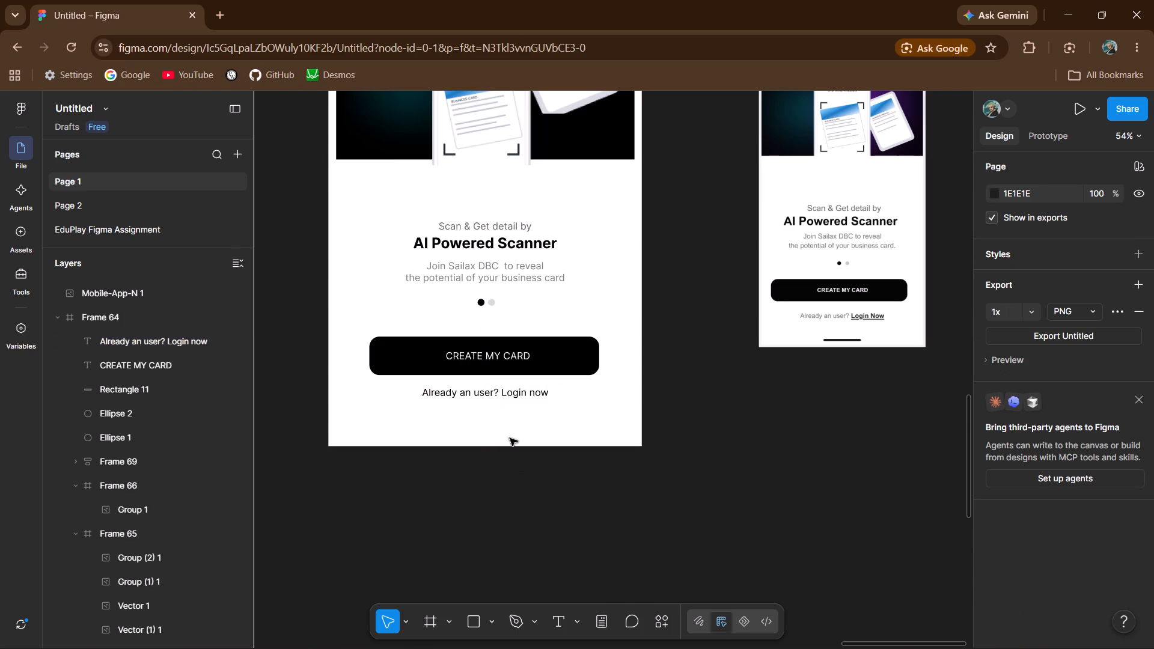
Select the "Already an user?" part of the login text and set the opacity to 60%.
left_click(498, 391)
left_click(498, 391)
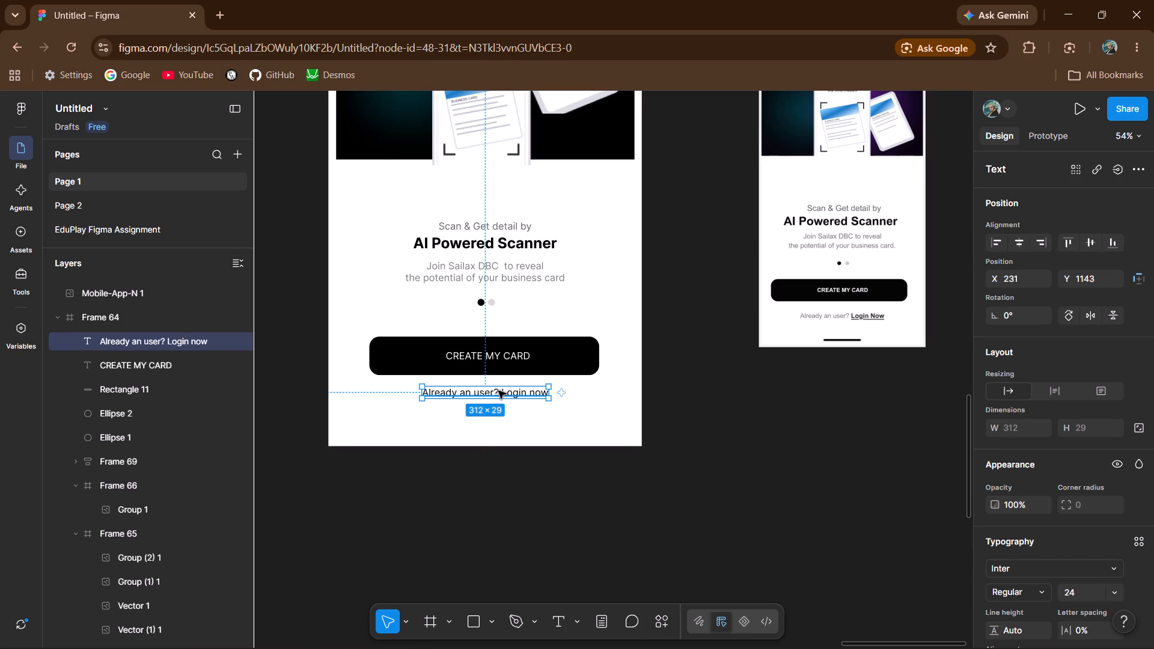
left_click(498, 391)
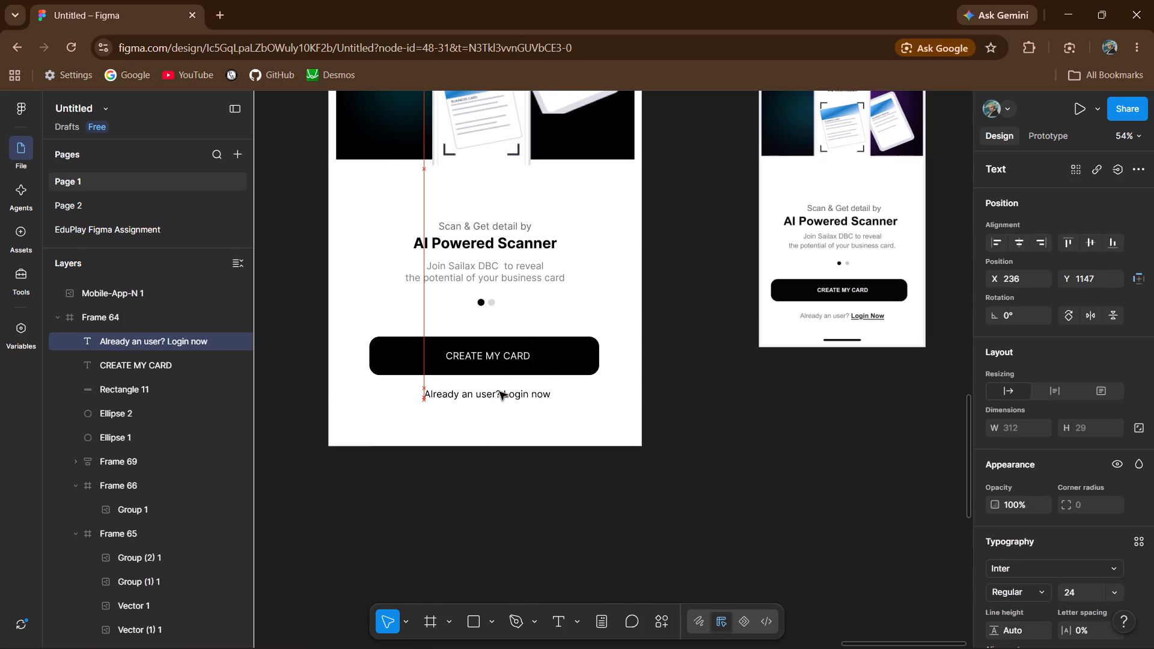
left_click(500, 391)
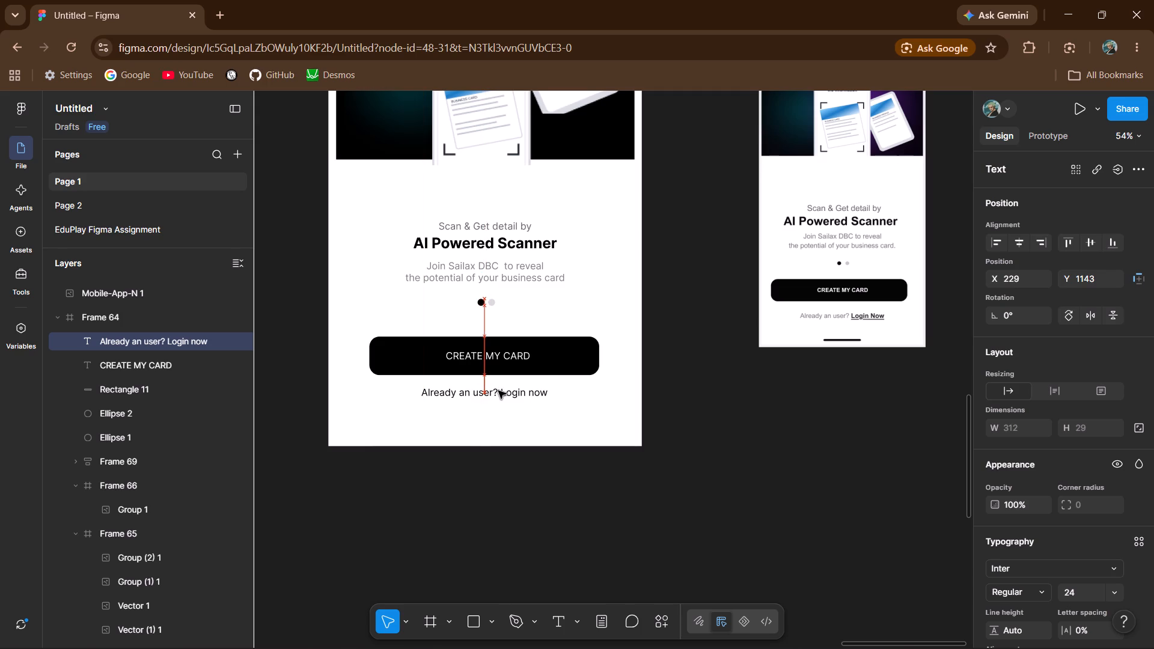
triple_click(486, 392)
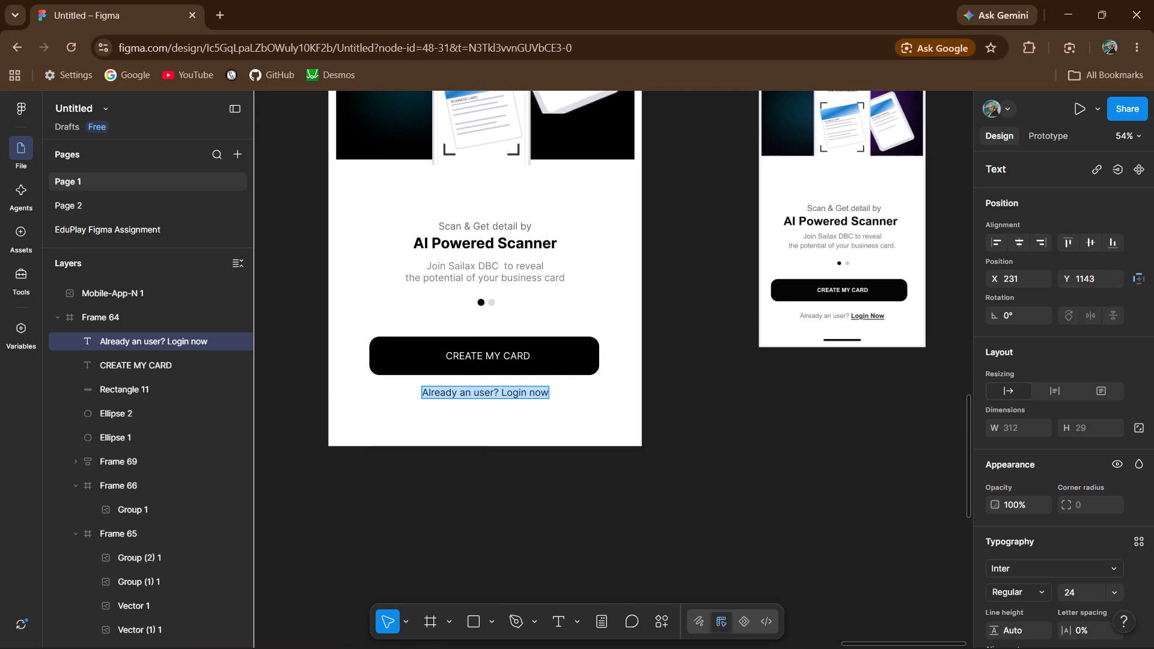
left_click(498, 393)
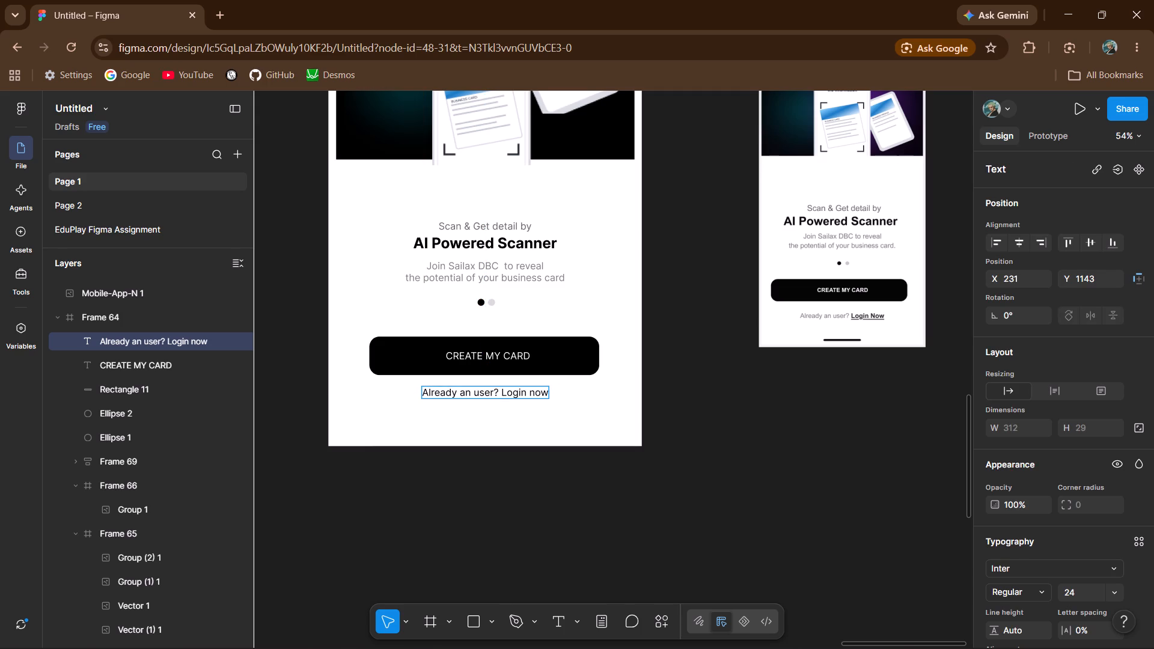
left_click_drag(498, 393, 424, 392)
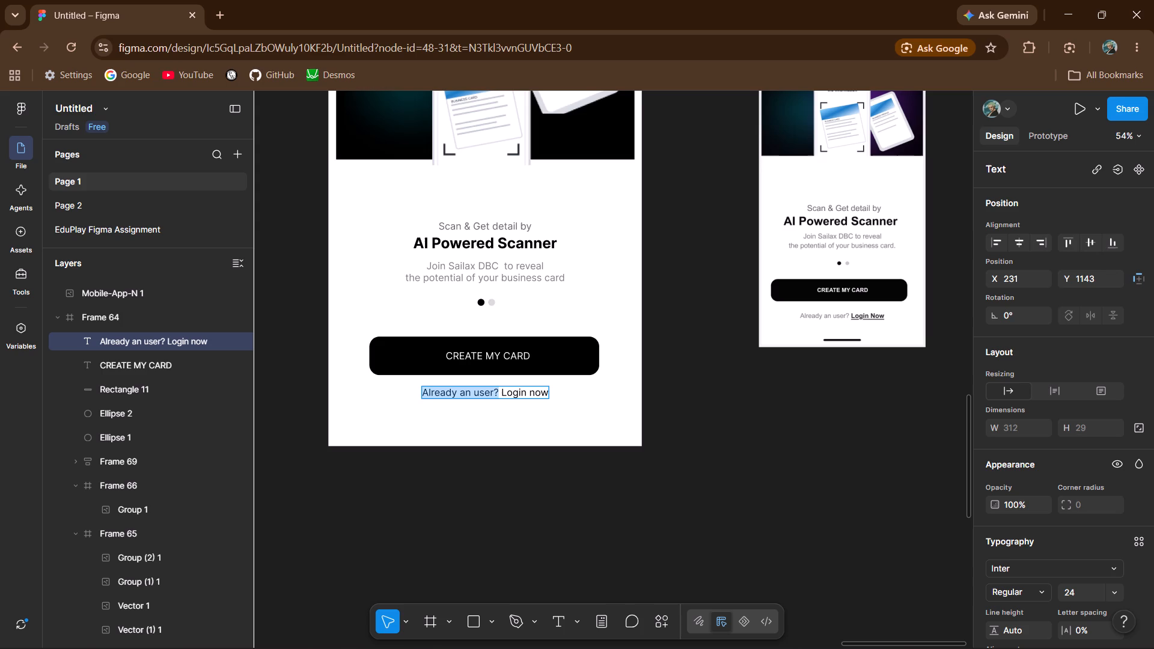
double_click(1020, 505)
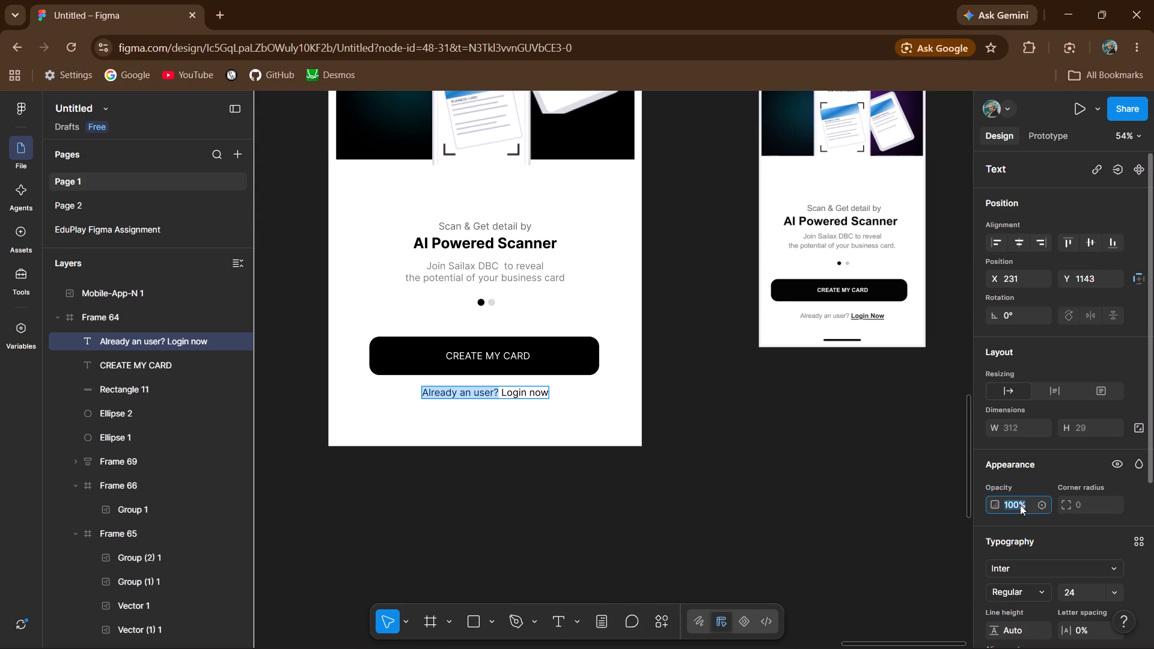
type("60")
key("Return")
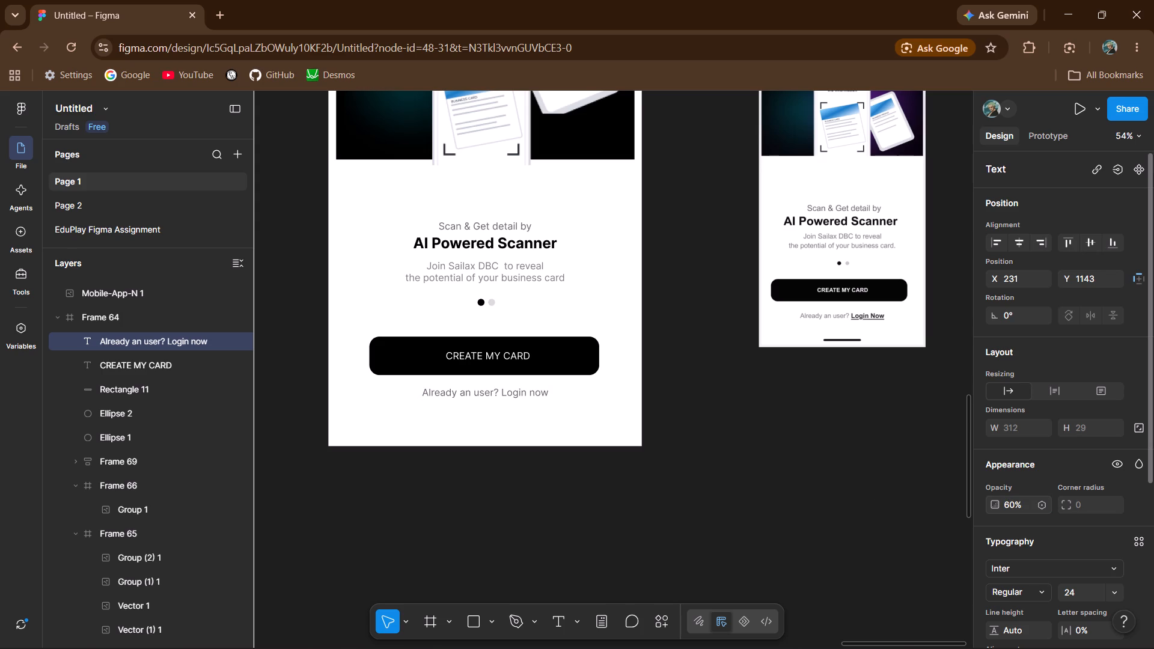
Set the "Login now" part of the login text to Bold.
left_click(518, 395)
left_click_drag(501, 394, 510, 394)
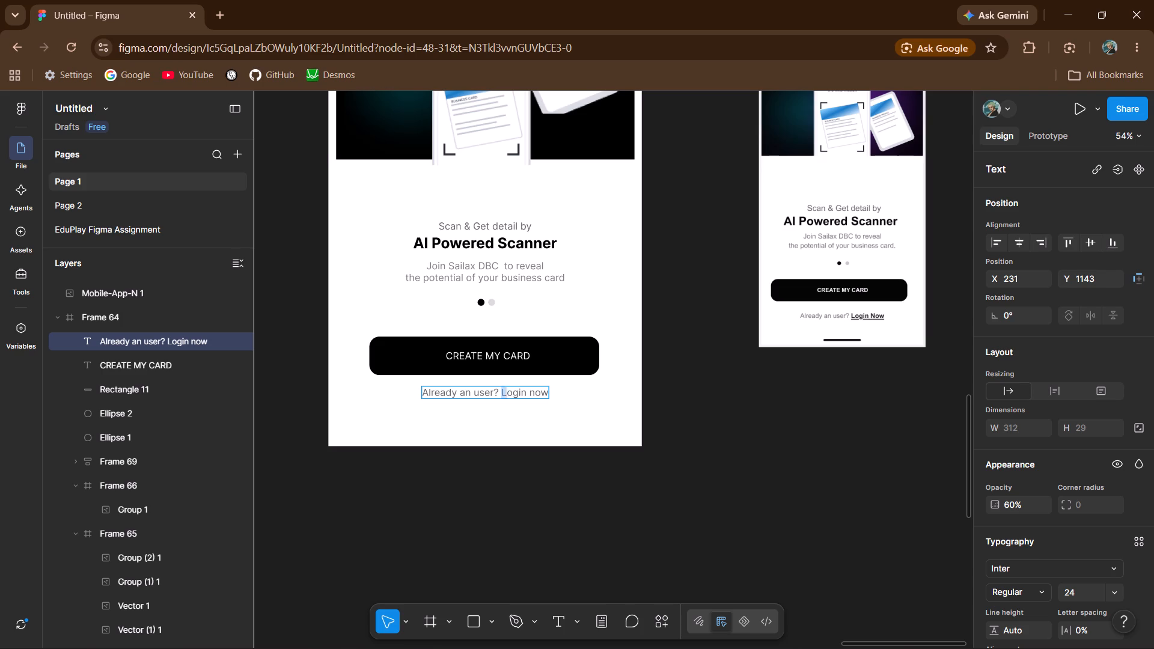
left_click_drag(510, 394, 546, 394)
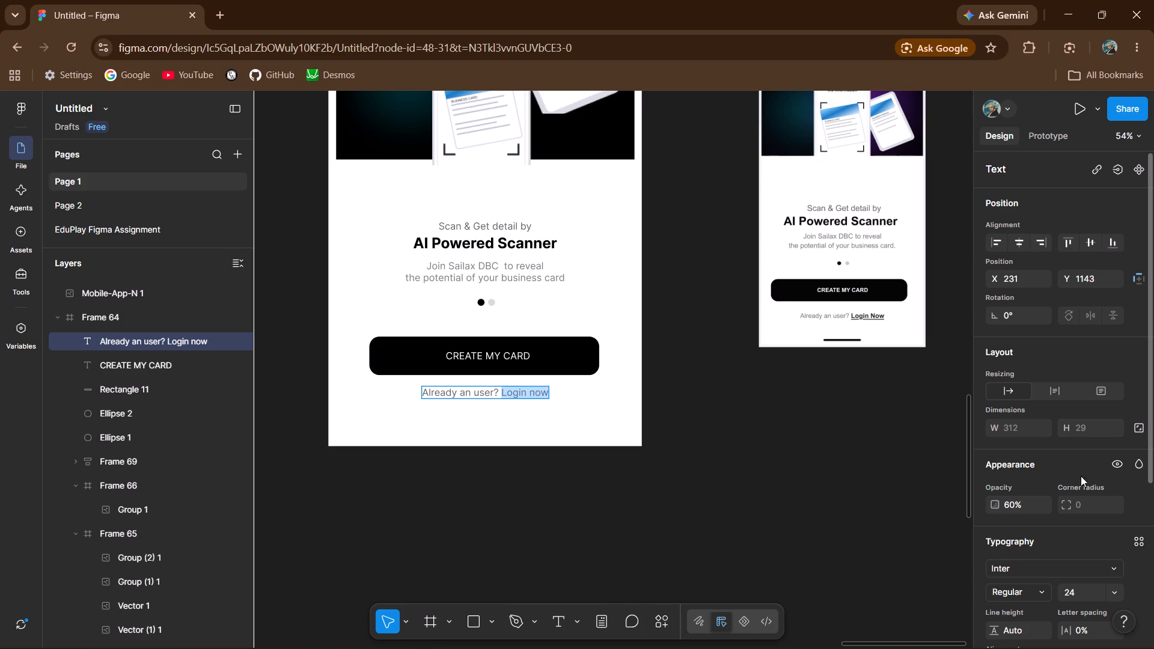
left_click(1039, 591)
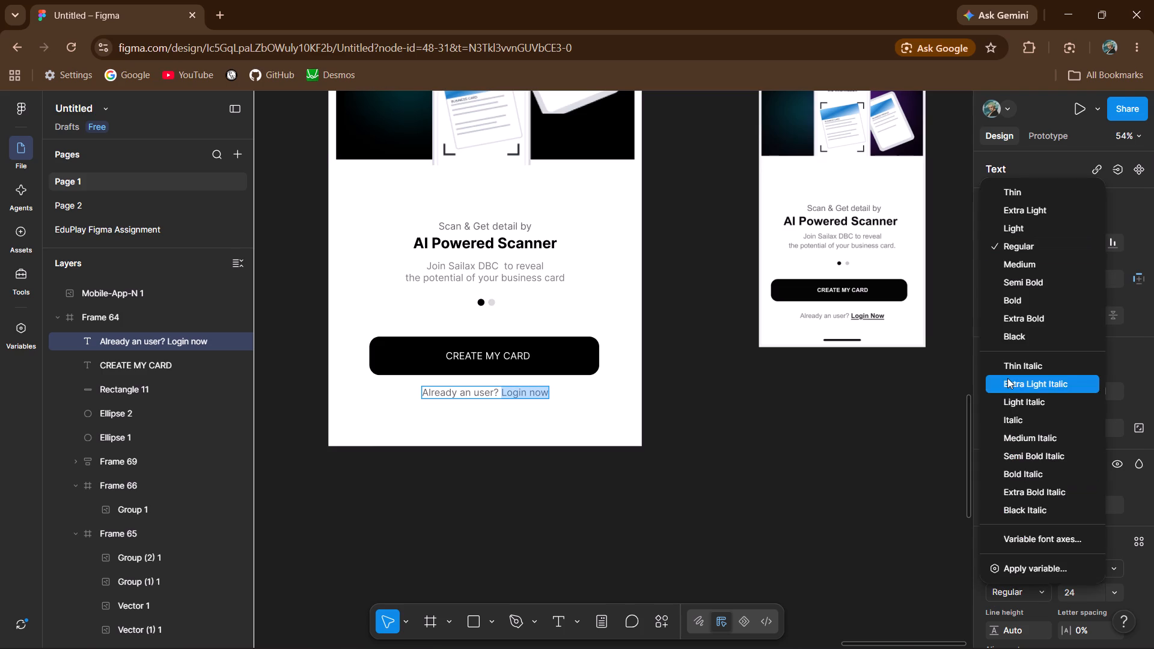
left_click(1013, 302)
Set the login text's opacity to 100%.
left_click_drag(1021, 499, 1007, 501)
key("BackSpace")
key("BackSpace")
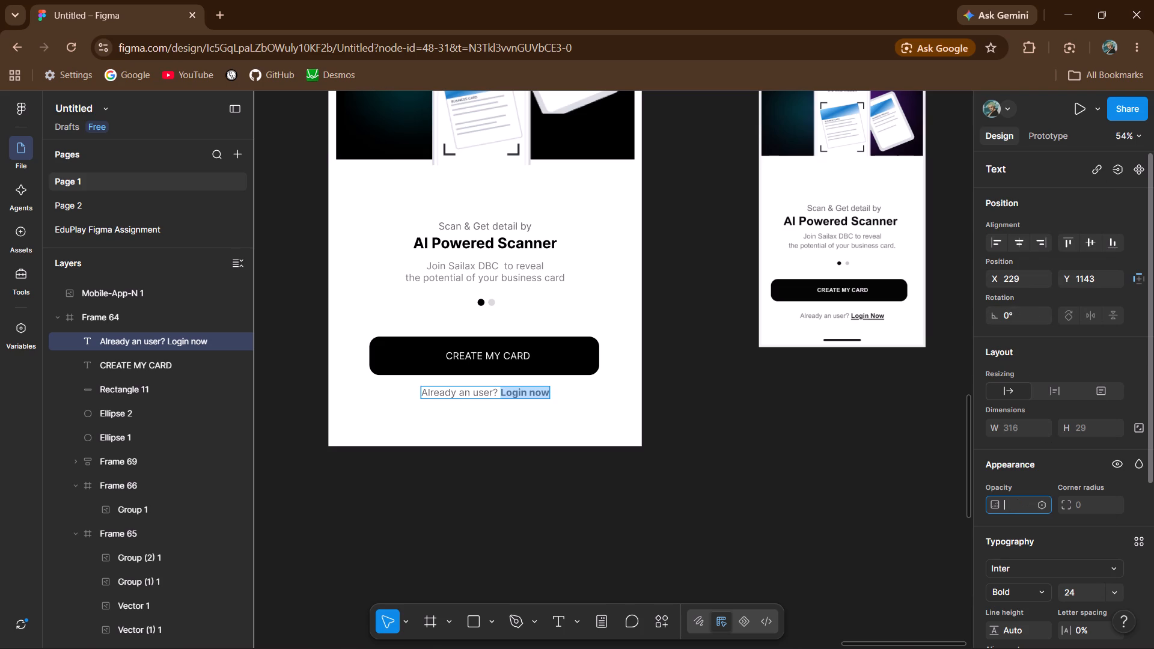
type("100")
key("Return")
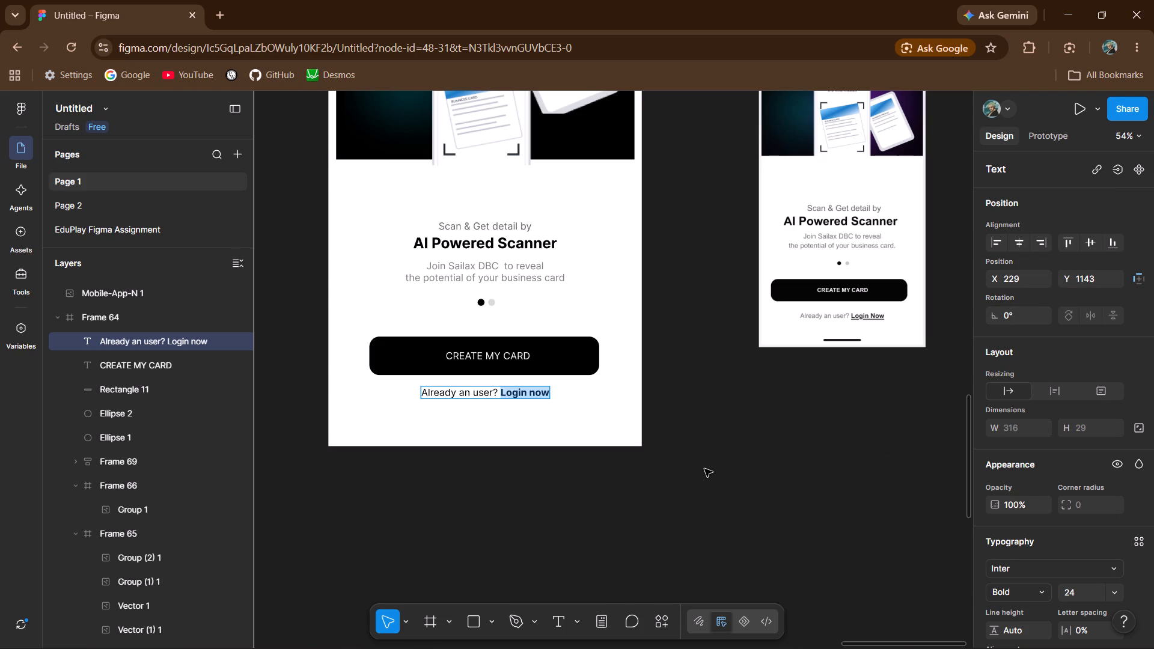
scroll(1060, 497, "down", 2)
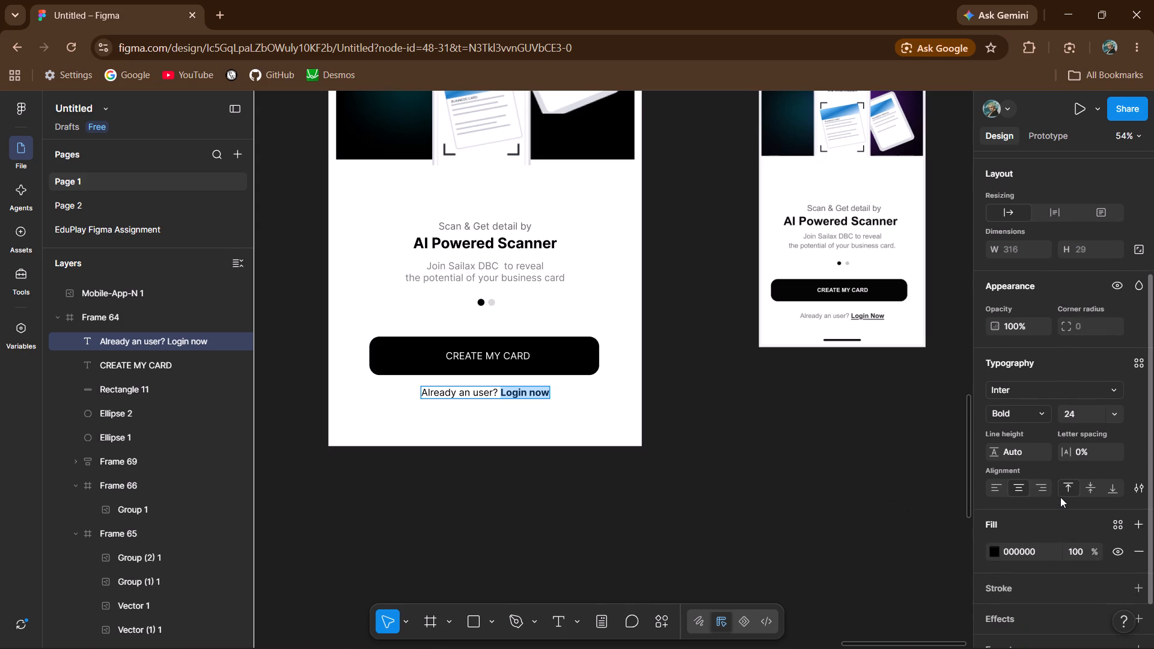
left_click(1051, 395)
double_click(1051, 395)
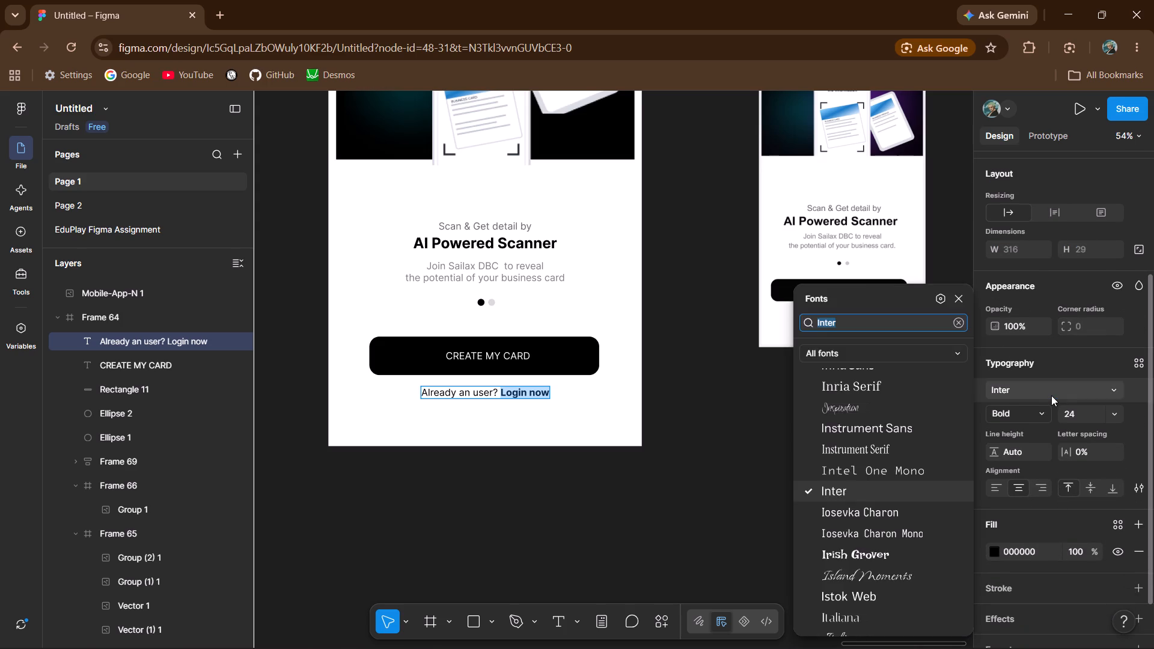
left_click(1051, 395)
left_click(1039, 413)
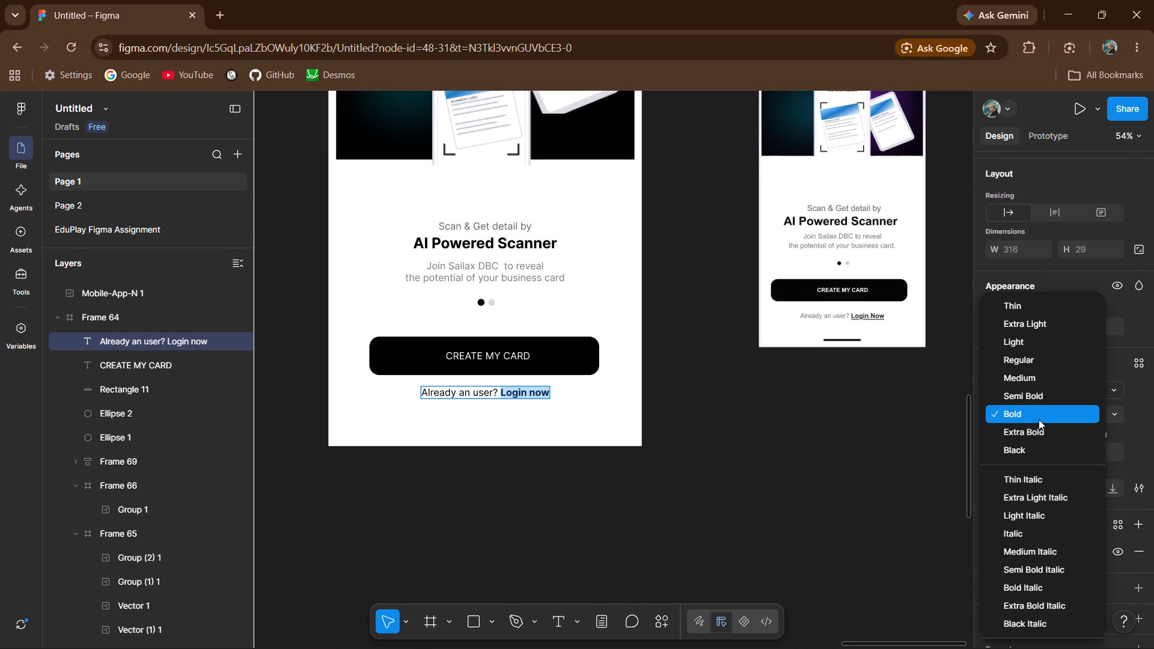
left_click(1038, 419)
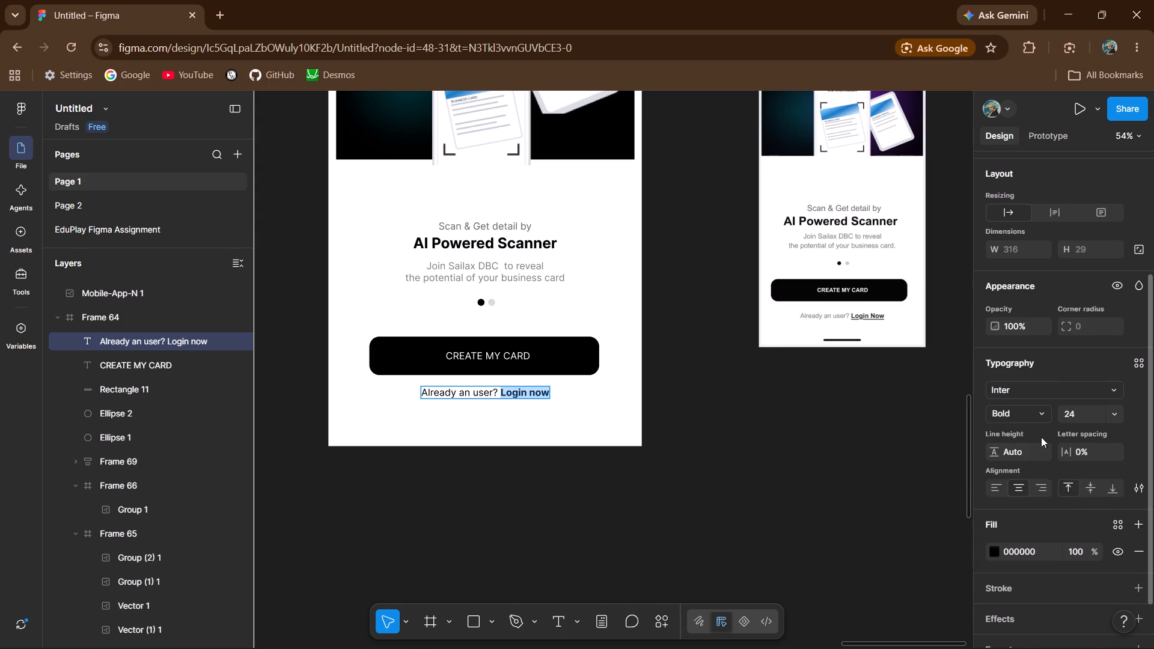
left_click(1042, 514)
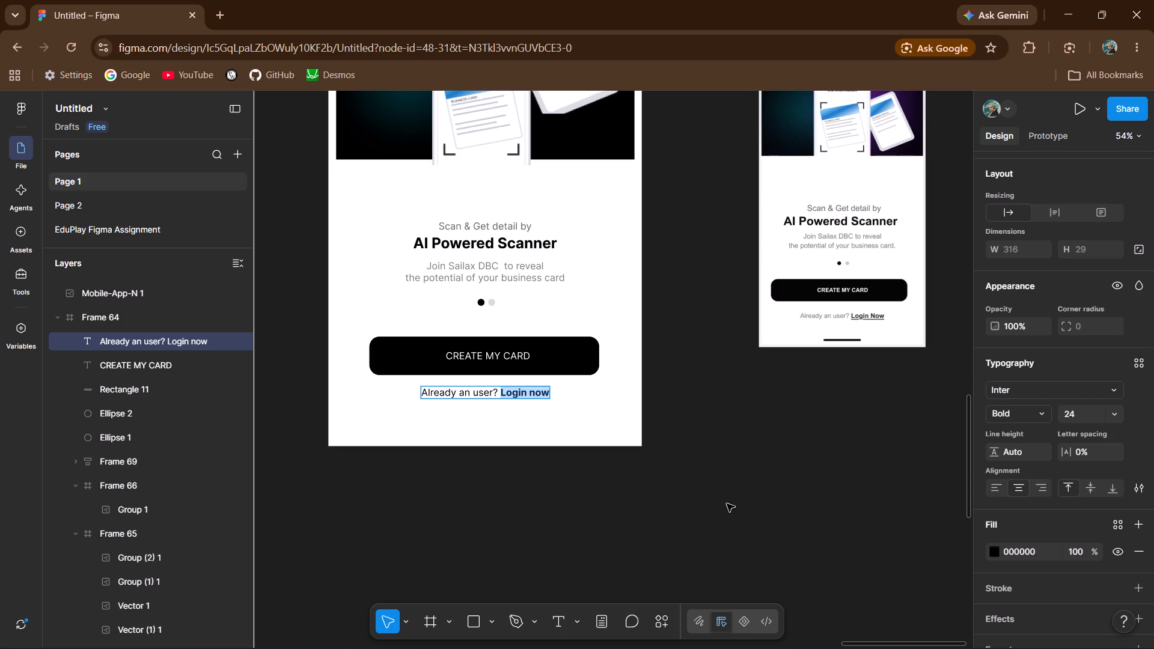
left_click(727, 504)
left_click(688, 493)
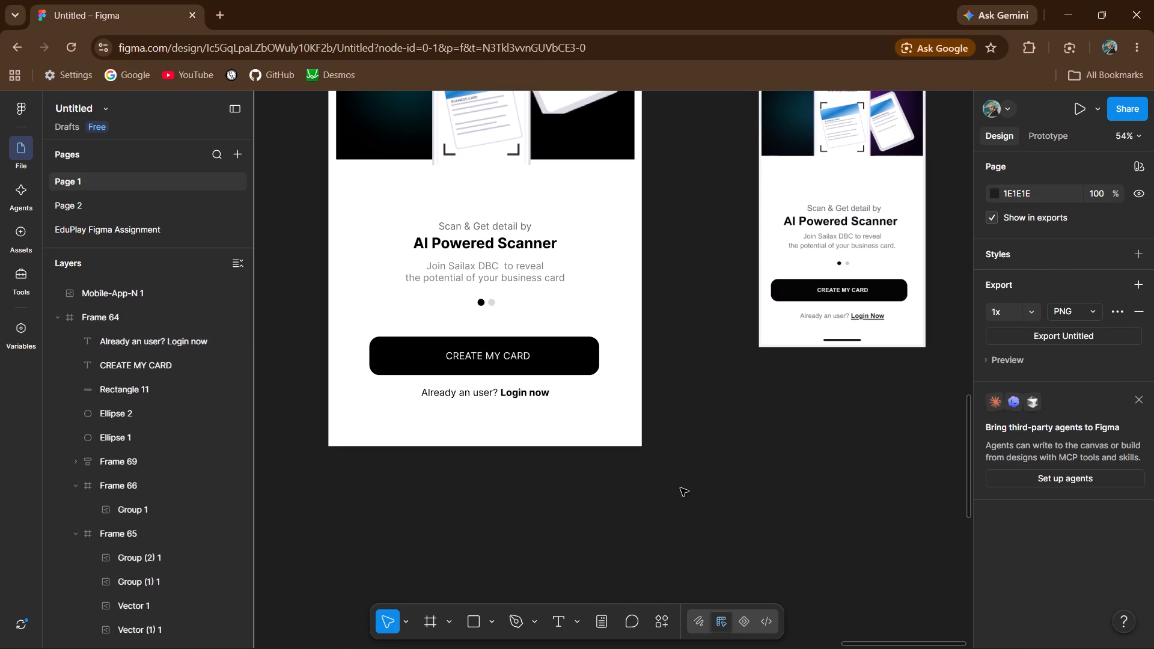
Underline the "Login now" part of the login text beneath the black button.
left_click(527, 395)
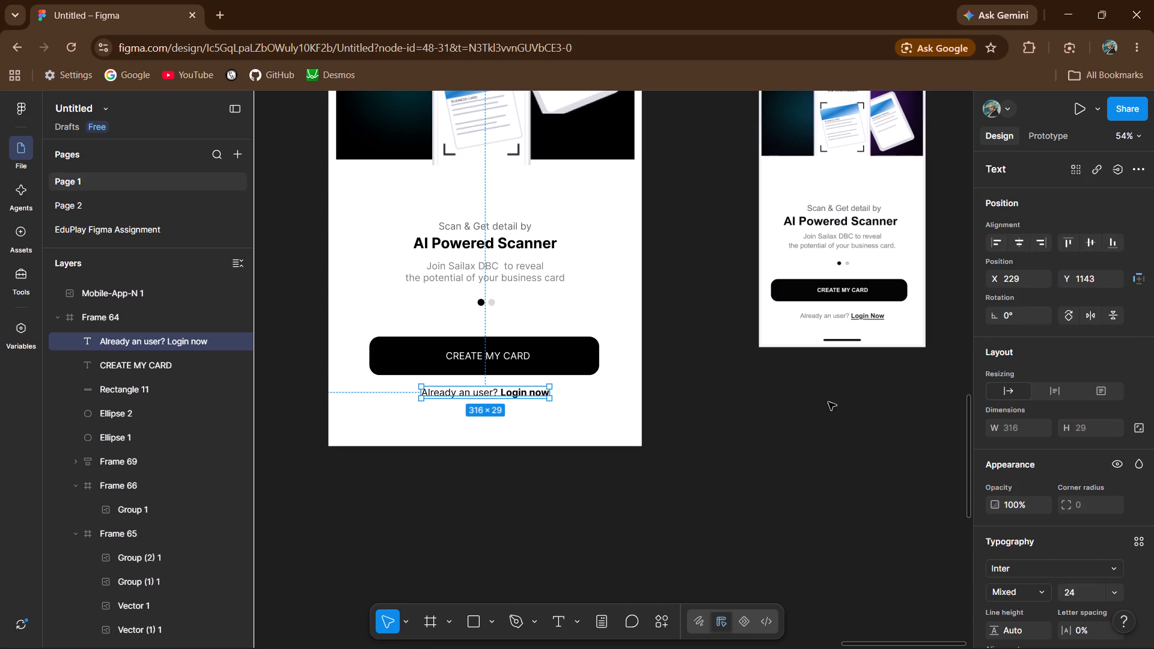
scroll(1052, 468, "down", 2)
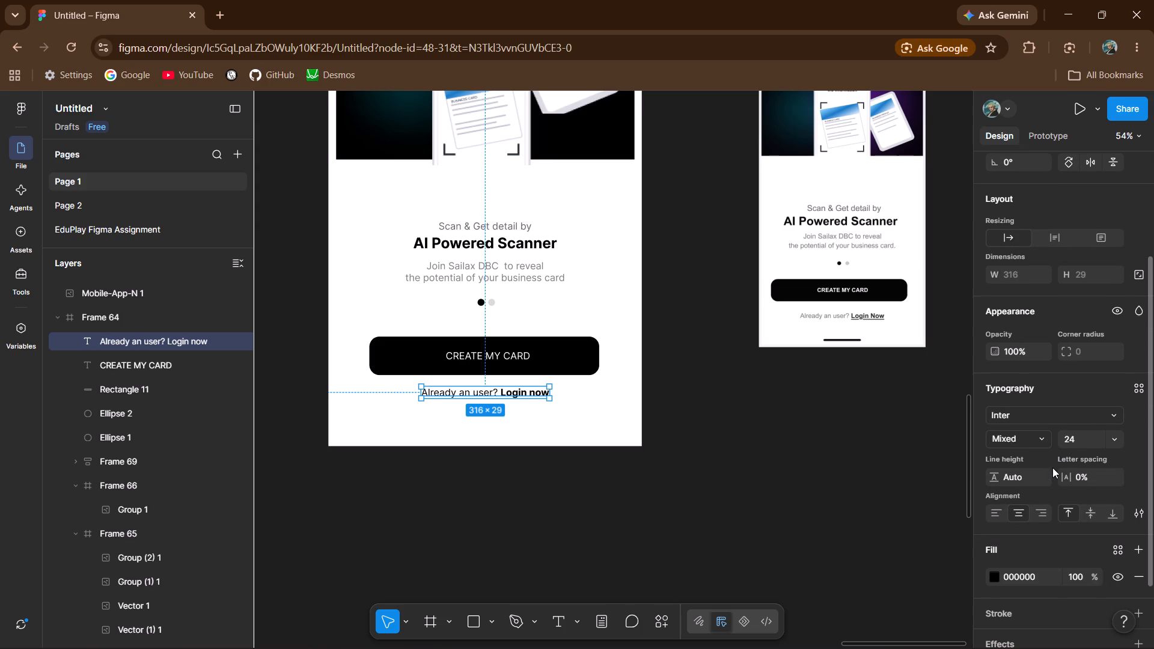
left_click(1042, 436)
scroll(1055, 499, "down", 3)
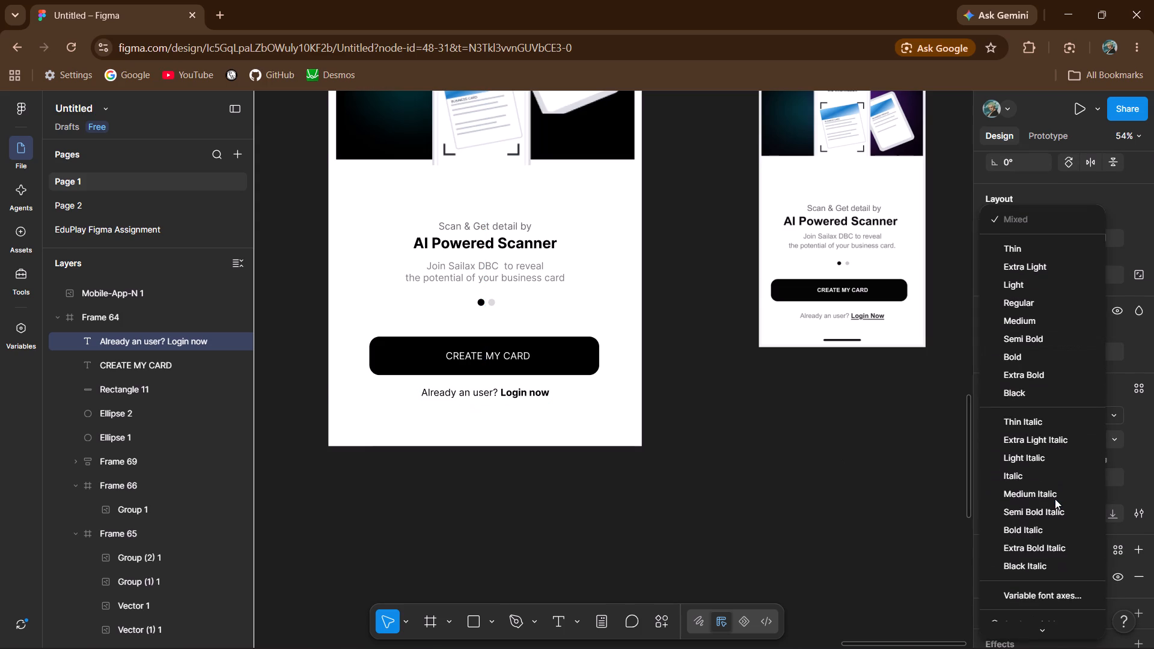
scroll(1055, 499, "down", 2)
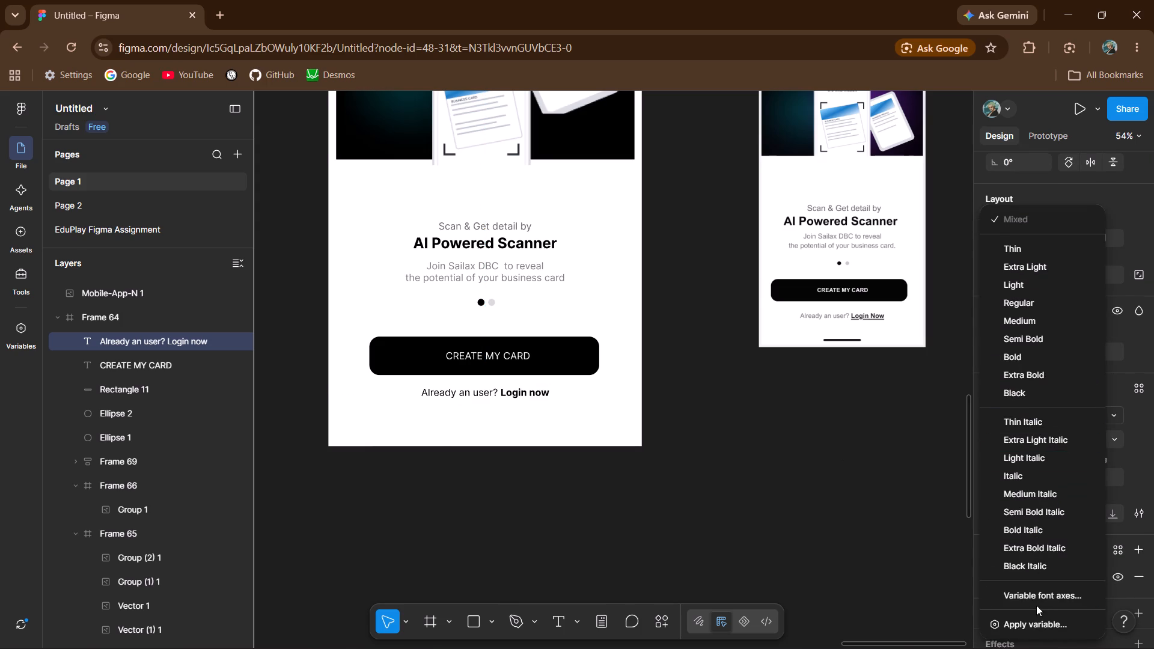
left_click(1036, 600)
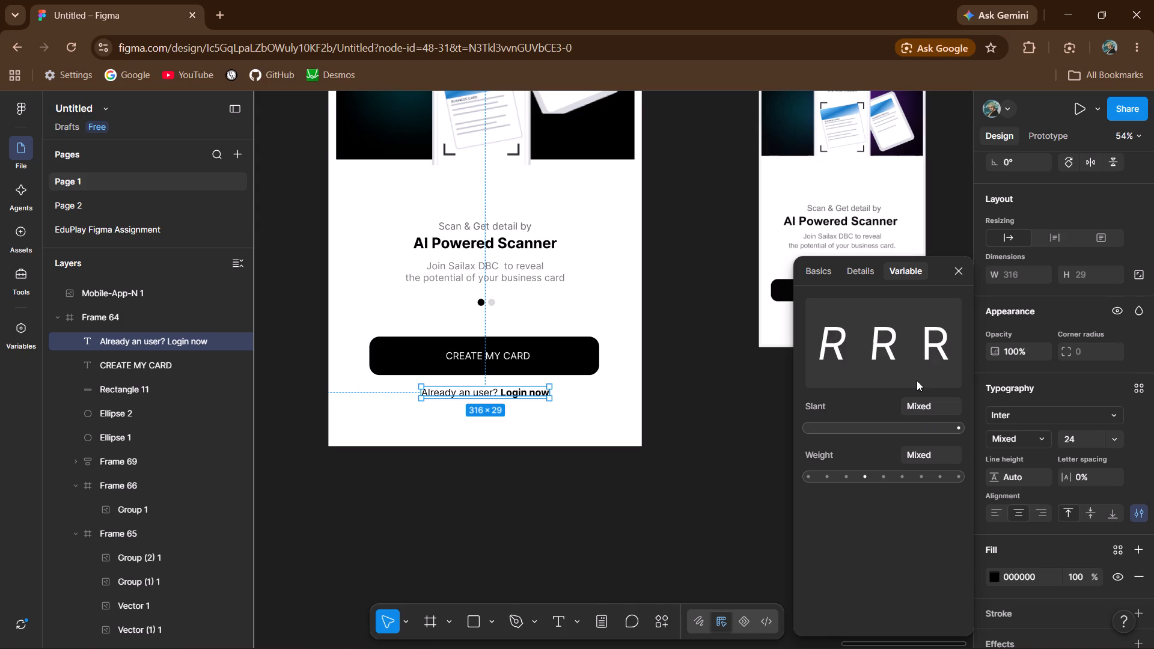
left_click(862, 272)
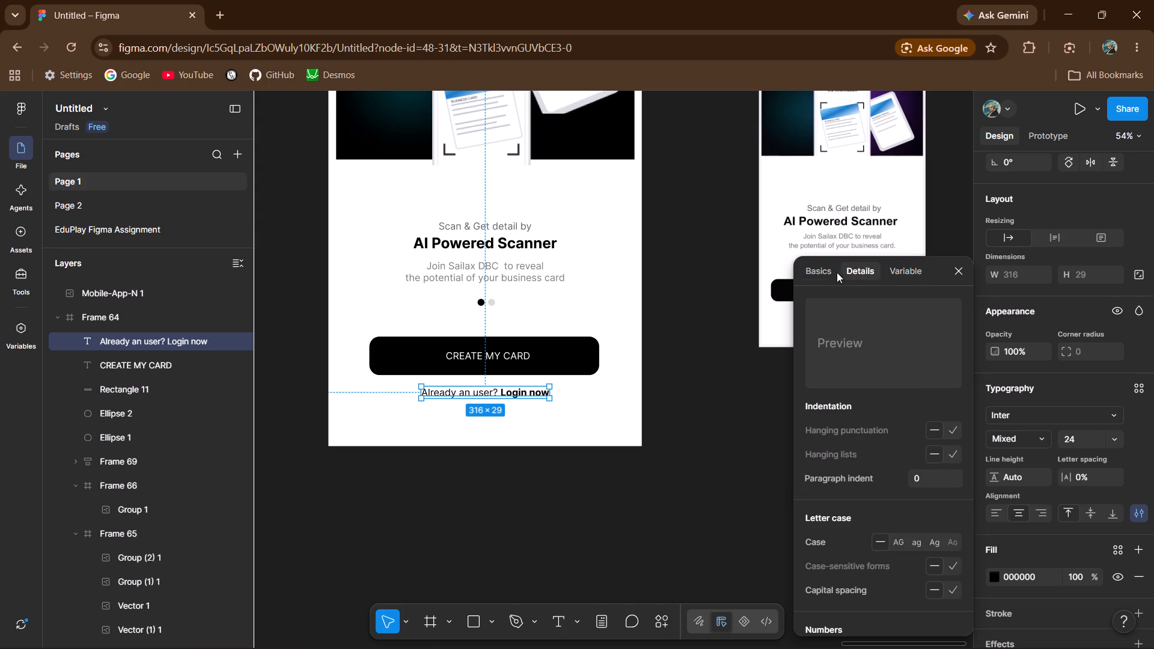
left_click(834, 272)
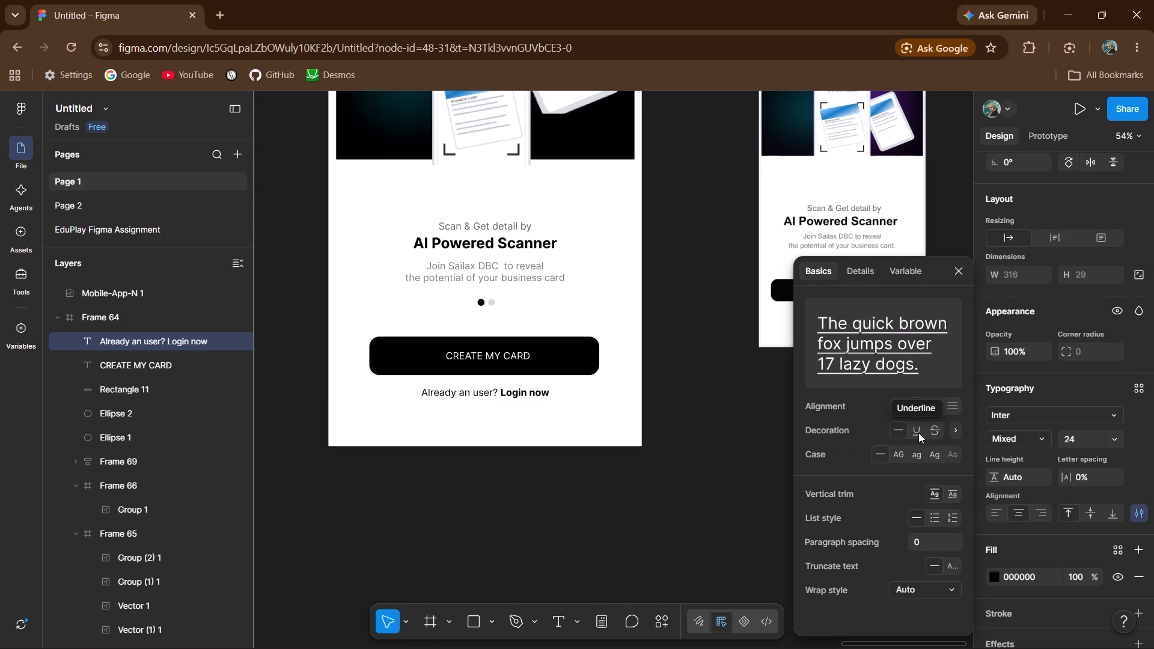
left_click(503, 392)
left_click(503, 392)
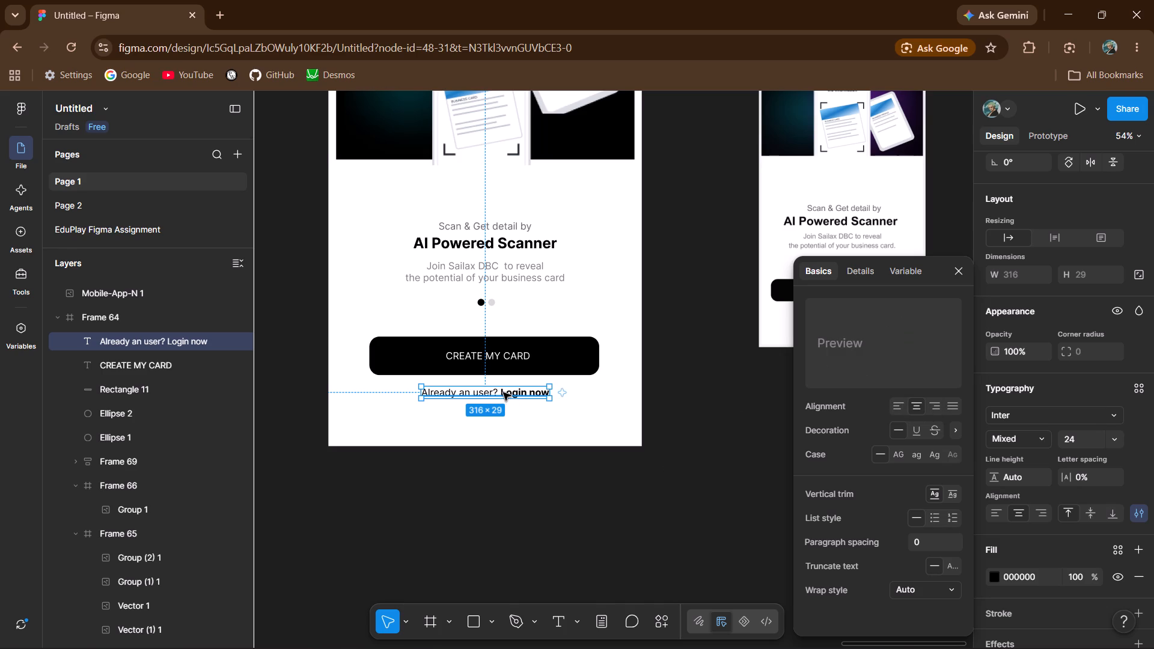
triple_click(503, 392)
left_click_drag(500, 392, 547, 395)
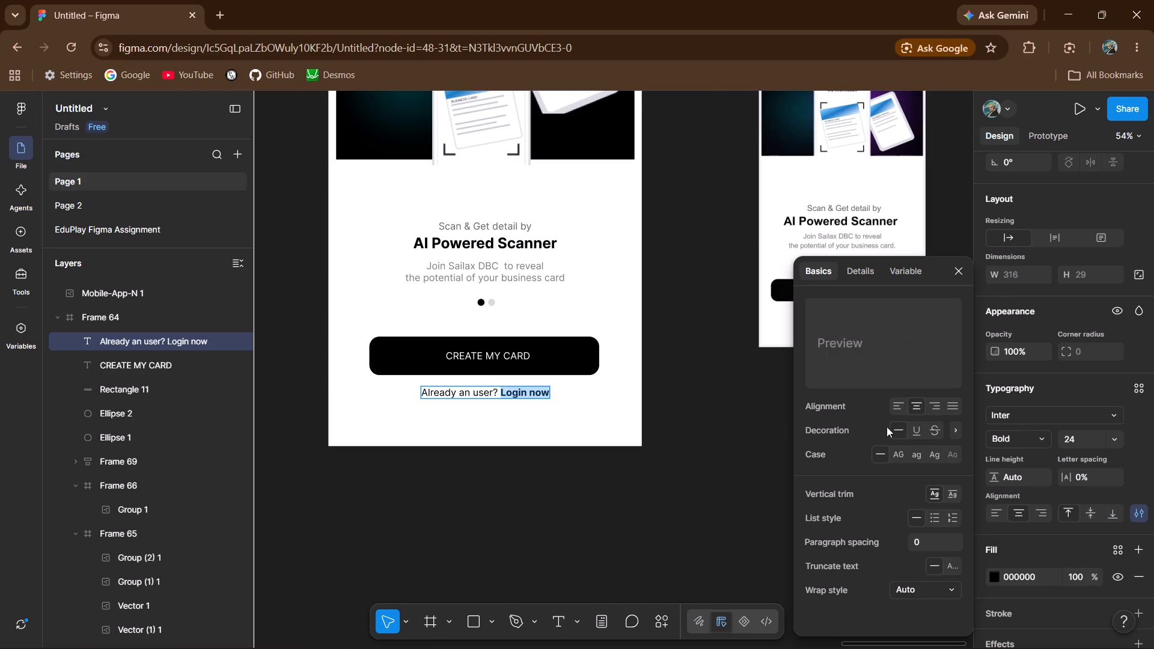
left_click(921, 428)
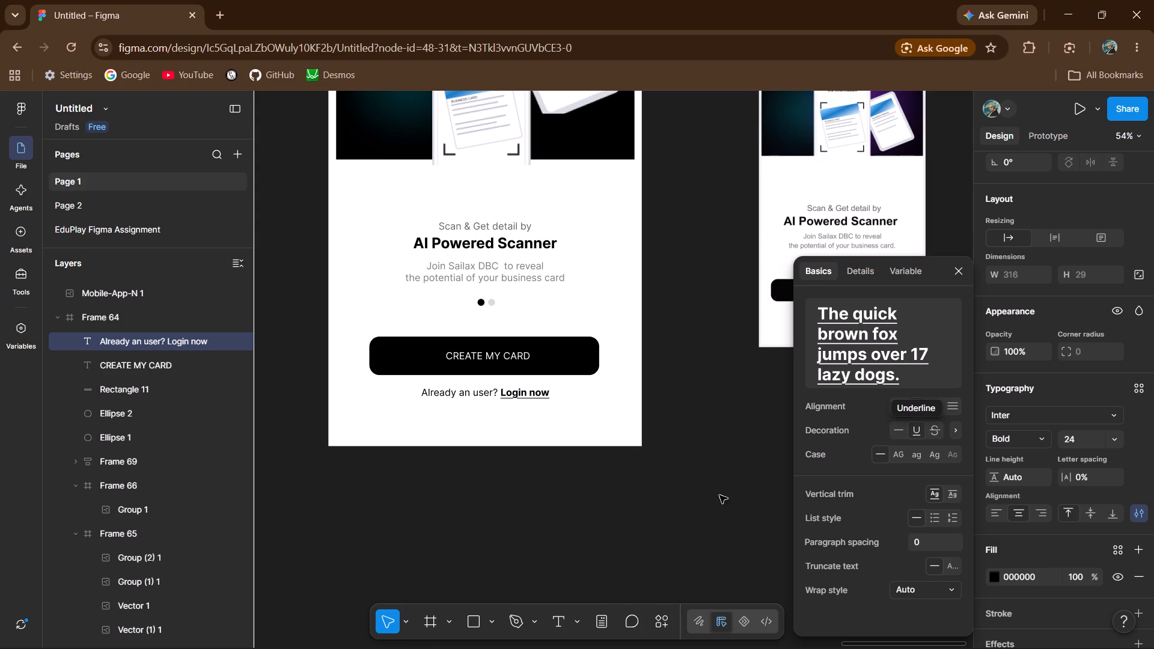
left_click(715, 498)
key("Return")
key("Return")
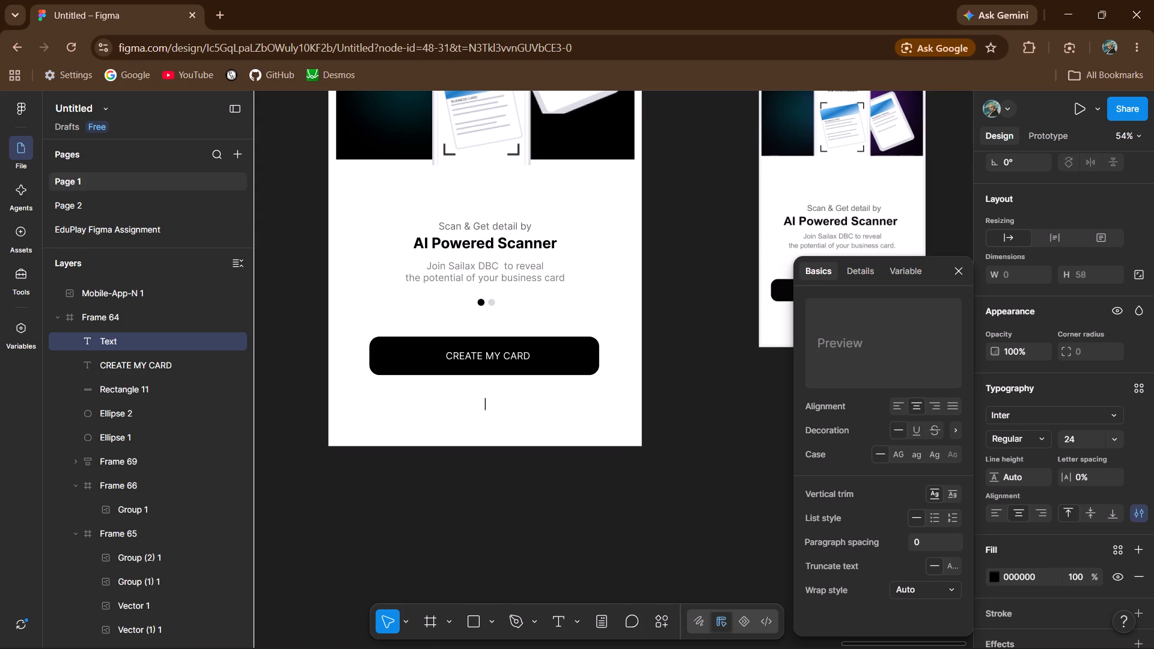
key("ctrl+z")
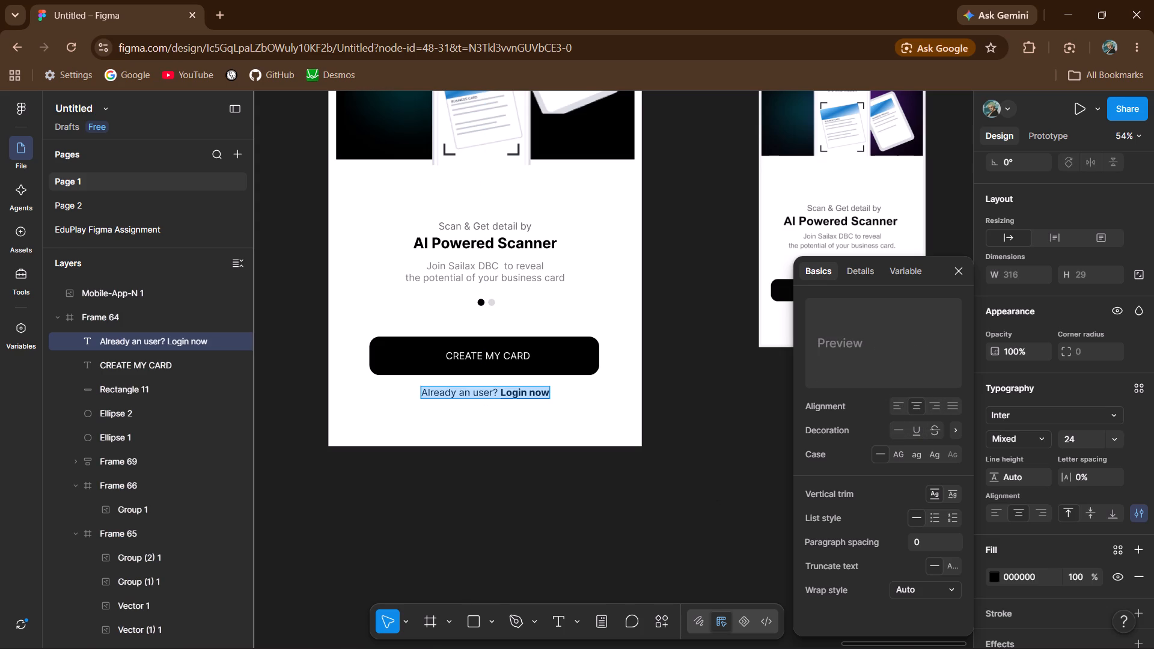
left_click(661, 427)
Move the status icons image Group (2) 1 inside Frame 65 down and slightly inward to X 556, Y 15.
scroll(661, 427, "up", 1)
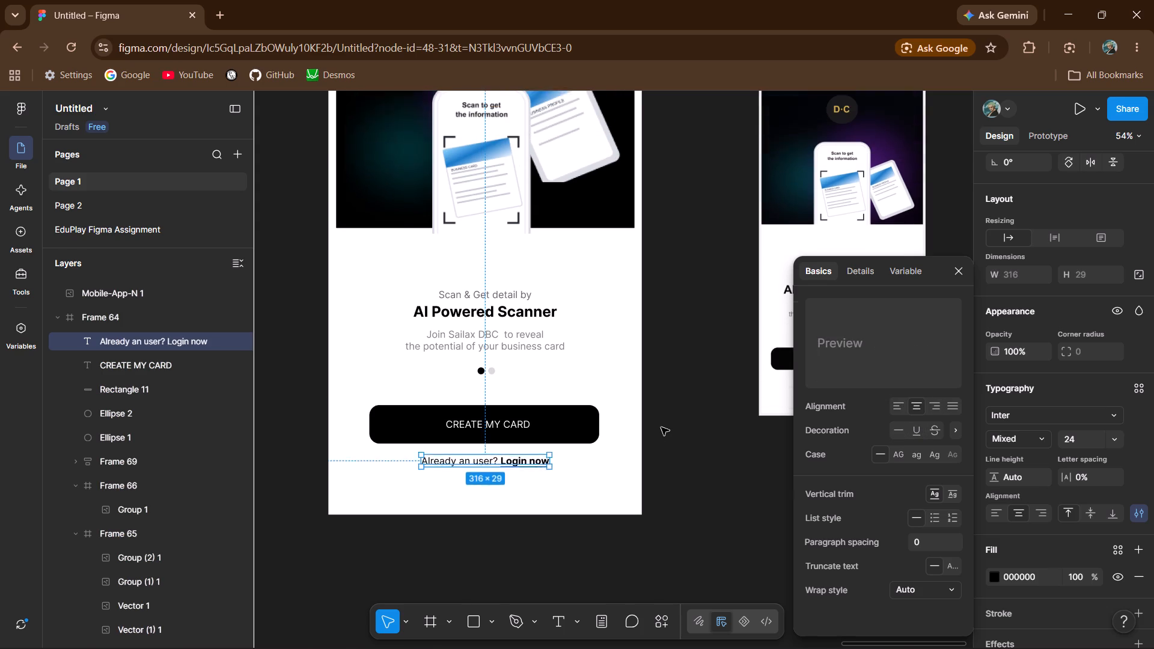
scroll(661, 427, "up", 3)
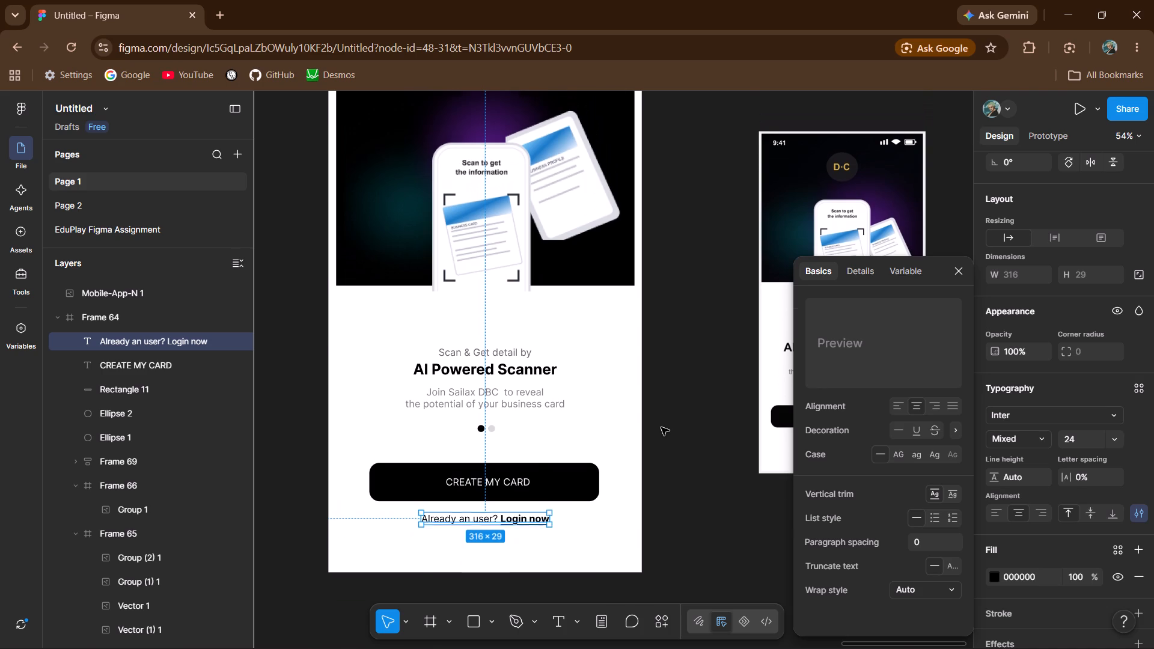
scroll(661, 427, "up", 1)
left_click(960, 267)
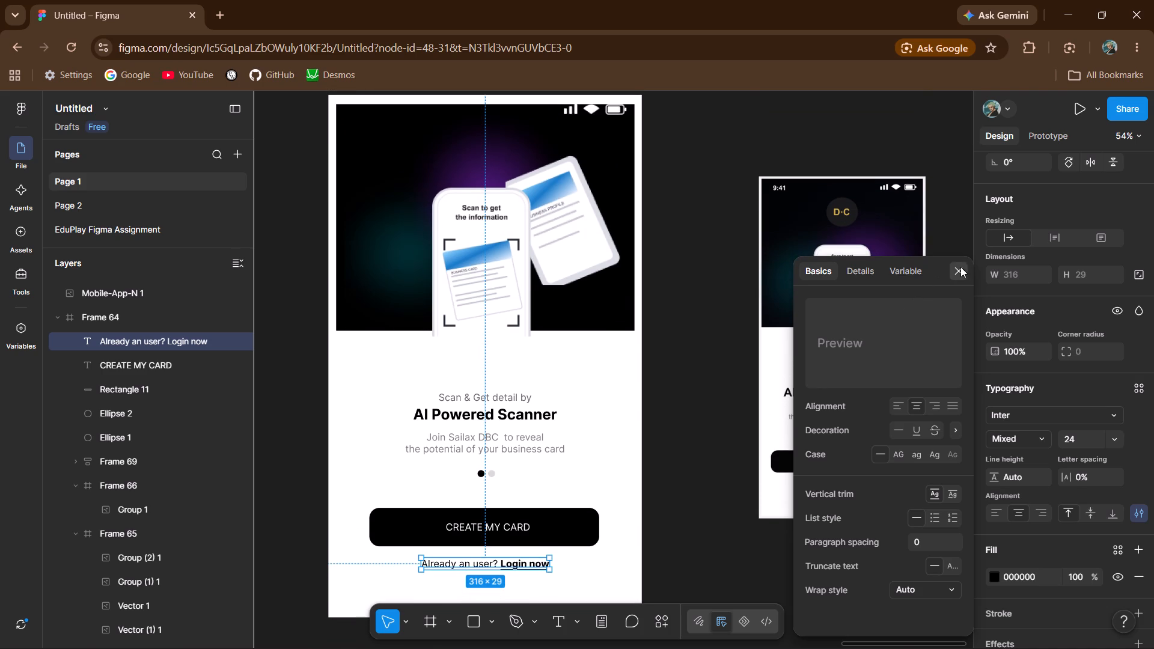
left_click(653, 354)
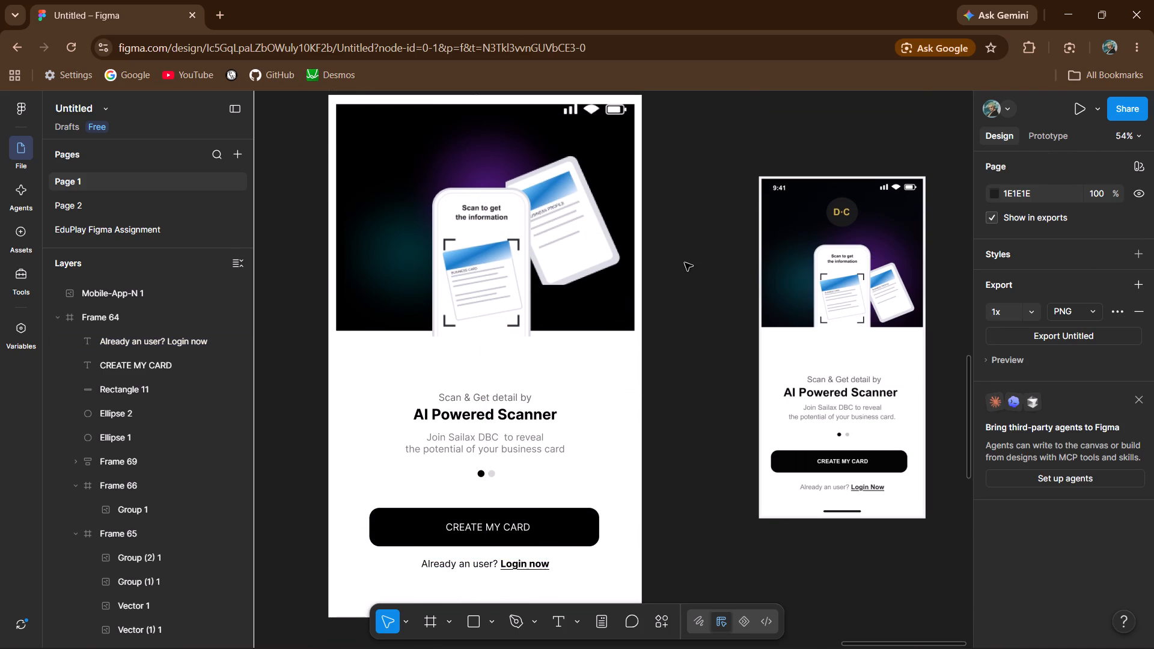
left_click(592, 111)
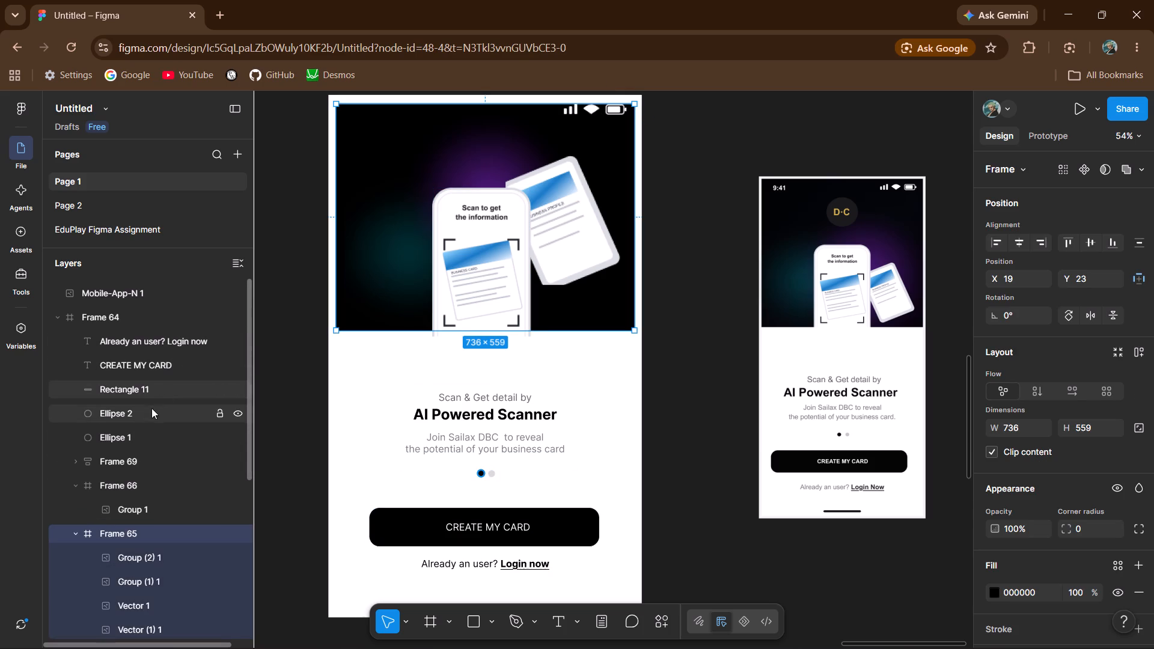
left_click(56, 317)
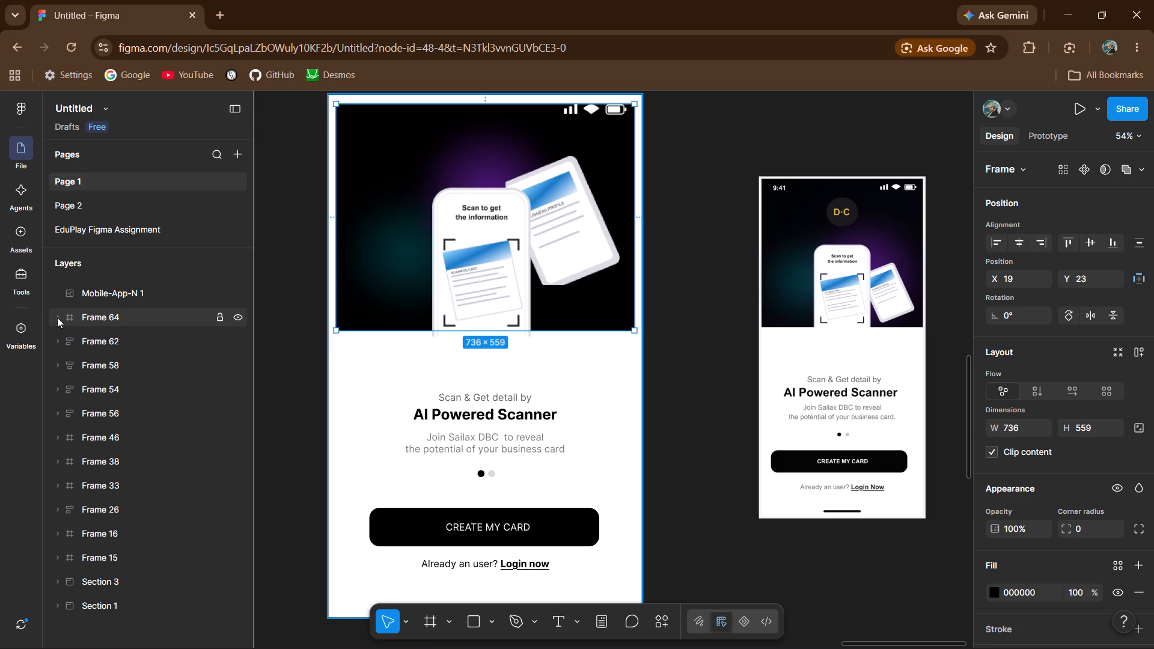
left_click(57, 317)
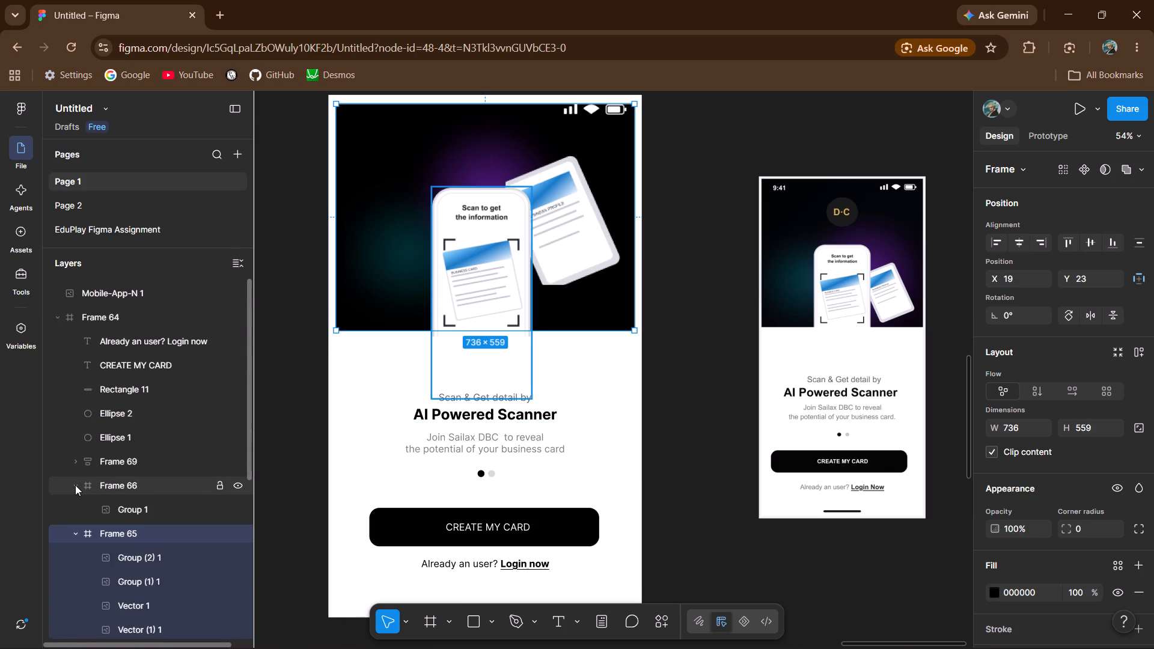
scroll(75, 485, "down", 2)
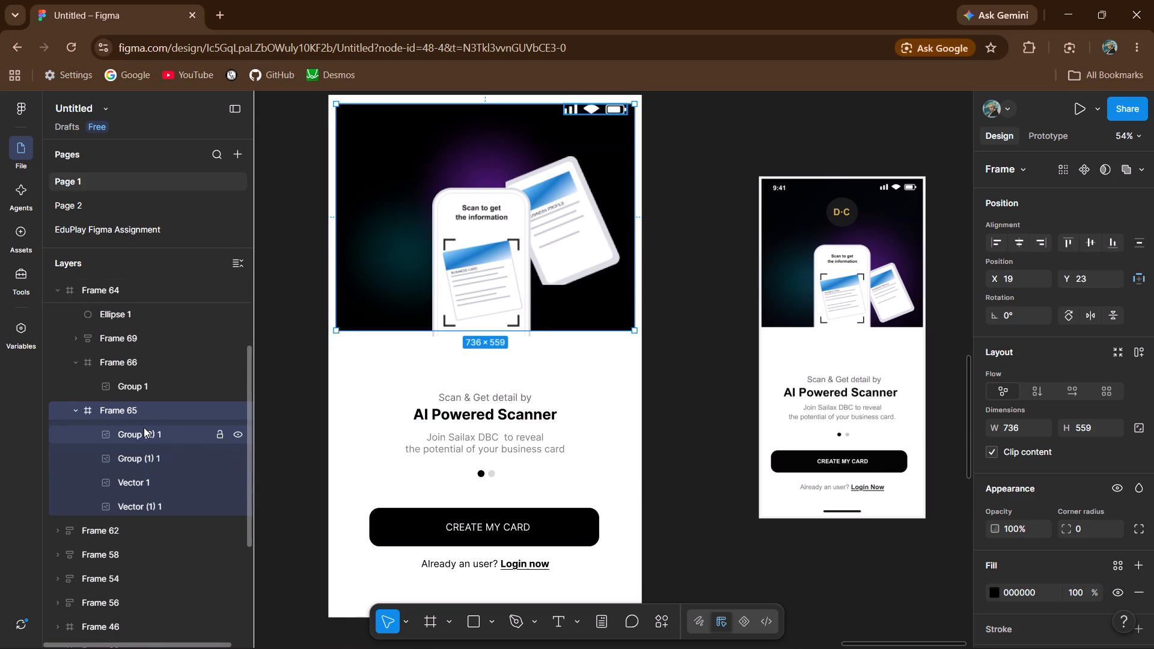
left_click(144, 427)
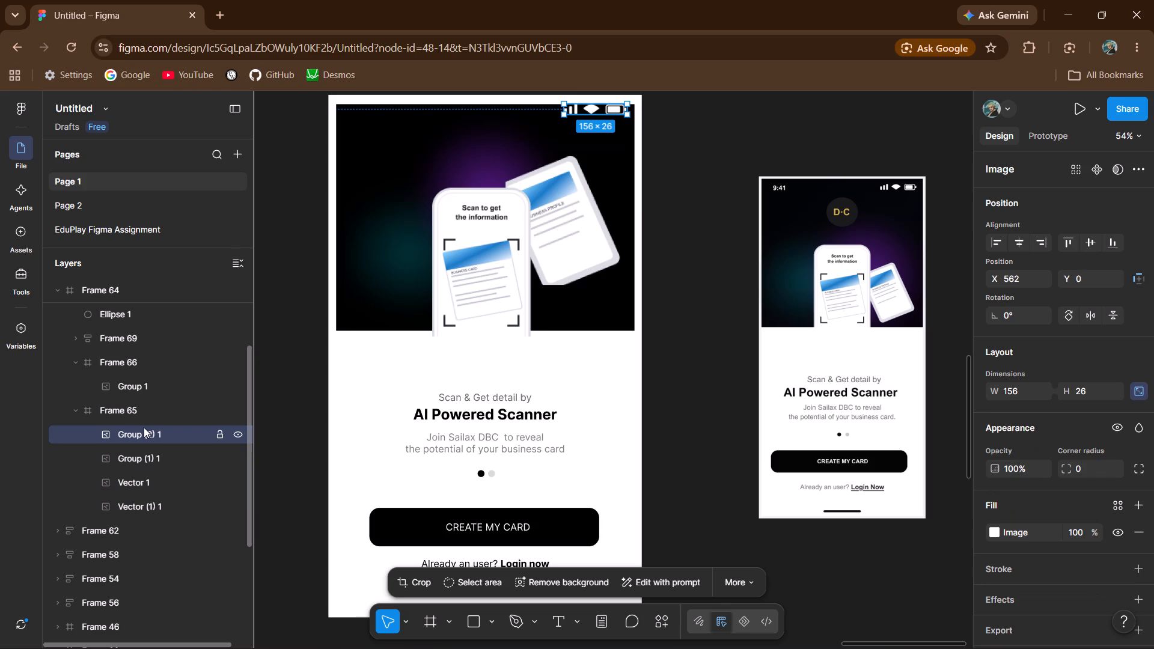
key("Down")
key("Down")
key("Down")
key("Down")
key("Down")
key("Down")
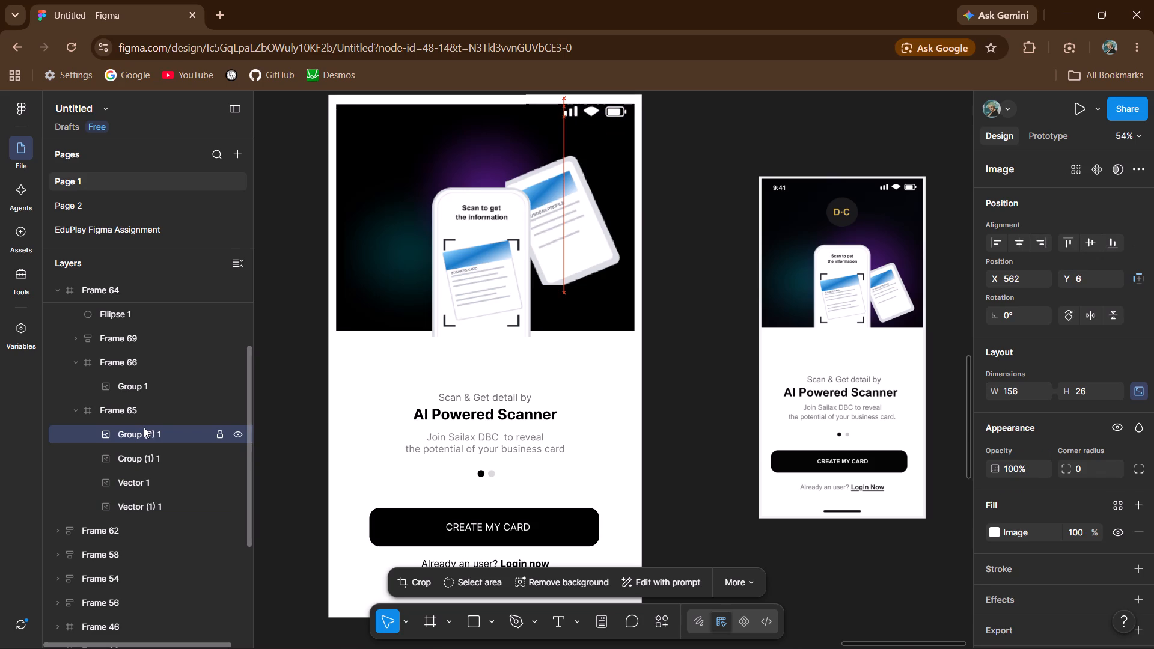
key("Right")
key("Right")
key("Down")
key("Down")
key("Down")
key("Right")
key("Right")
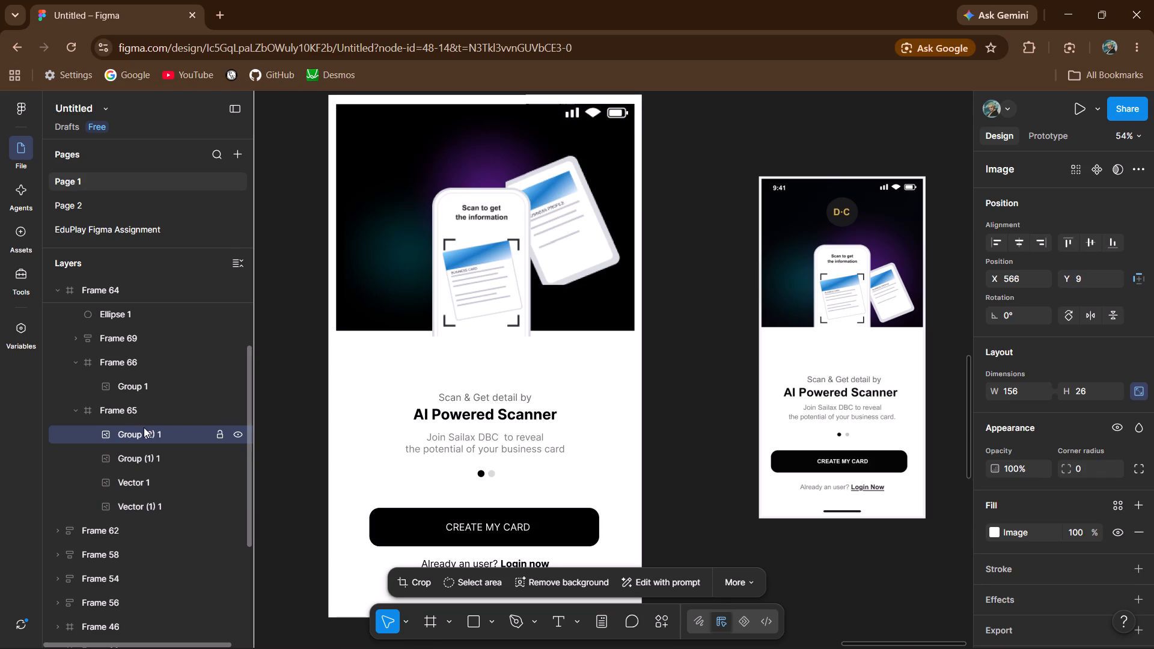
key("Down")
key("Down")
key("Down")
key("Left")
key("Left")
key("Left")
key("Left")
key("Left")
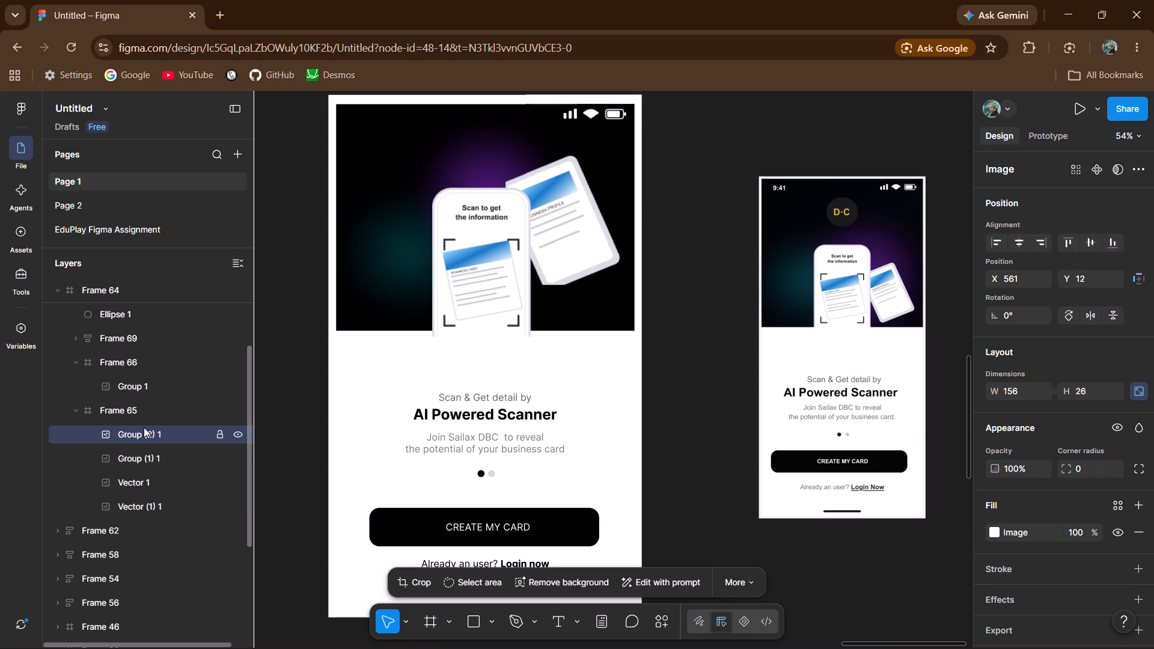
key("Down")
key("Down")
key("Down")
key("Left")
key("Left")
key("Left")
key("Left")
key("Left")
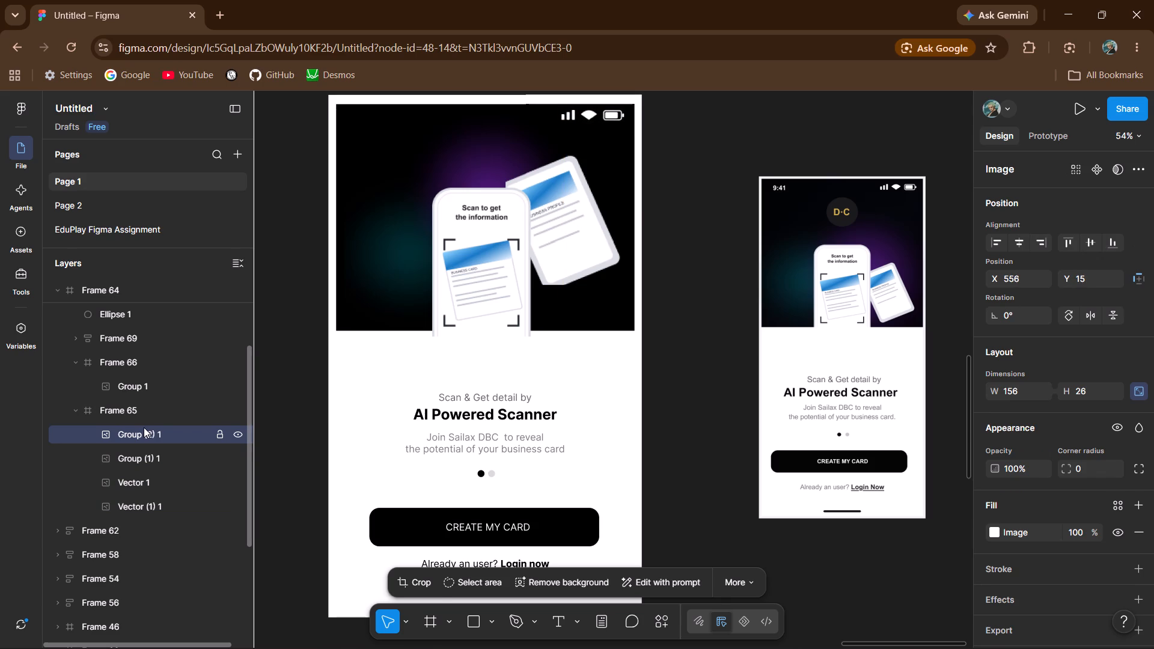
key("Return")
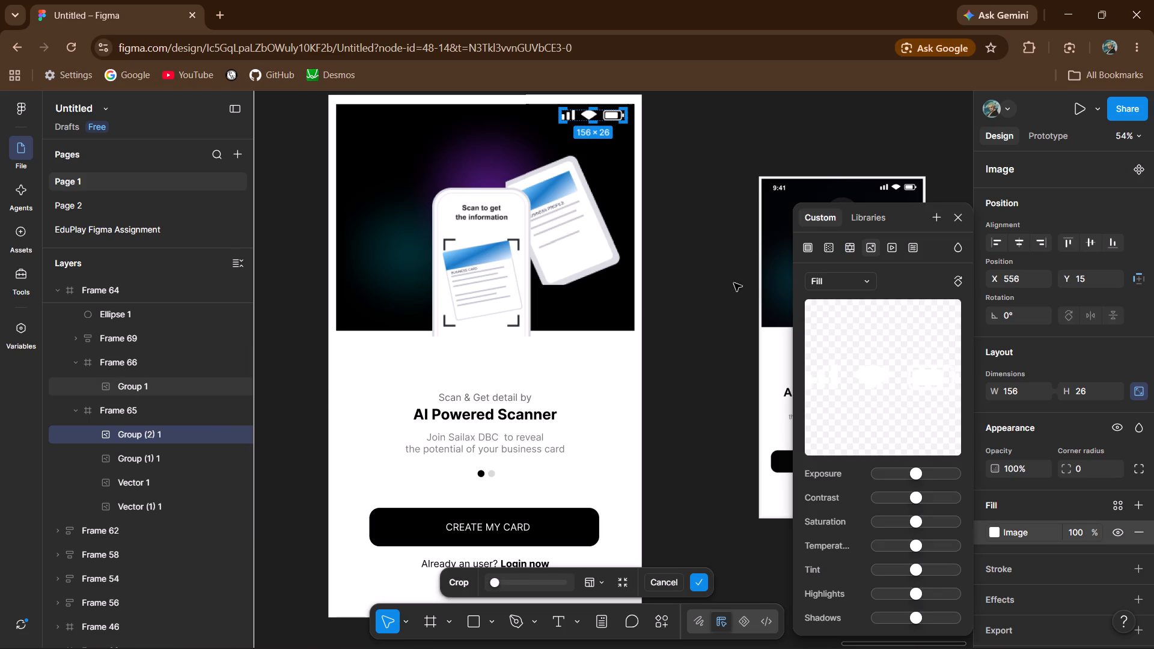
left_click(734, 283)
Add the time text "9:41" at the top-left corner of the black banner in Frame 65.
left_click(559, 614)
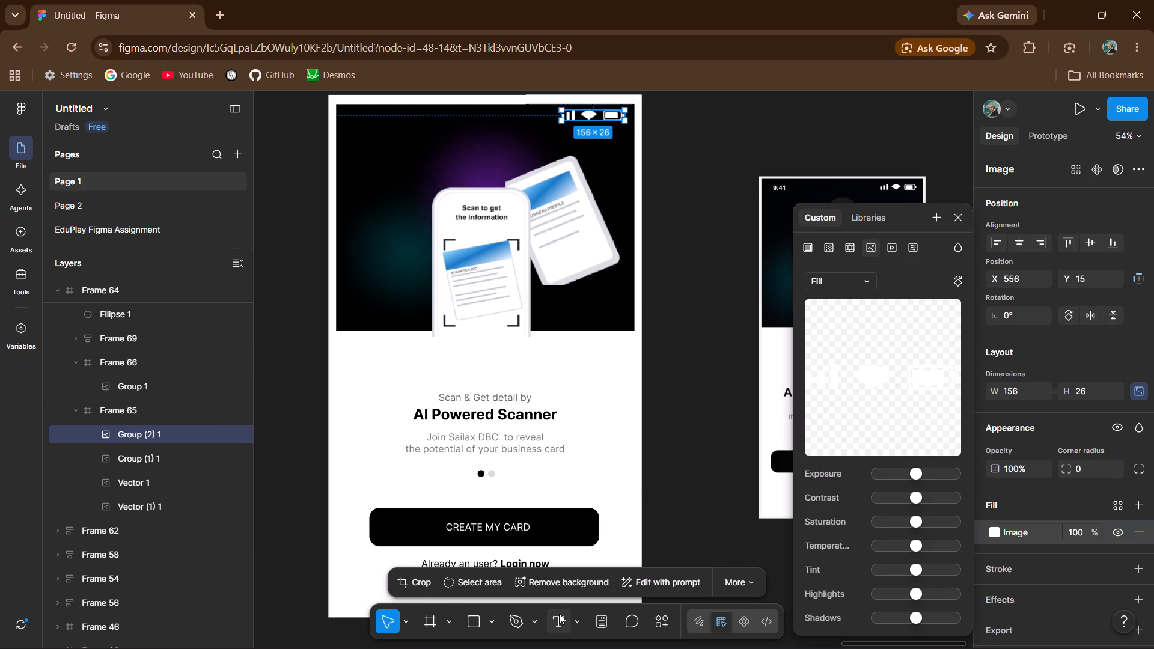
left_click(352, 118)
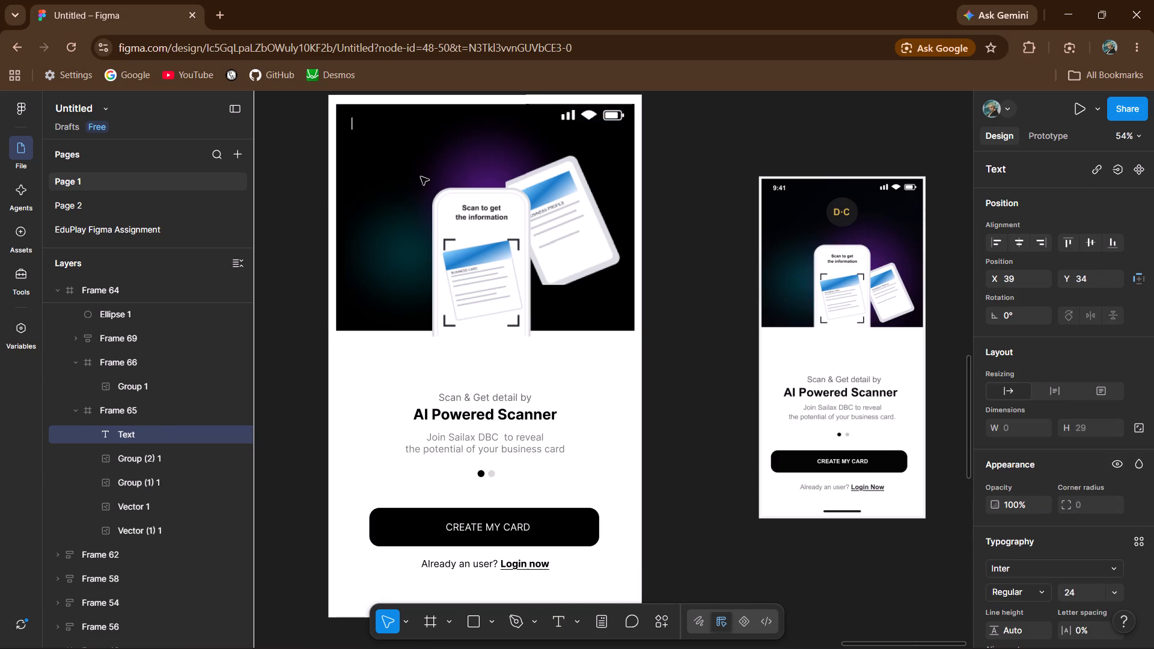
key("9")
key("shift+colon")
type("41")
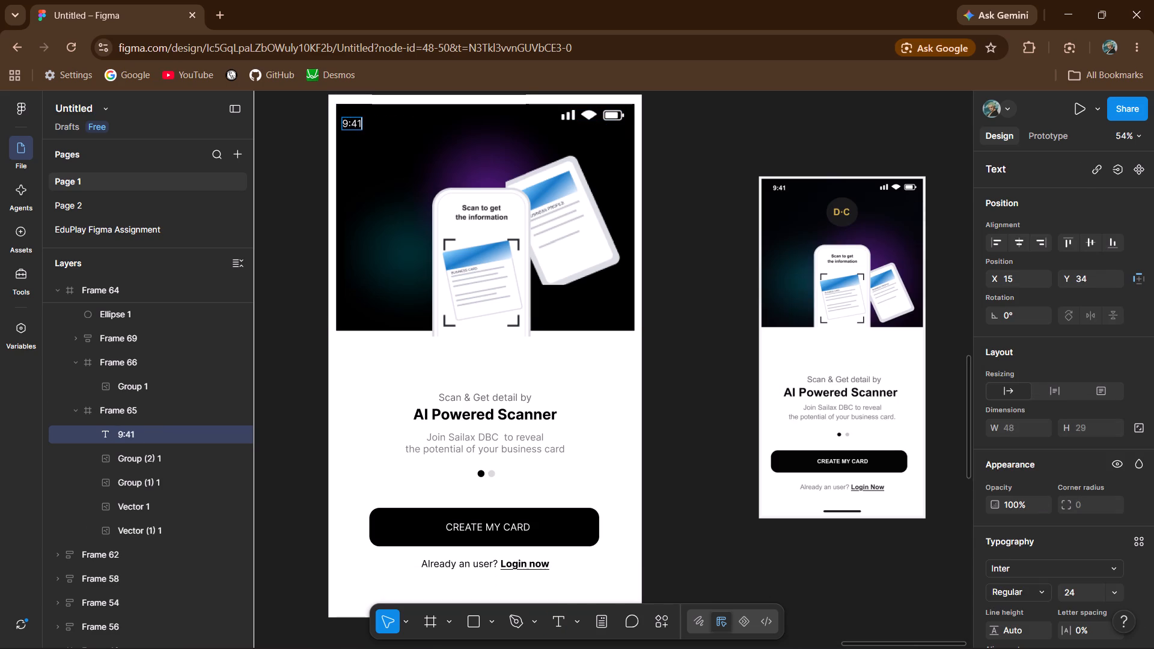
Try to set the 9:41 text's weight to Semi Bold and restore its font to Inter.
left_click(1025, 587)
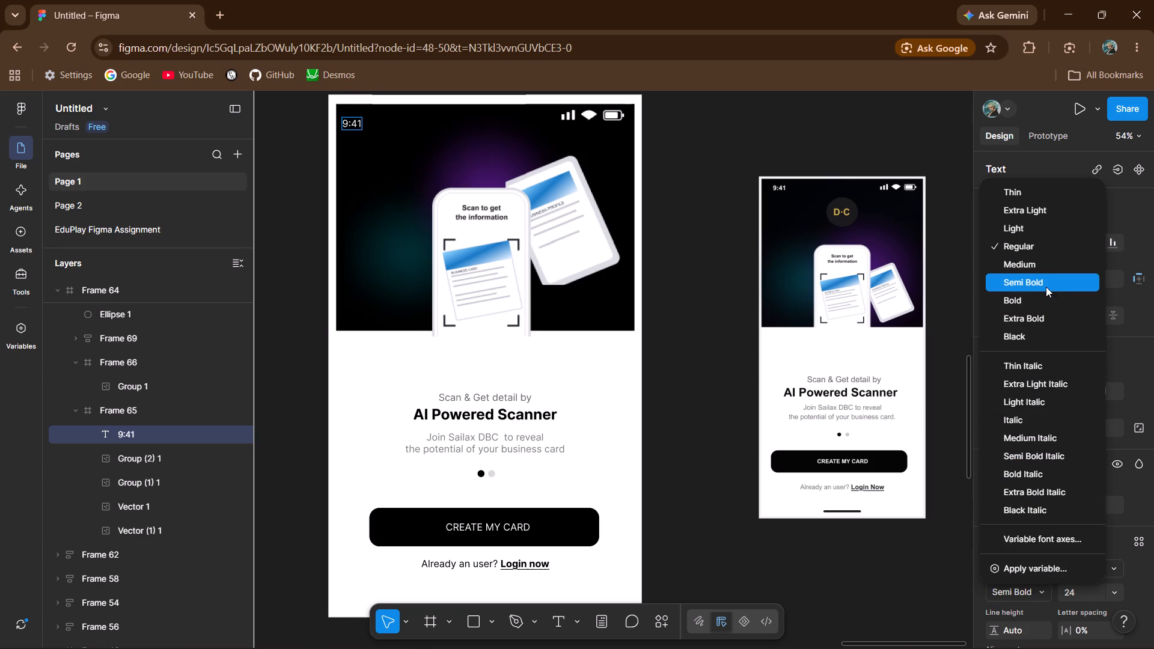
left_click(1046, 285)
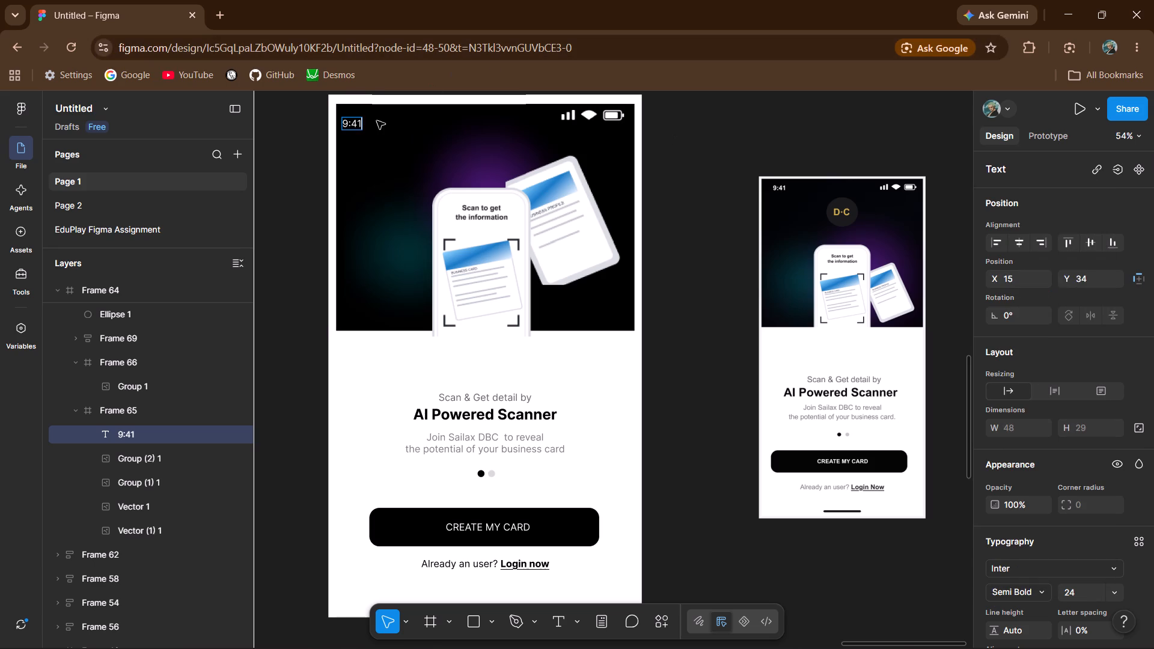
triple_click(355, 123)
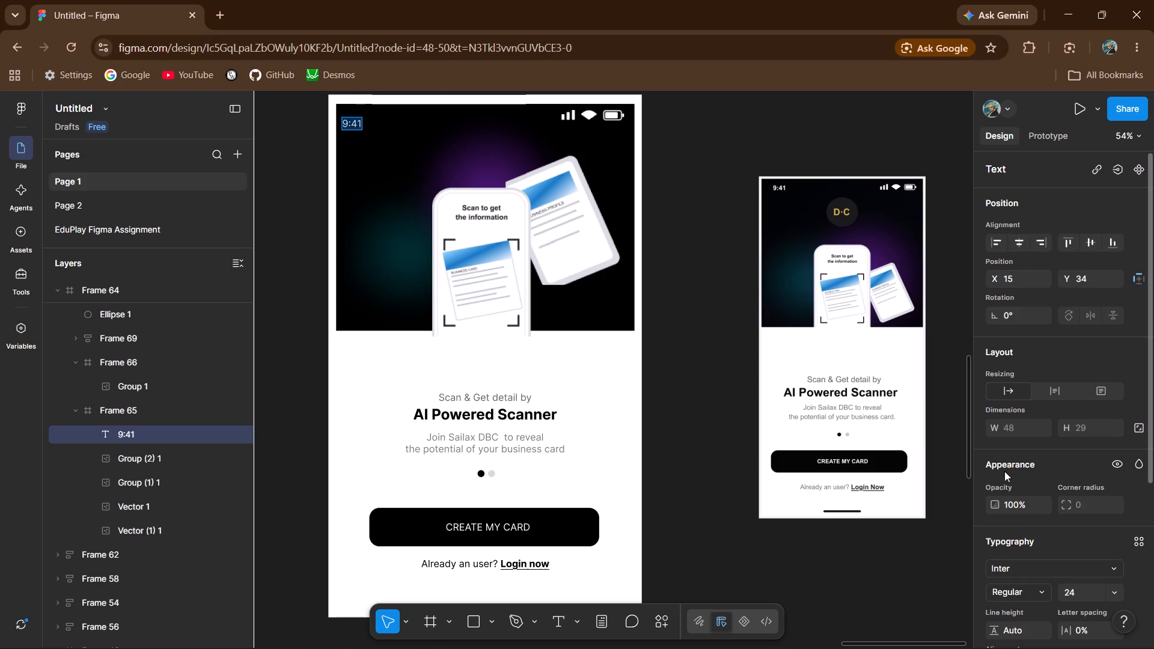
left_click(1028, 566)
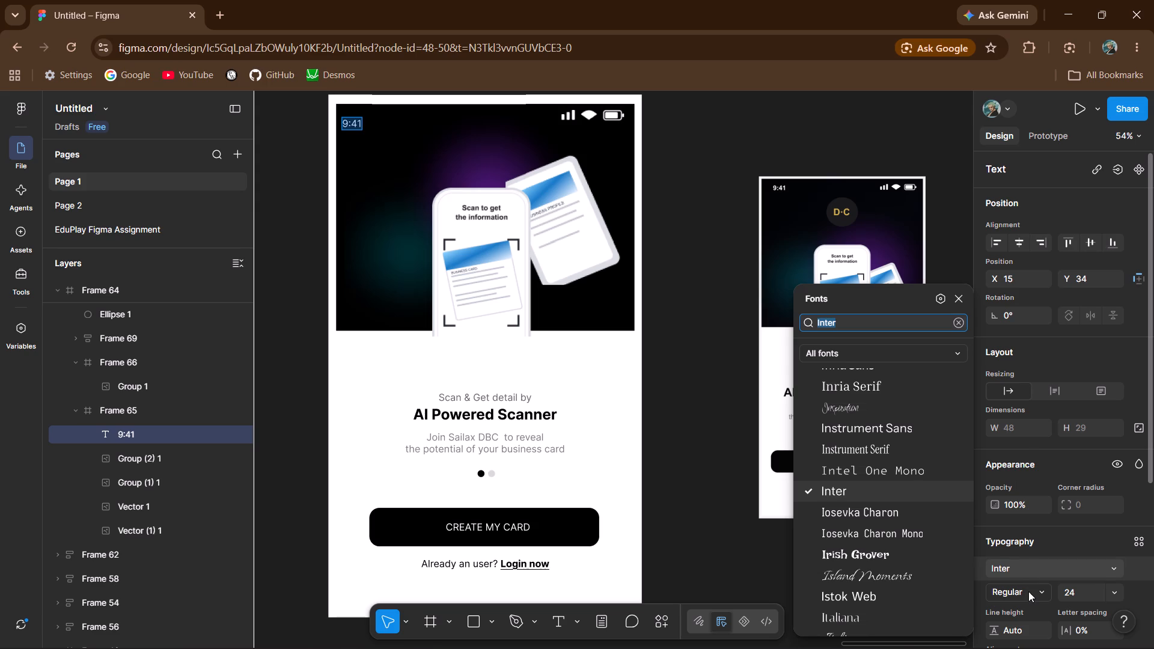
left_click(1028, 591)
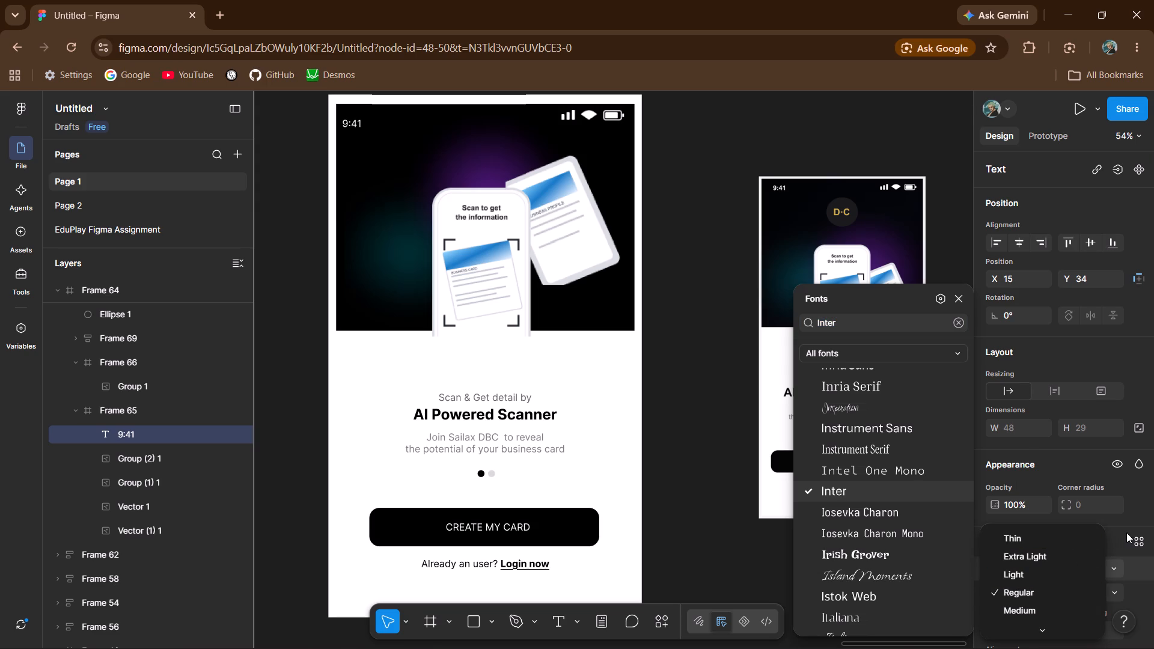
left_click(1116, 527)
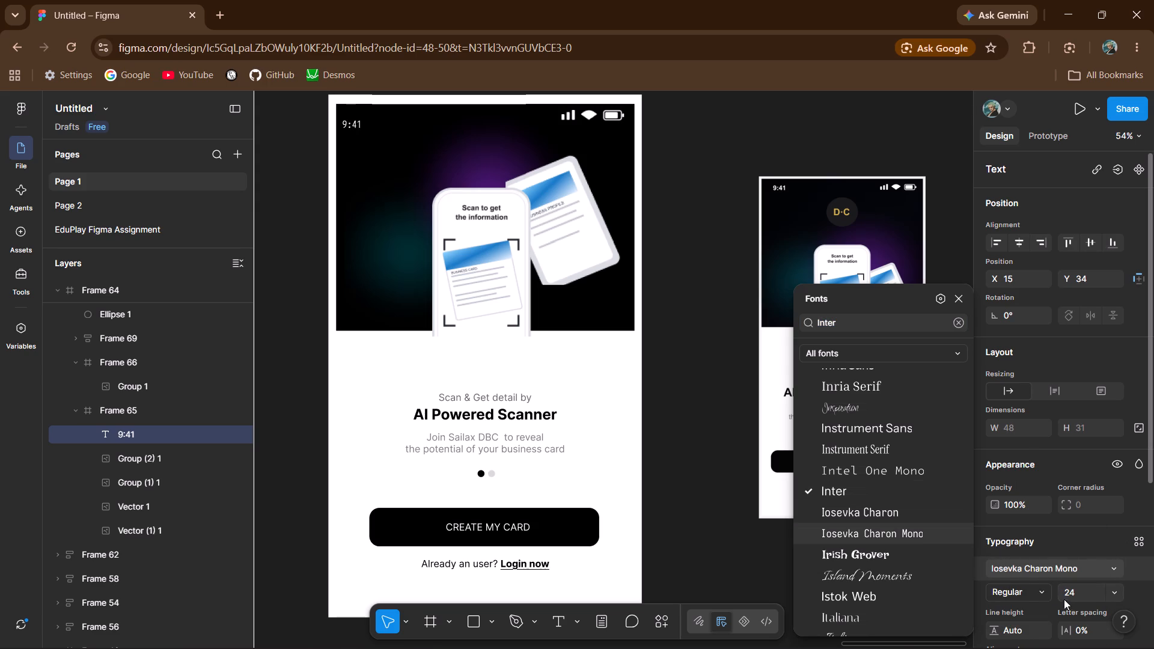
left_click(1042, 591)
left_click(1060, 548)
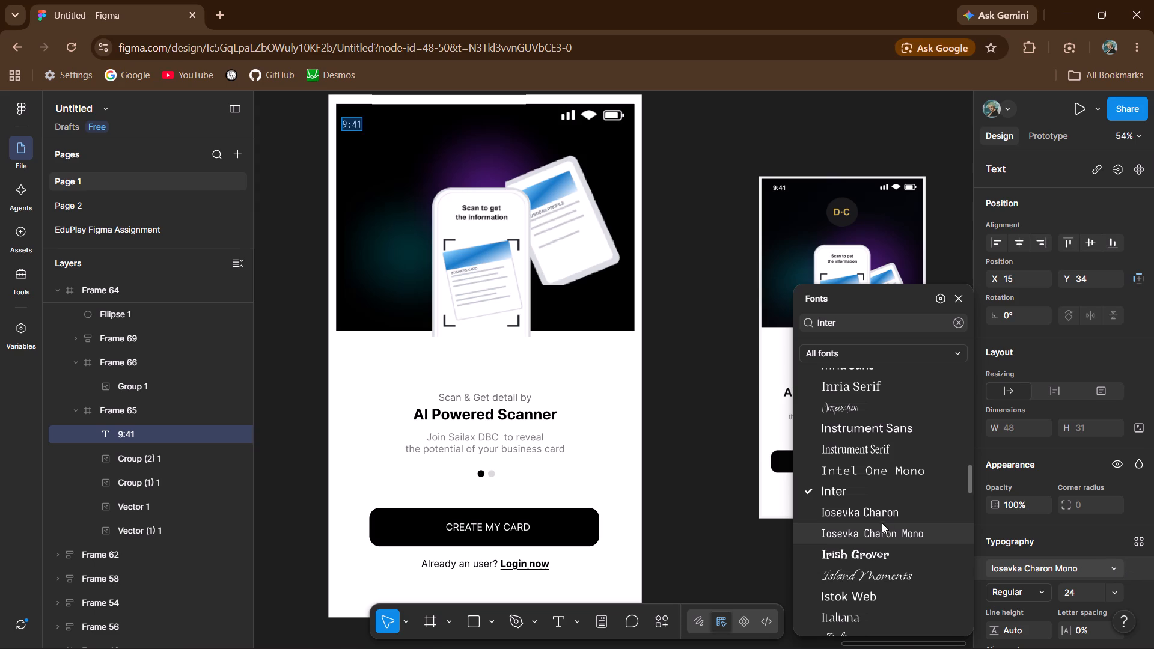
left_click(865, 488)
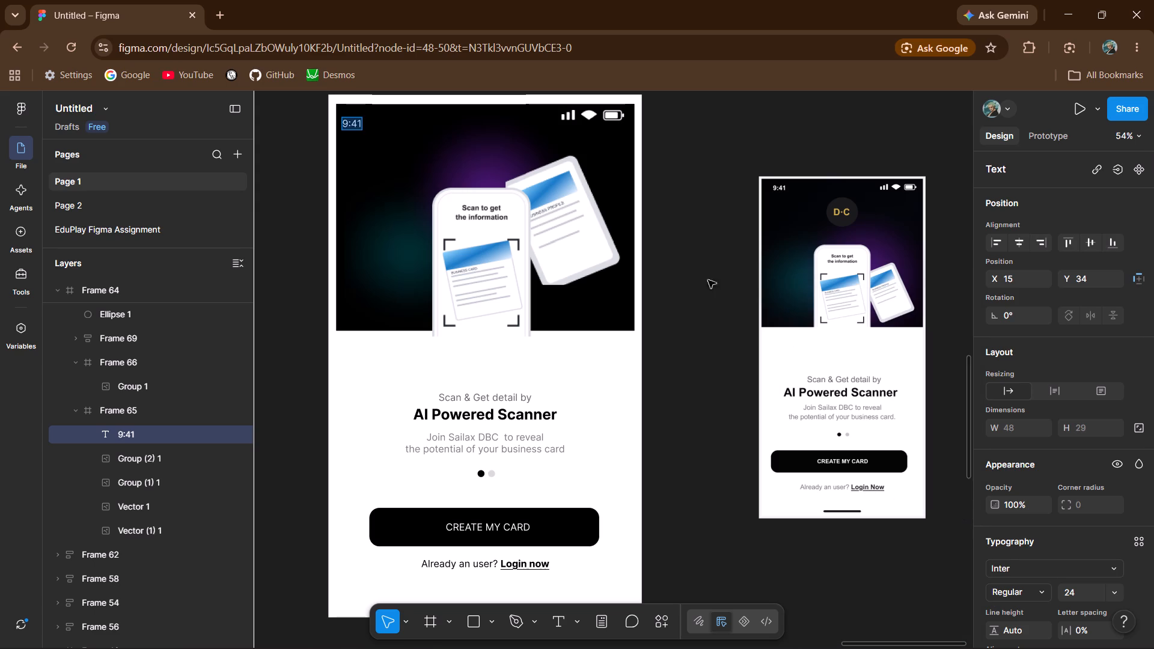
Set the weight of the 9:41 text to Semi Bold.
scroll(1054, 569, "down", 1)
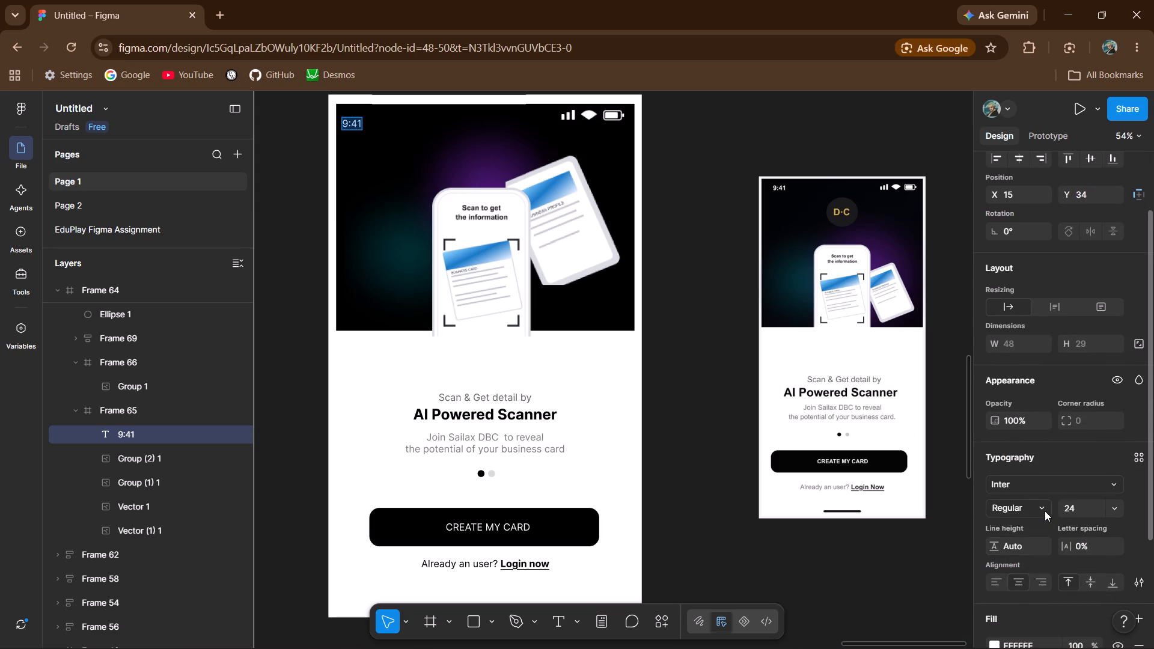
left_click(1045, 511)
left_click(1039, 546)
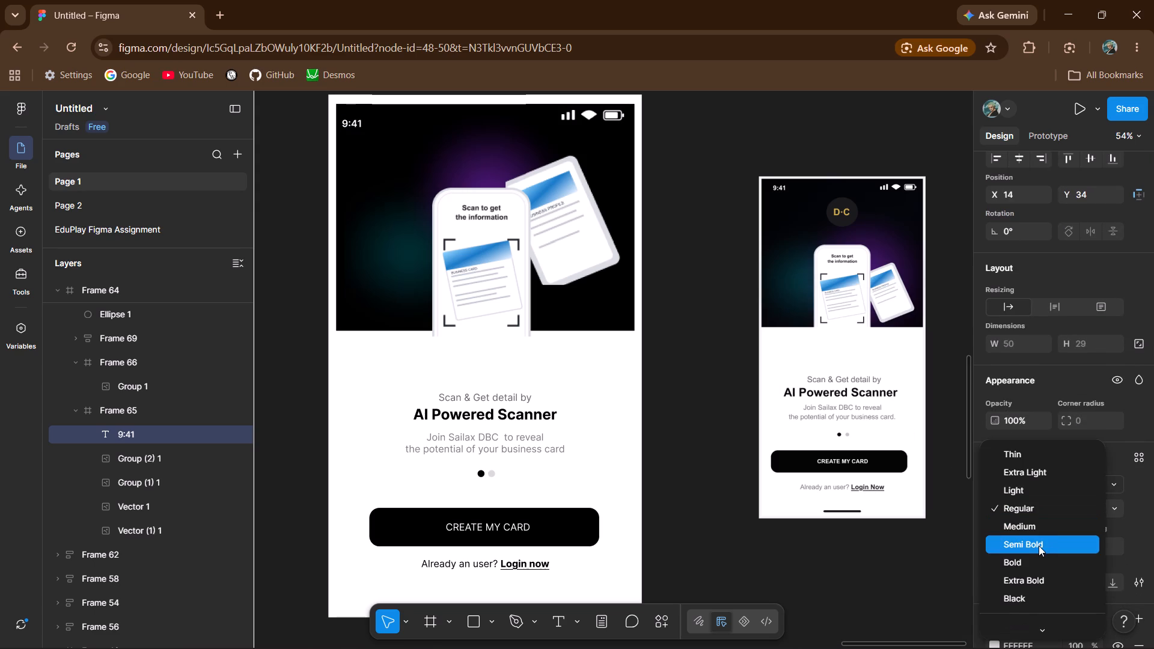
Move the 9:41 text up and inward to X 31, Y 15, level with the status icons.
left_click(358, 124)
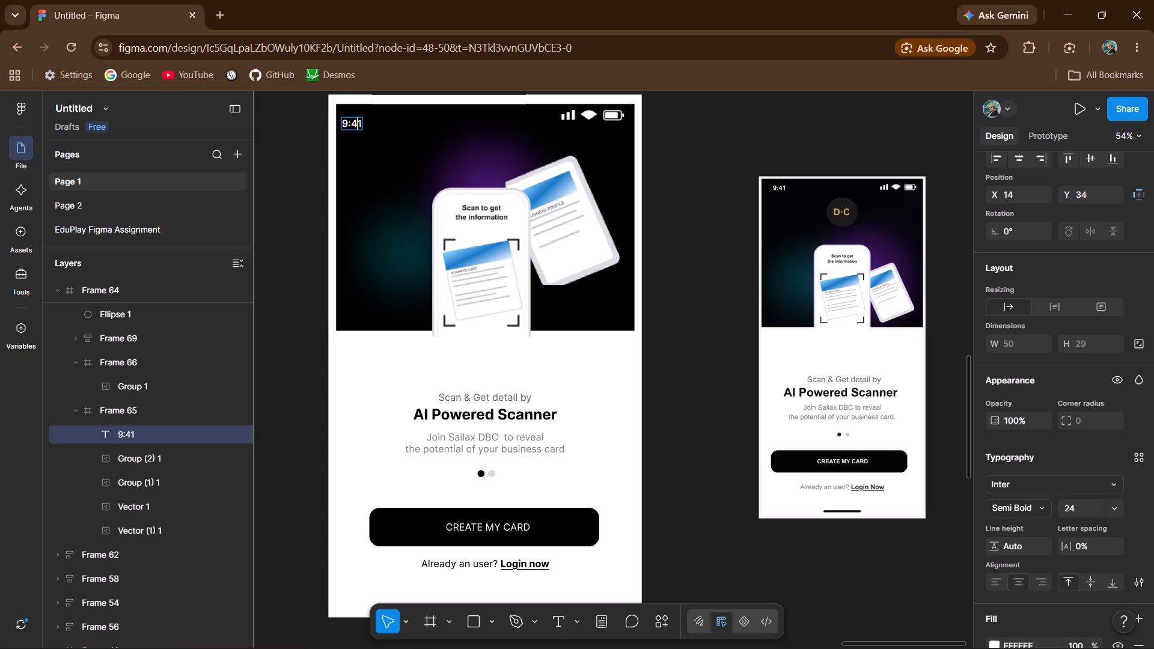
left_click(366, 128)
key("Up")
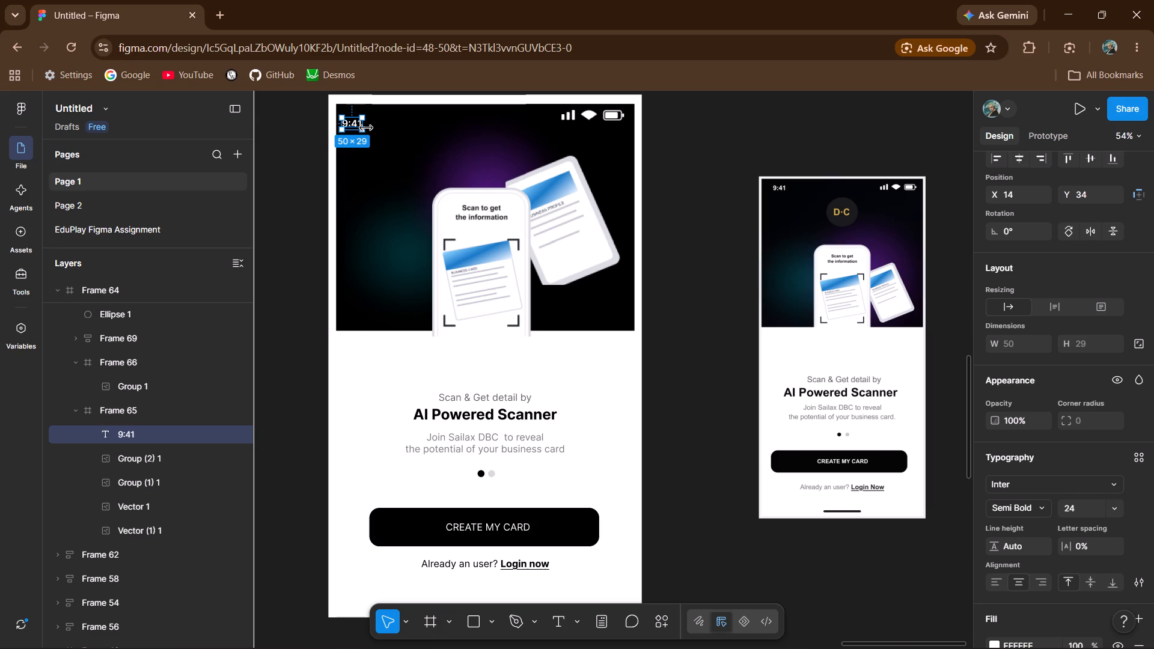
key("Up")
key("Up")
key("Up")
key("Up")
key("Up")
key("Up")
key("Up")
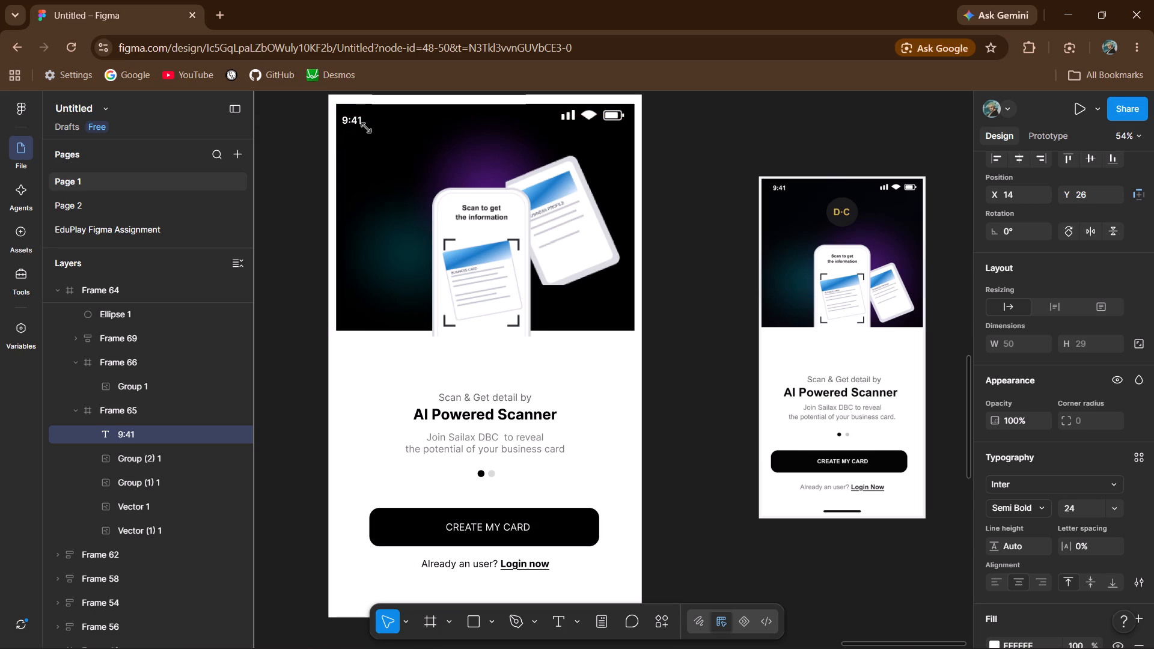
key("Up")
key("Up")
key("Up")
key("Up")
key("Up")
key("Up")
key("Up")
key("Up")
key("Up")
key("Up")
key("Right")
key("Right")
key("Right")
key("Right")
key("Right")
key("Right")
key("Right")
key("Right")
key("Right")
key("Right")
key("Right")
key("Right")
key("Right")
key("Right")
key("Right")
key("Right")
key("Right")
key("Right")
key("Right")
key("Right")
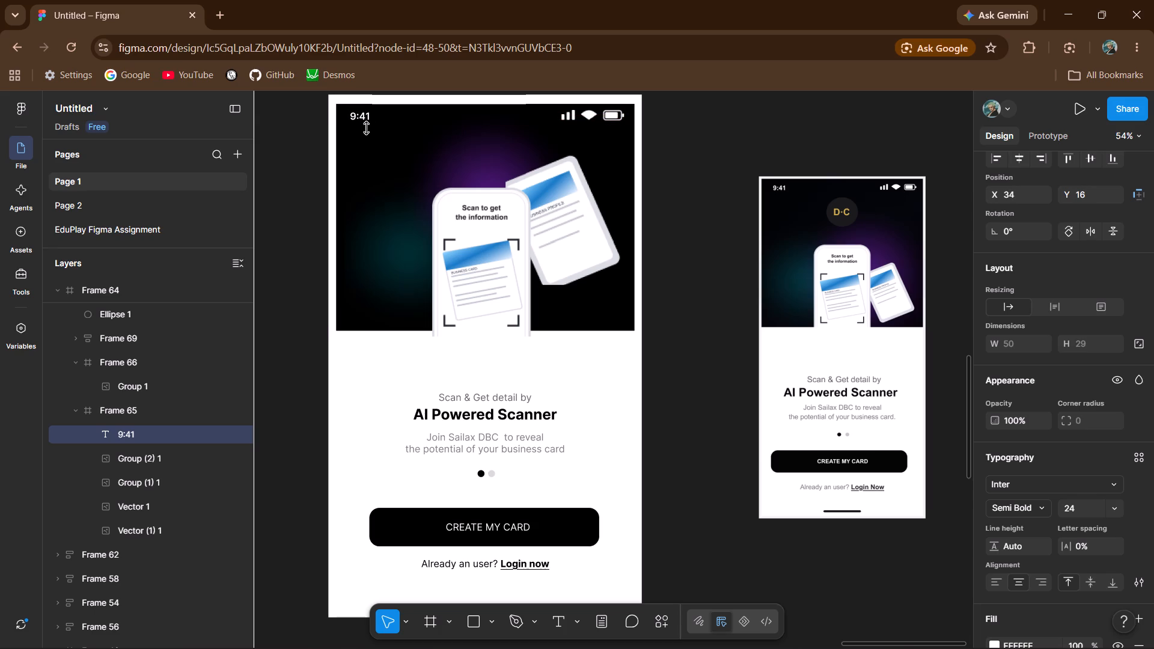
key("Right")
key("Down")
key("Left")
key("Left")
key("Left")
key("Up")
key("Up")
key("Up")
key("Up")
key("Left")
key("Down")
key("Down")
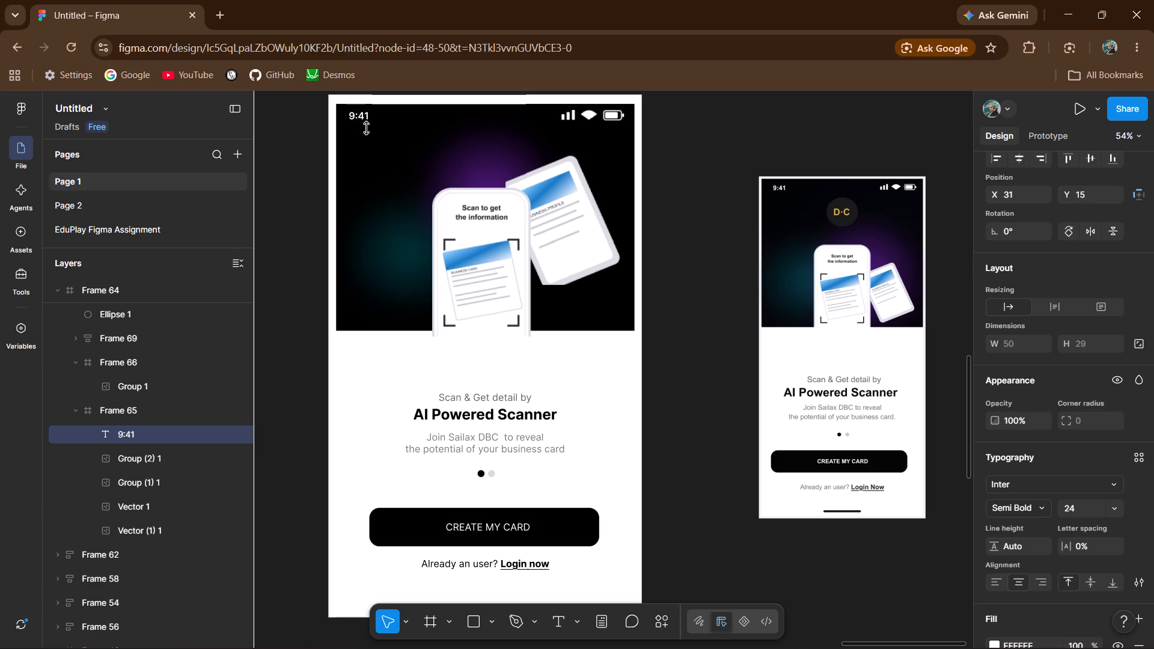
left_click(716, 326)
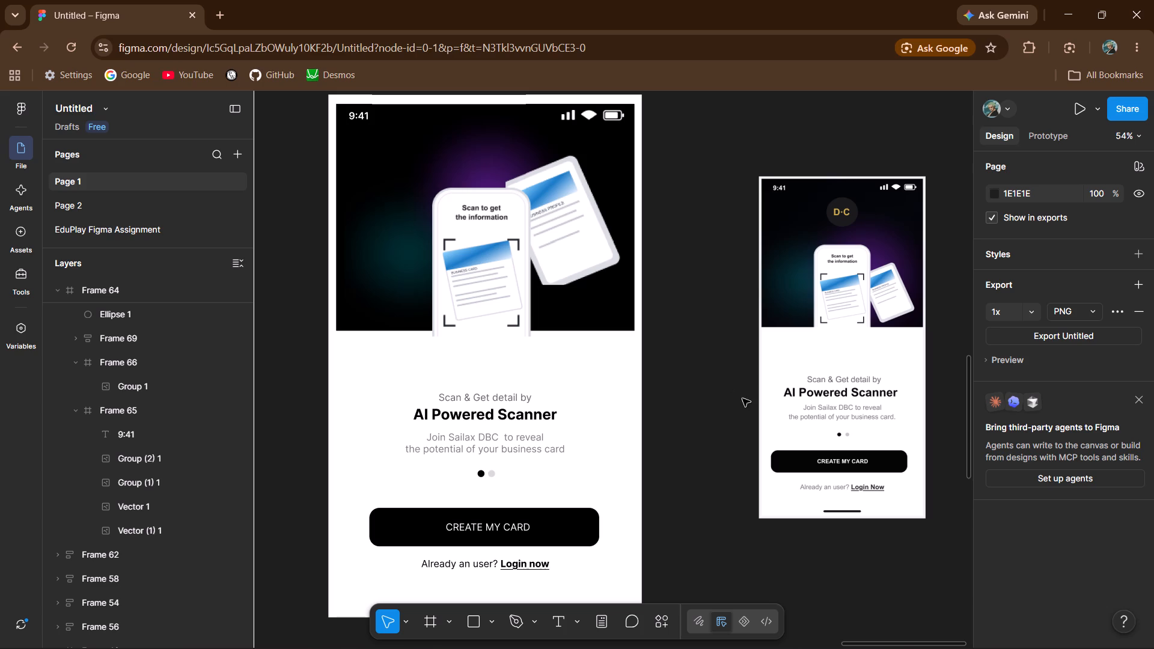
left_click(688, 357)
Nudge the purple glow image Vector 1 in Frame 65 rightward and slightly down to X 149, Y -13.
left_click(155, 508)
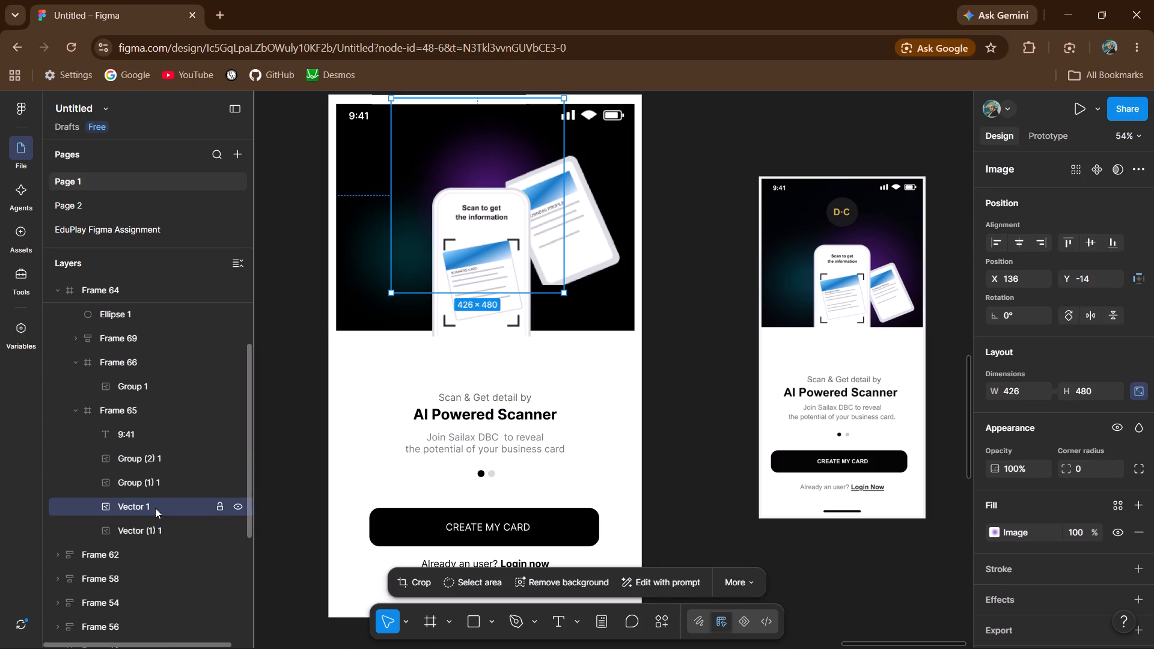
key("Right")
key("Right")
key("Right")
key("Right")
key("Right")
key("Right")
key("Right")
key("Right")
key("Right")
key("Right")
key("Right")
key("Right")
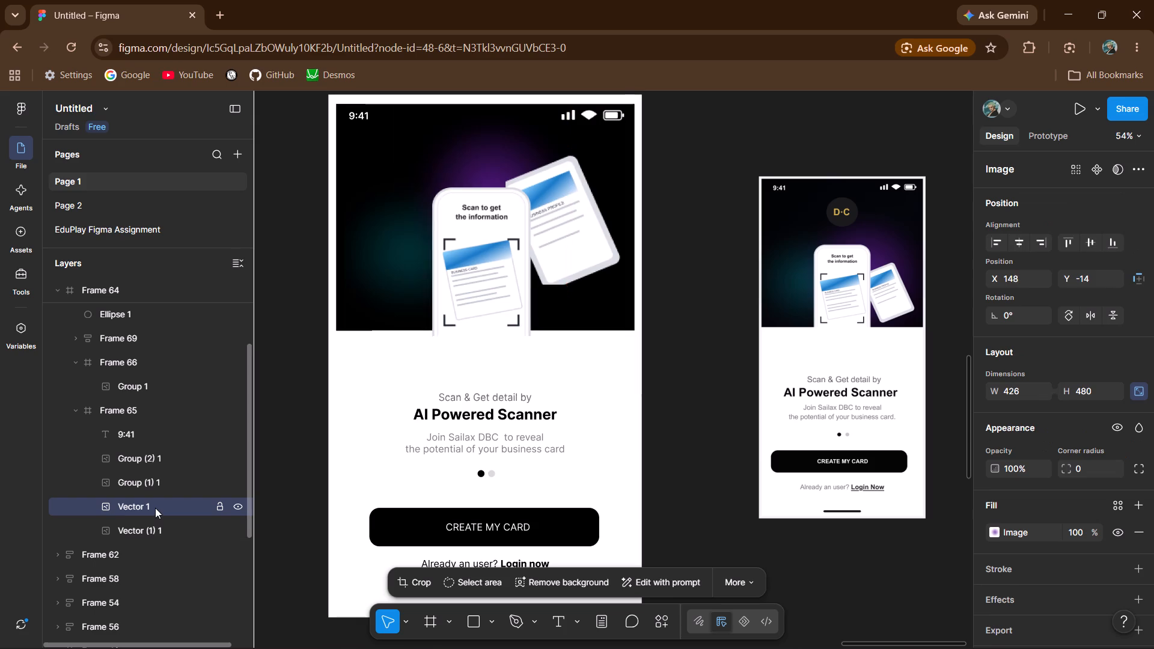
key("Right")
key("Down")
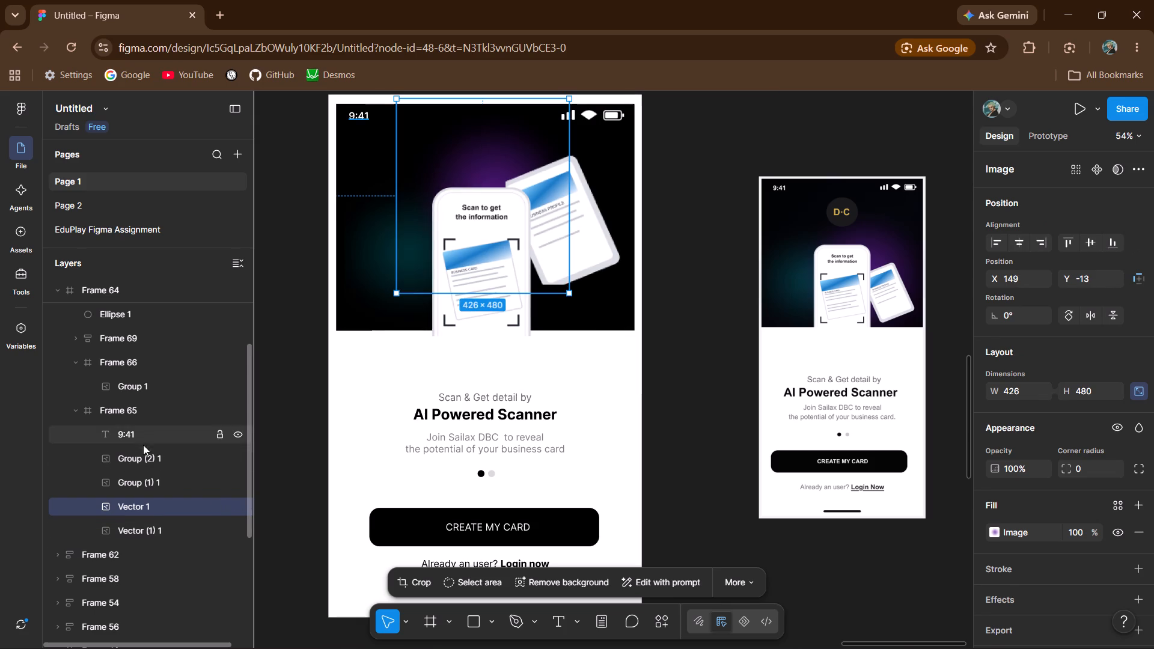
Move the tilted business card image Group (1) 1 in Frame 65 straight down to Y 188.
left_click(138, 480)
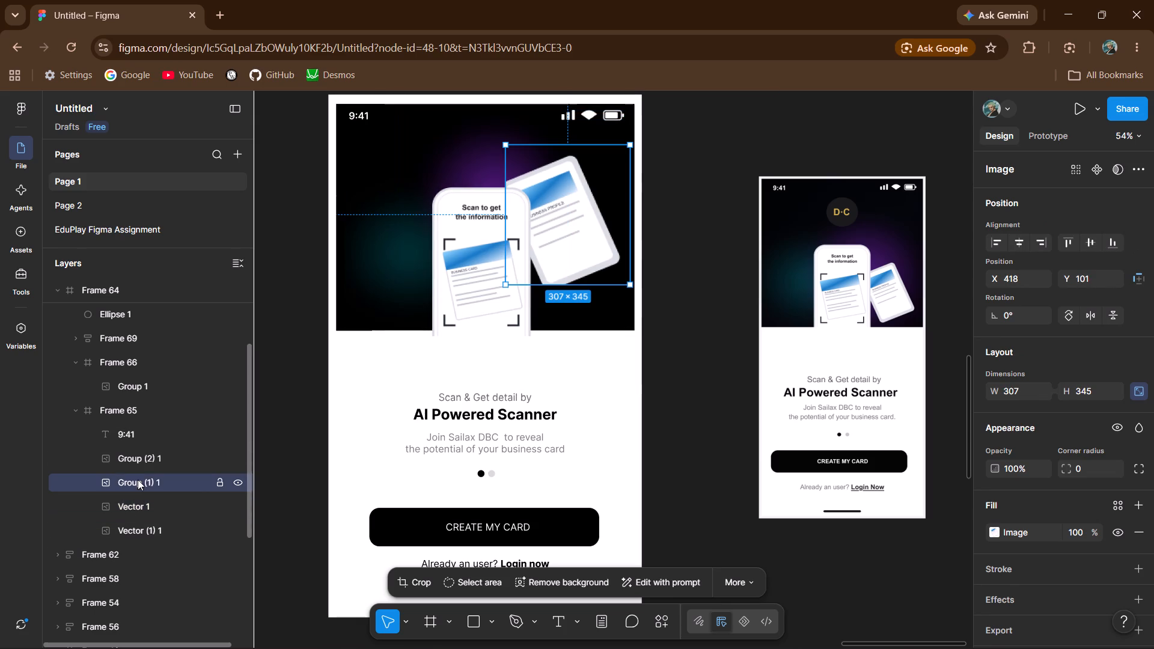
key("Down")
key("Down")
key("Down")
key("Down")
key("Down")
key("Down")
key("Down")
key("Down")
key("Down")
key("Down")
key("Down")
key("Down")
key("Down")
key("Down")
key("Down")
key("Down")
key("Down")
key("Down")
key("Down")
key("Down")
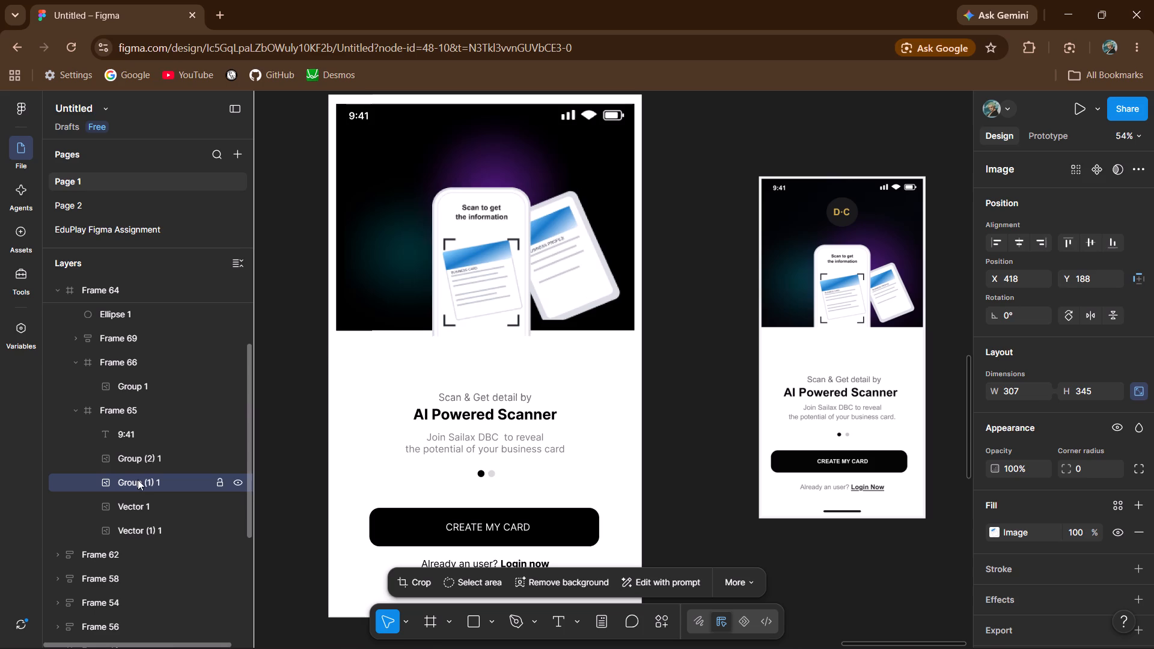
Shrink the tilted card image Group (1) 1 proportionally to about 234 × 263.
left_click_drag(633, 323, 596, 287)
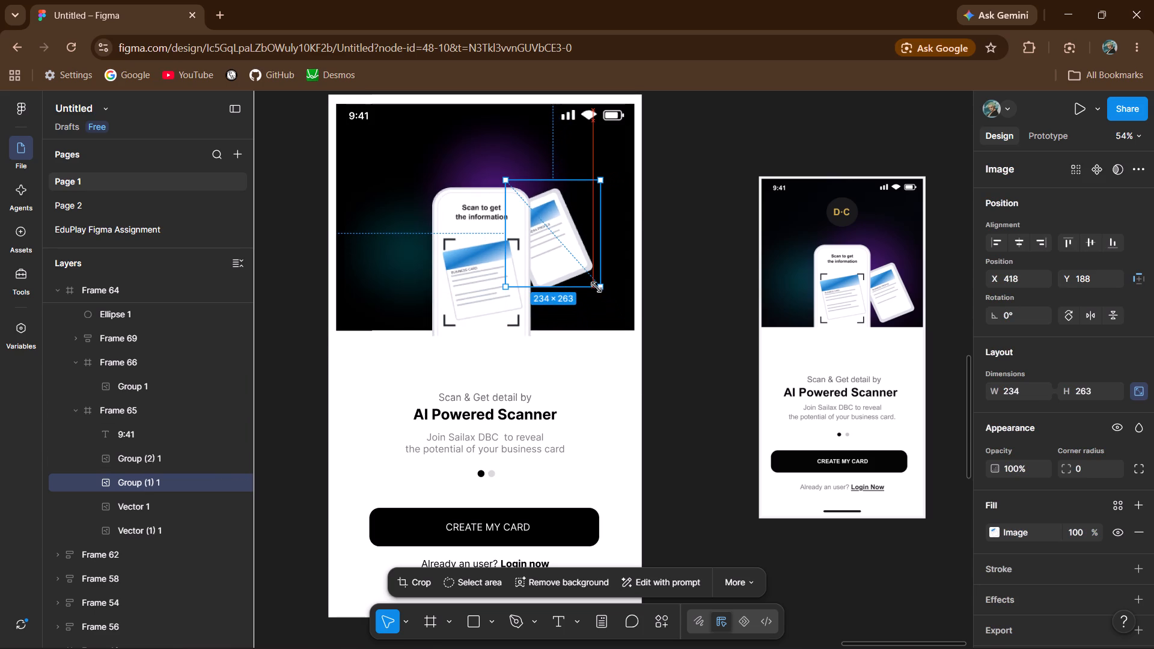
left_click_drag(596, 287, 596, 287)
Move the tilted card image Group (1) 1 right and down beside the phone to X 464, Y 246.
key("Right")
key("Right")
key("Right")
key("Right")
key("Right")
key("Right")
key("Right")
key("Right")
key("Right")
key("Right")
key("Right")
key("Right")
key("Right")
key("Right")
key("Right")
key("Right")
key("Right")
key("Right")
key("Right")
key("Right")
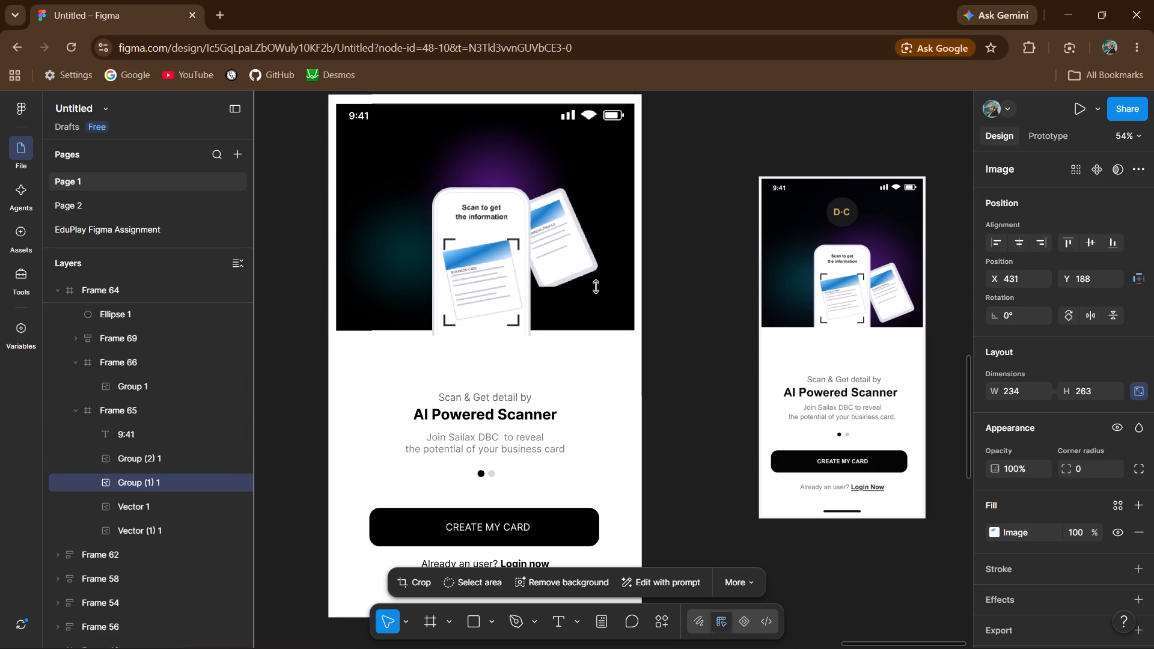
key("Down")
key("Down")
key("Down")
key("Down")
key("Down")
key("Down")
key("Down")
key("Down")
key("Down")
key("Down")
key("Down")
key("Down")
key("Down")
key("Down")
key("Down")
key("Down")
key("Down")
key("Down")
key("Down")
key("Down")
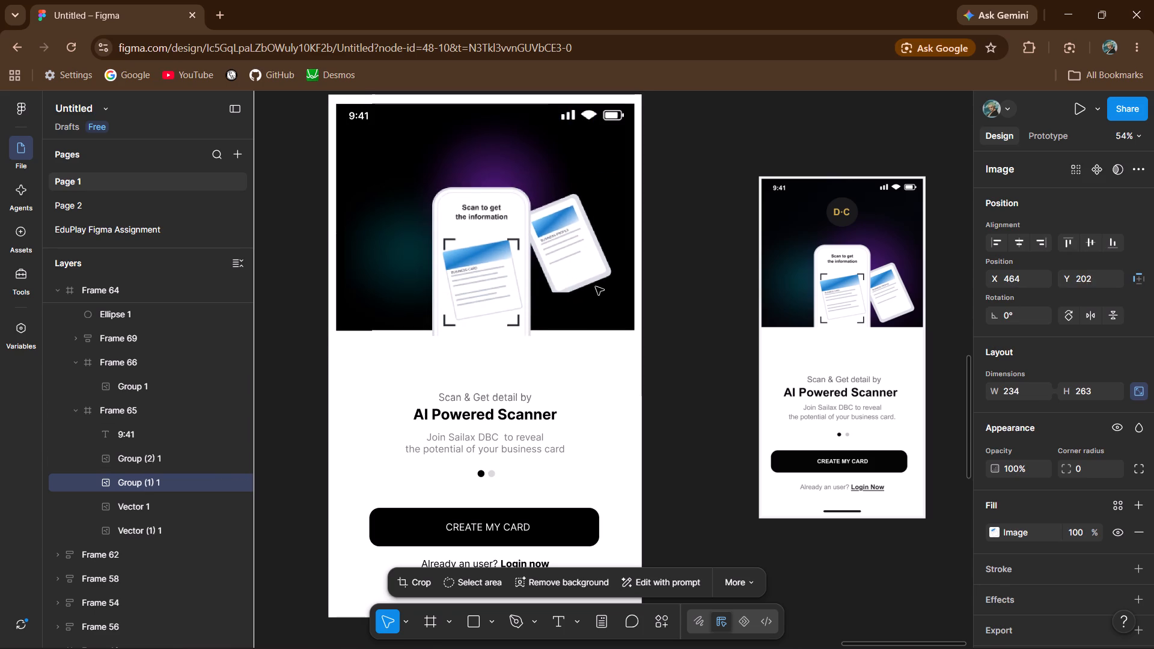
key("Down")
key("Down")
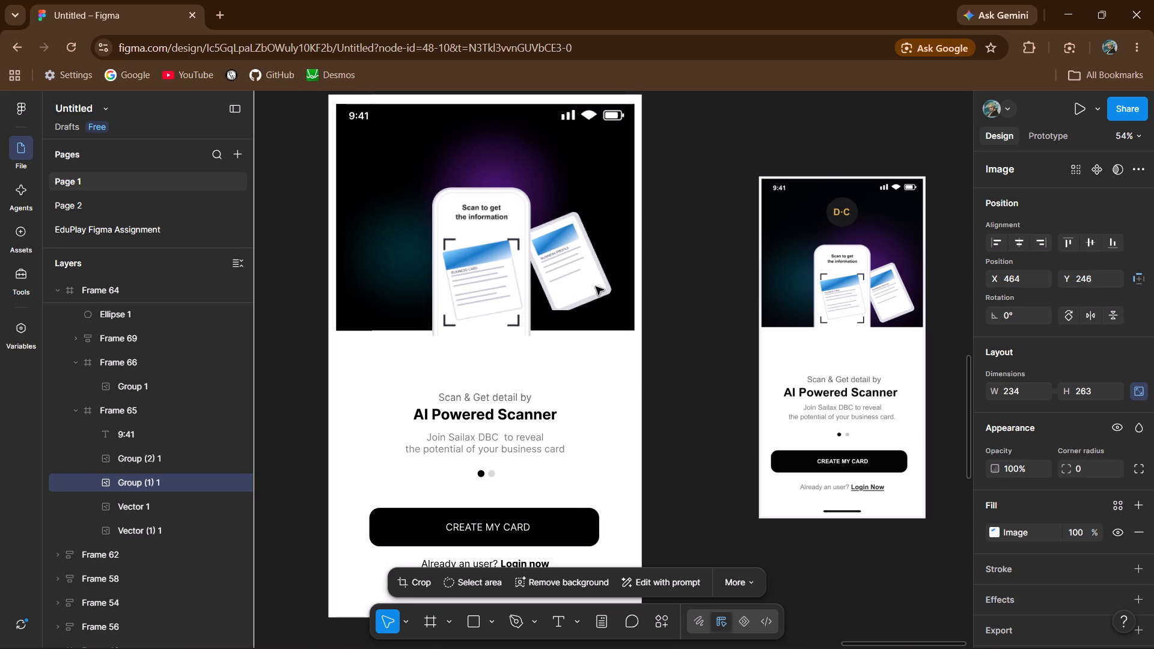
Nudge the tilted card image Group (1) 1 in Frame 65 left and down to X 441, Y 269.
key("Left")
key("Left")
key("Left")
key("Left")
key("Left")
key("Left")
key("Left")
key("Left")
key("Left")
key("Left")
key("Left")
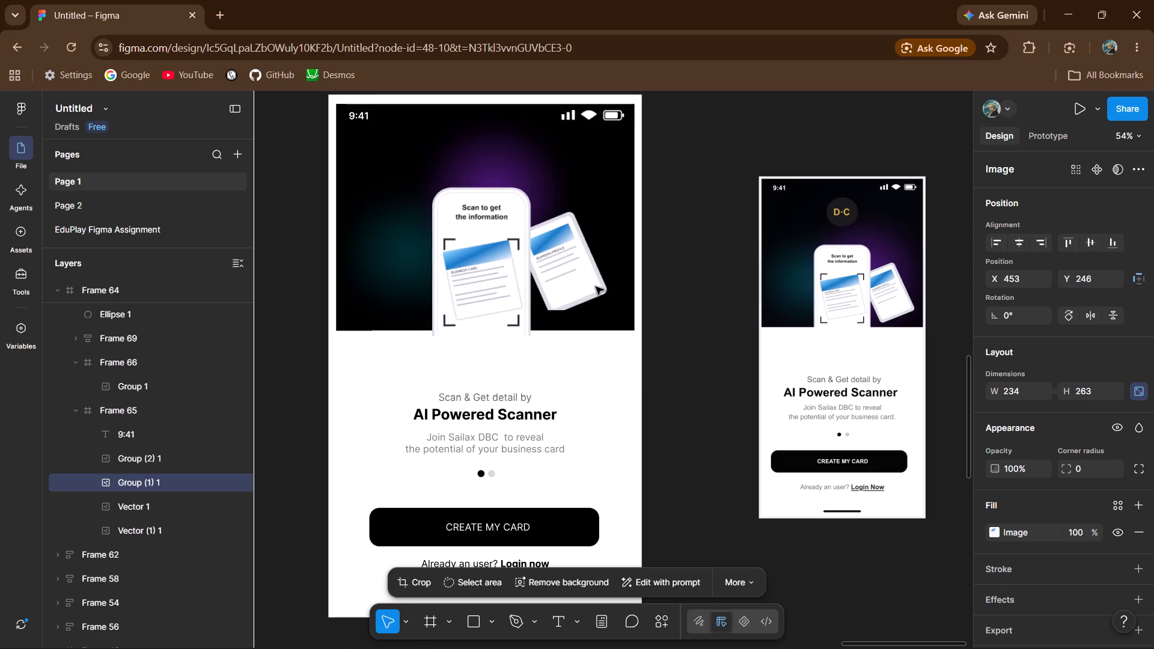
key("Left")
key("Left")
key("Left")
key("Left")
key("Down")
key("Down")
key("Down")
key("Down")
key("Down")
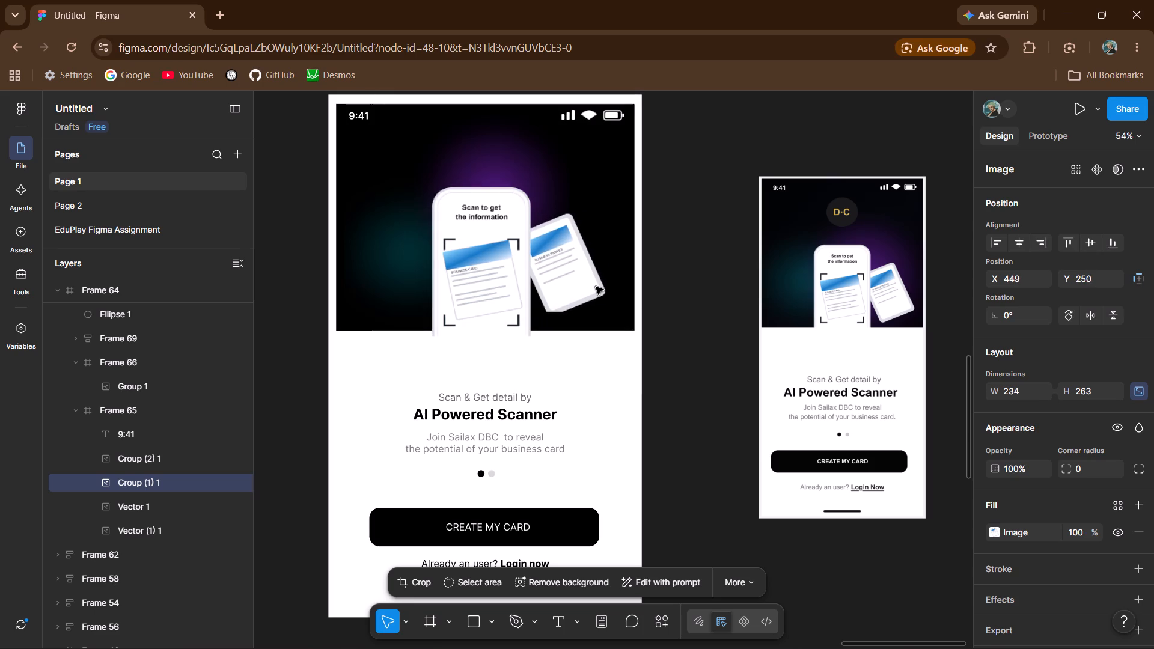
key("Down")
key("Down")
key("Down")
key("Down")
key("Down")
key("Down")
key("Down")
key("Down")
key("Down")
key("Down")
key("Down")
key("Down")
key("Down")
key("Down")
key("Down")
key("Down")
key("Down")
key("Down")
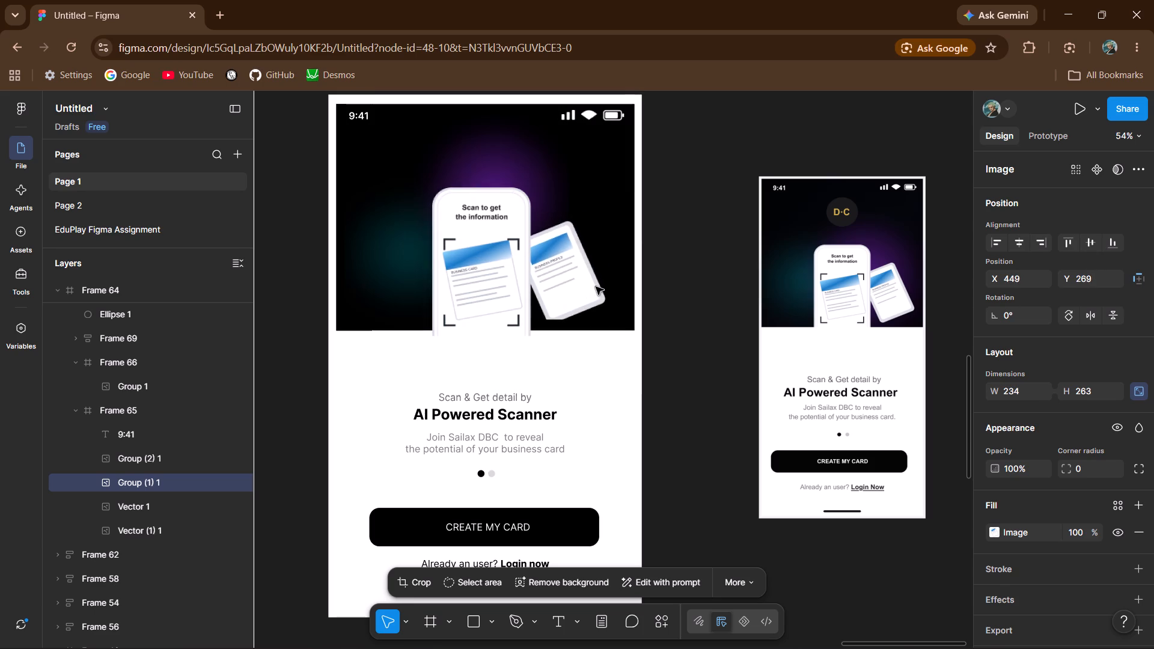
key("Left")
key("Left")
key("Left")
key("Left")
key("Left")
key("Left")
key("Left")
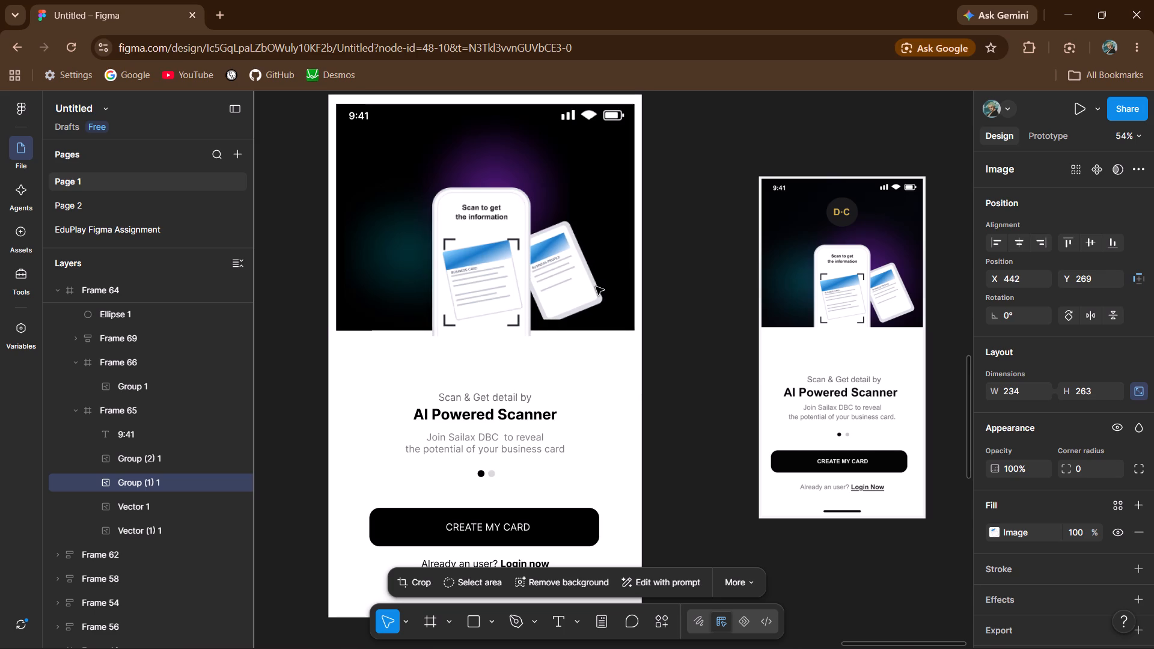
key("Left")
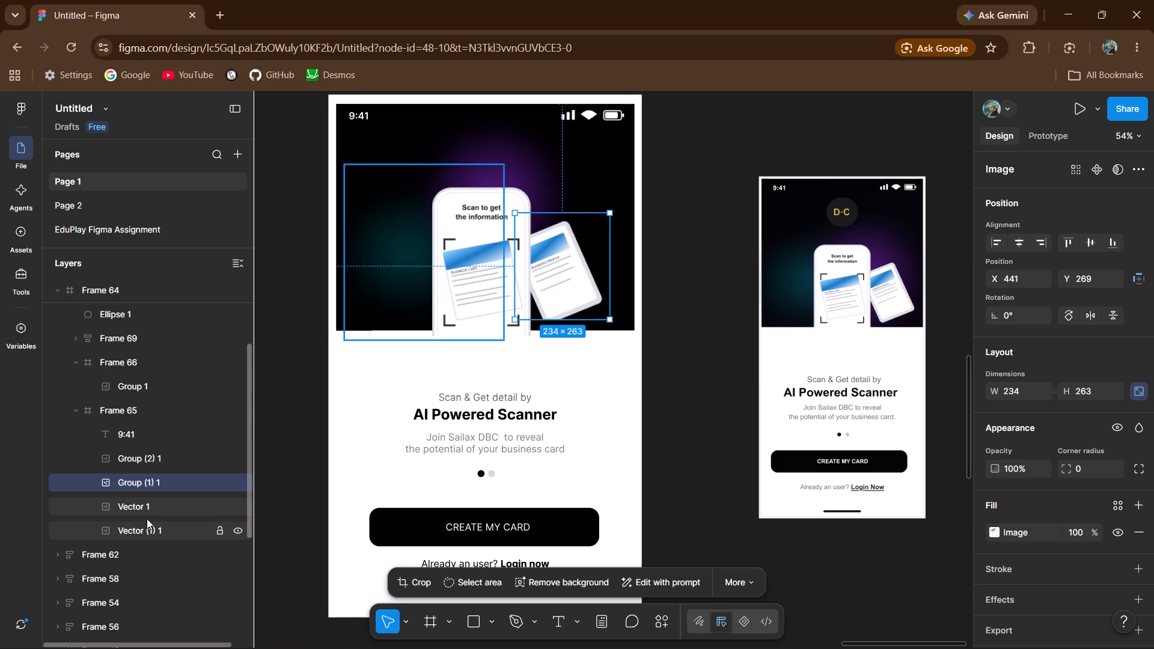
Nudge the purple glow image Vector 1 in Frame 65 right and down to X 209, Y 44.
left_click(153, 509)
key("Right")
key("Right")
key("Right")
key("Right")
key("Right")
key("Right")
key("Right")
key("Right")
key("Right")
key("Right")
key("Right")
key("Right")
key("Right")
key("Right")
key("Right")
key("Right")
key("Right")
key("Right")
key("Right")
key("Right")
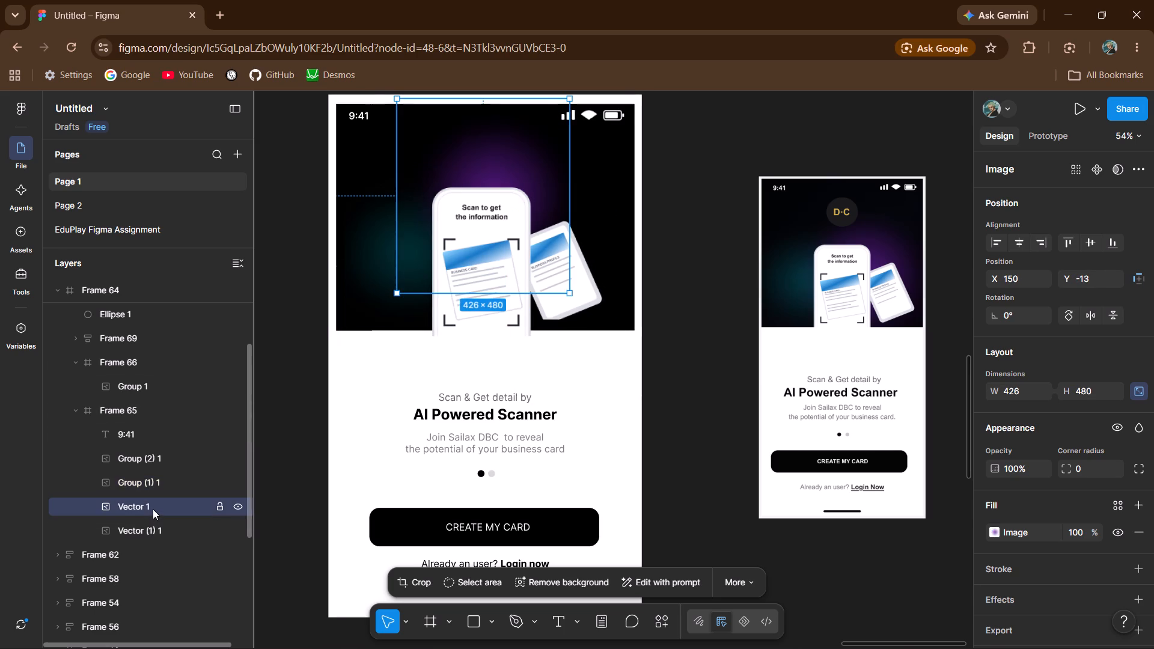
key("Down")
key("Down")
key("Down")
key("Down")
key("Down")
key("Down")
key("Down")
key("Down")
key("Down")
key("Down")
key("Down")
key("Down")
key("Down")
key("Down")
key("Down")
key("Down")
key("Down")
key("Down")
key("Down")
key("Down")
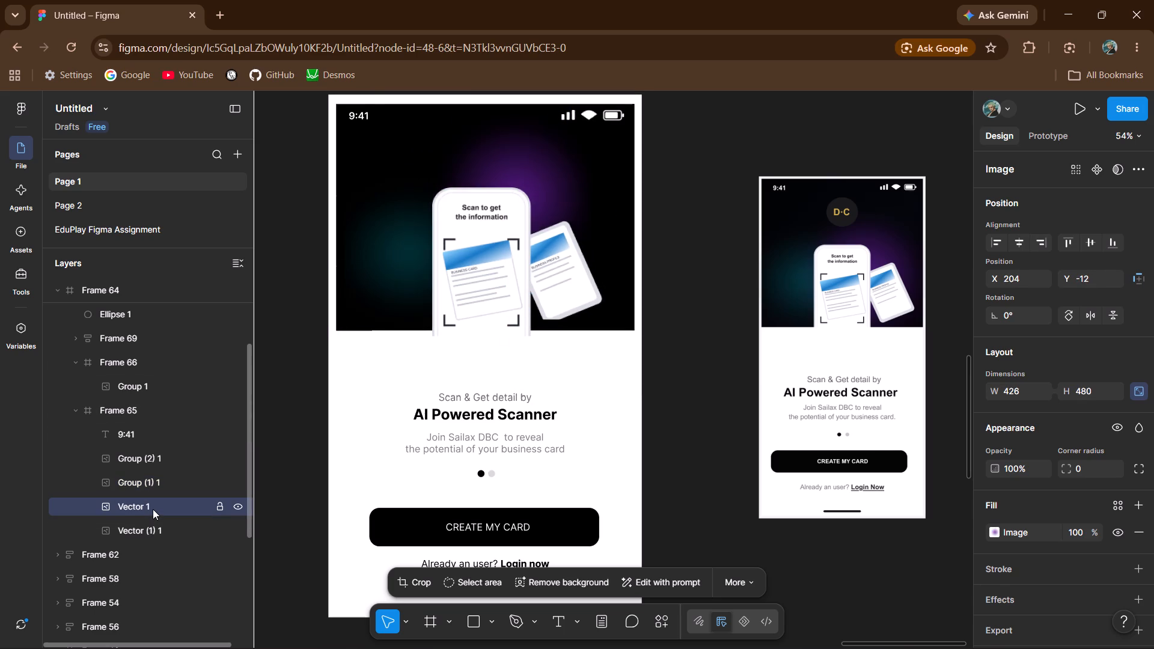
key("Right")
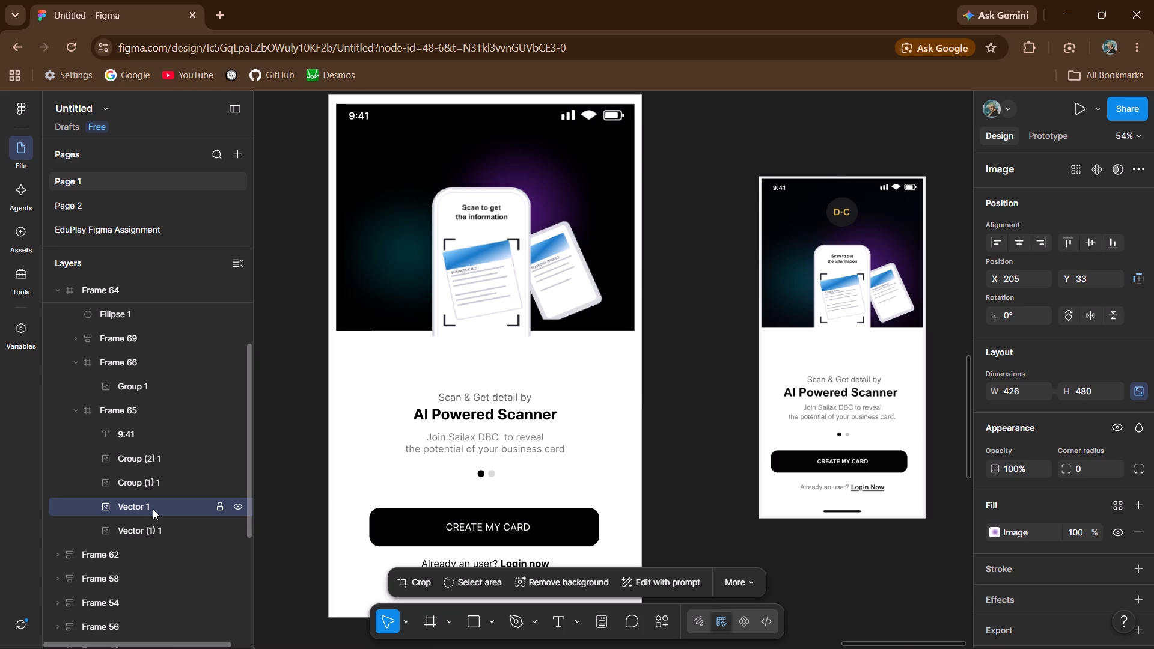
key("Down")
key("Down")
key("Down")
key("Right")
key("Right")
key("Right")
key("Right")
key("Down")
key("Down")
key("Down")
key("Down")
key("Down")
key("Down")
key("Down")
key("Down")
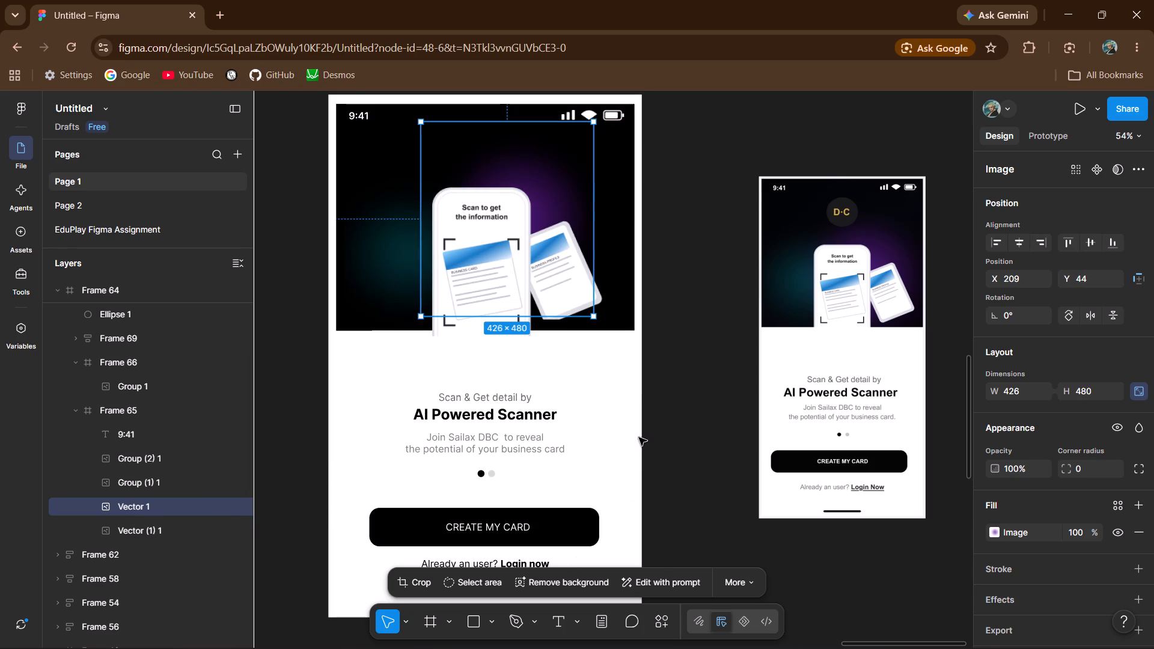
left_click(677, 430)
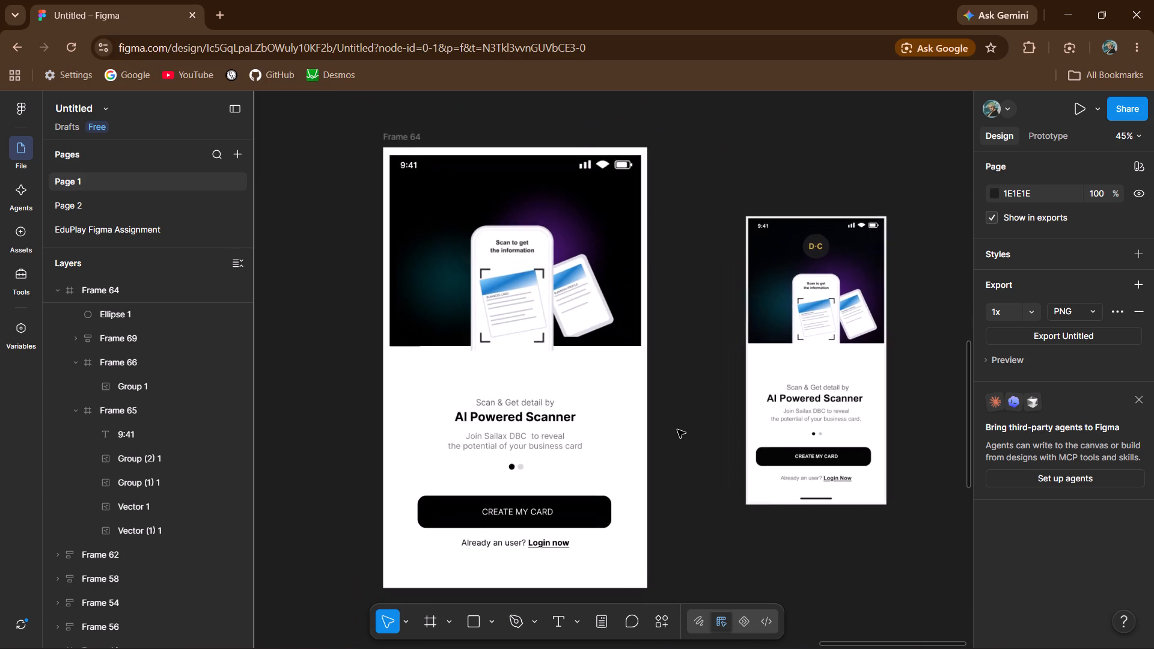
Enlarge the black Frame 65 from its upper-left corner to about 743 × 563 at X 12, Y 19.
left_click(397, 172)
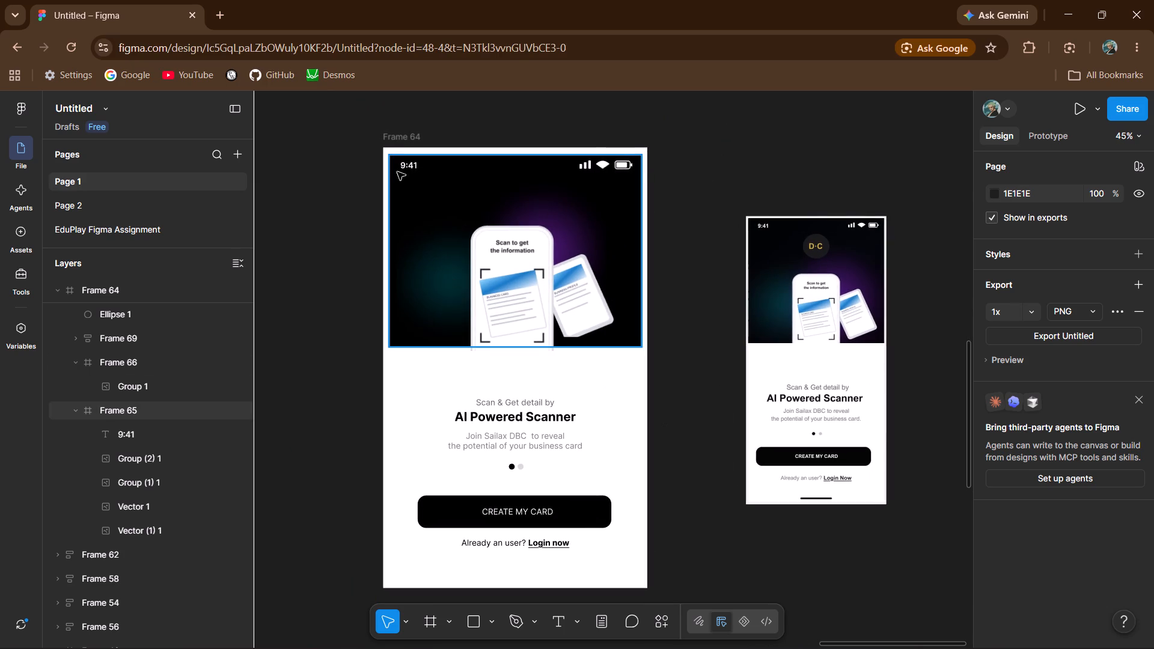
left_click(394, 157)
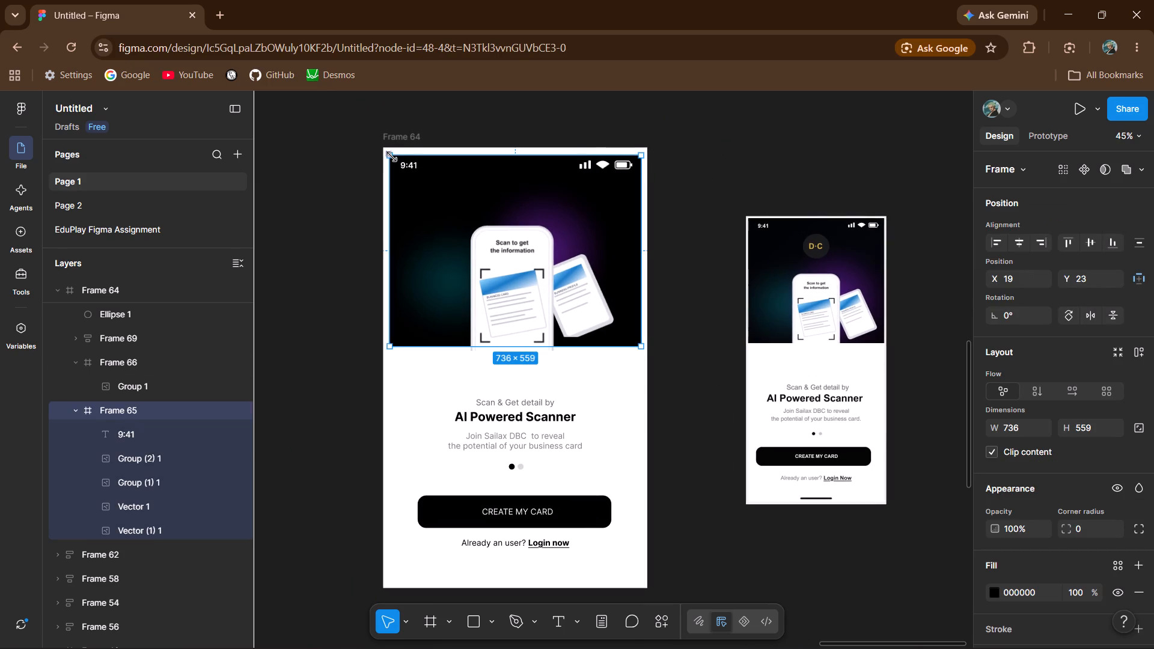
left_click_drag(391, 156, 389, 153)
left_click_drag(389, 153, 386, 154)
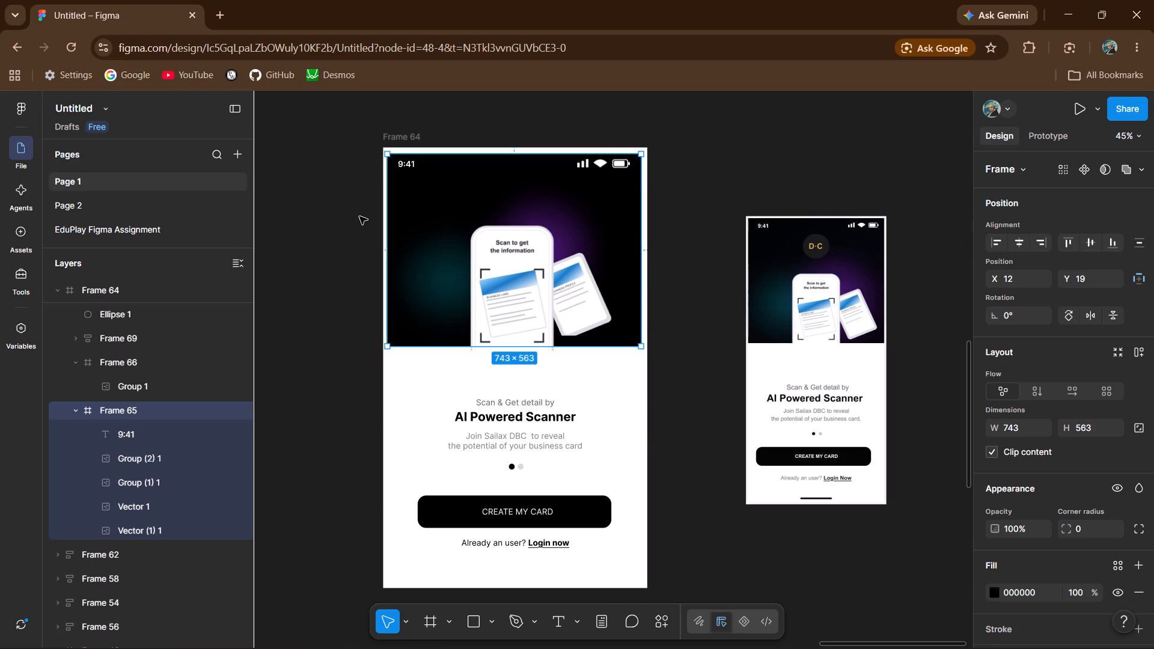
left_click(359, 216)
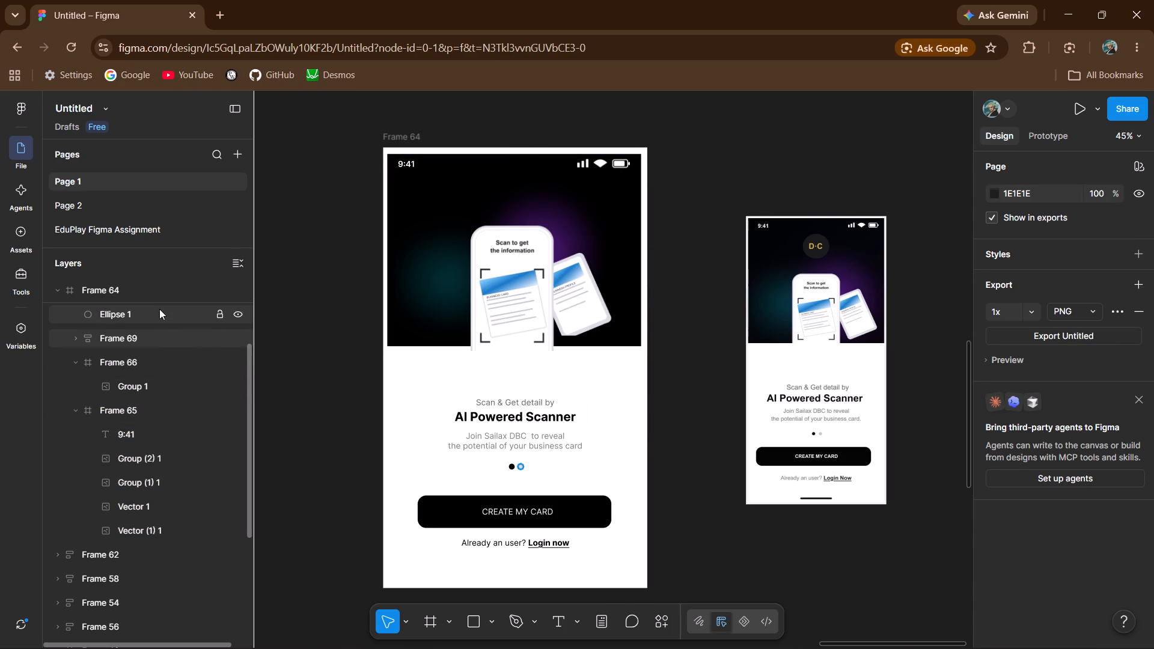
Extend the top edge of Frame 64 upward to make the frame about 1296 high.
left_click(159, 291)
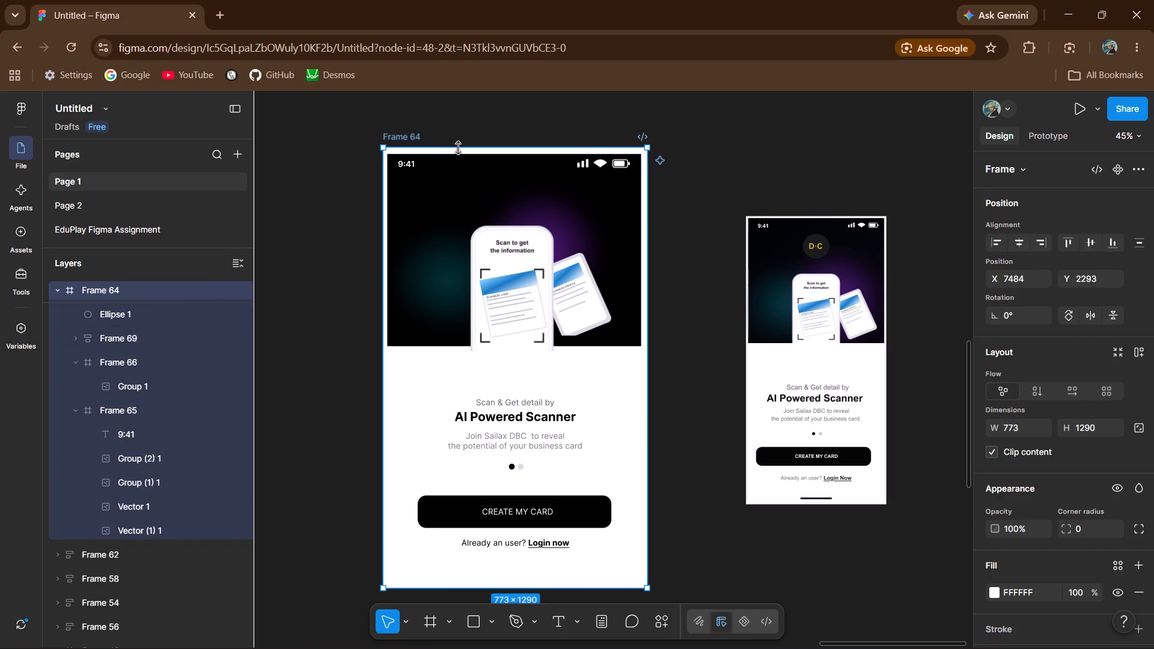
left_click(459, 148)
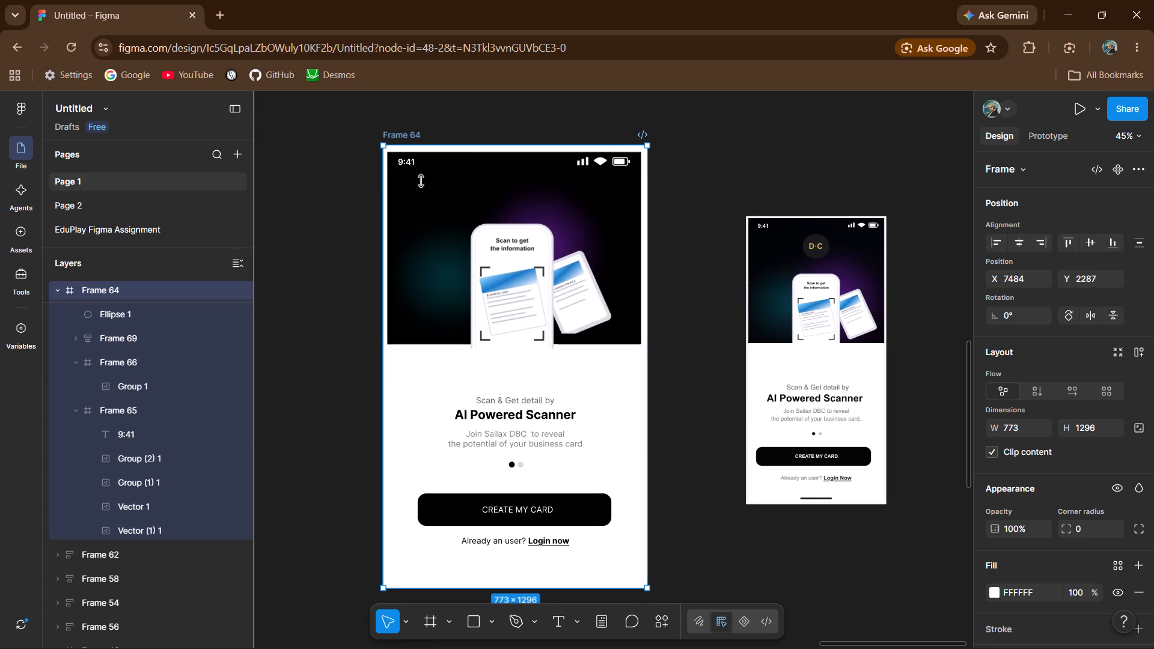
left_click(343, 263)
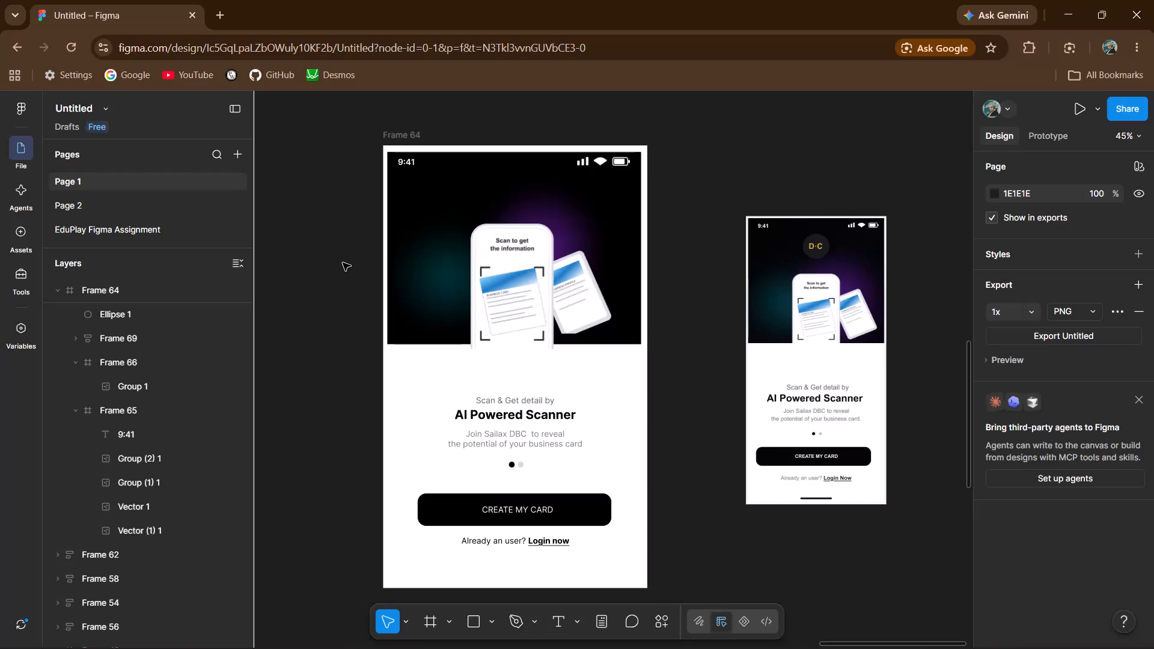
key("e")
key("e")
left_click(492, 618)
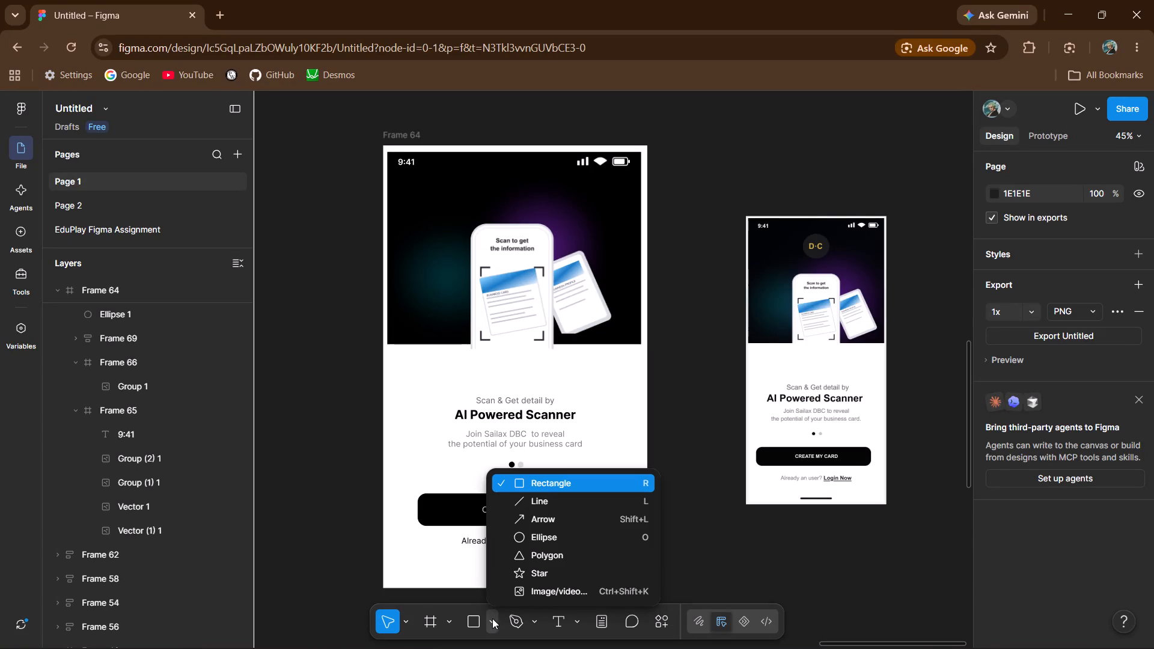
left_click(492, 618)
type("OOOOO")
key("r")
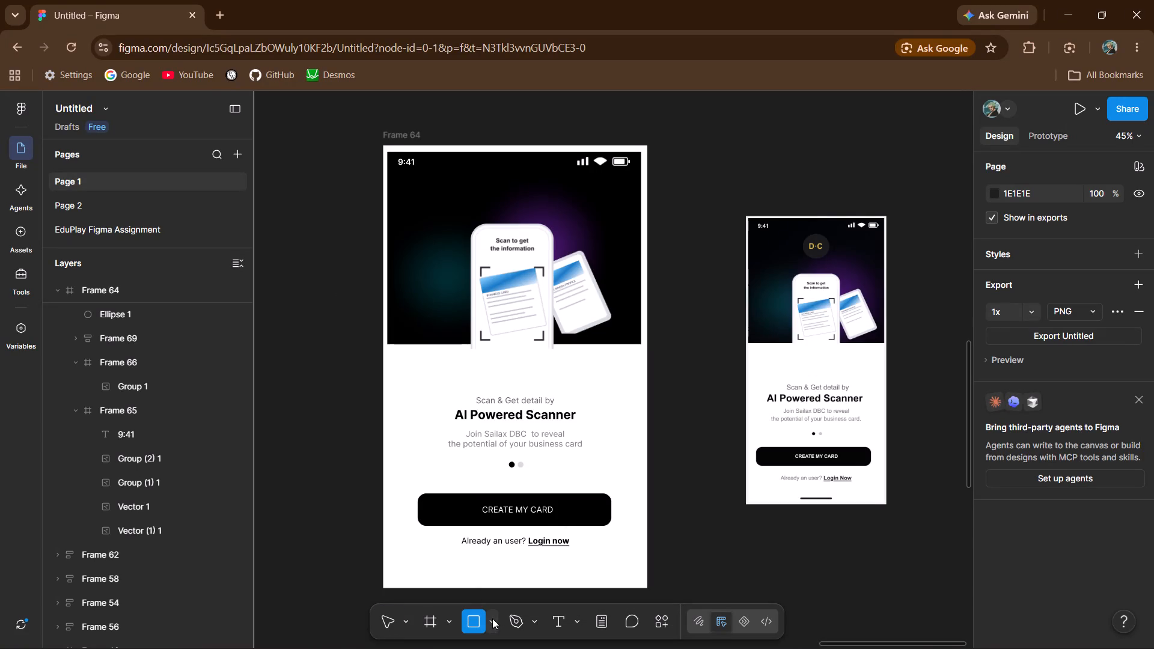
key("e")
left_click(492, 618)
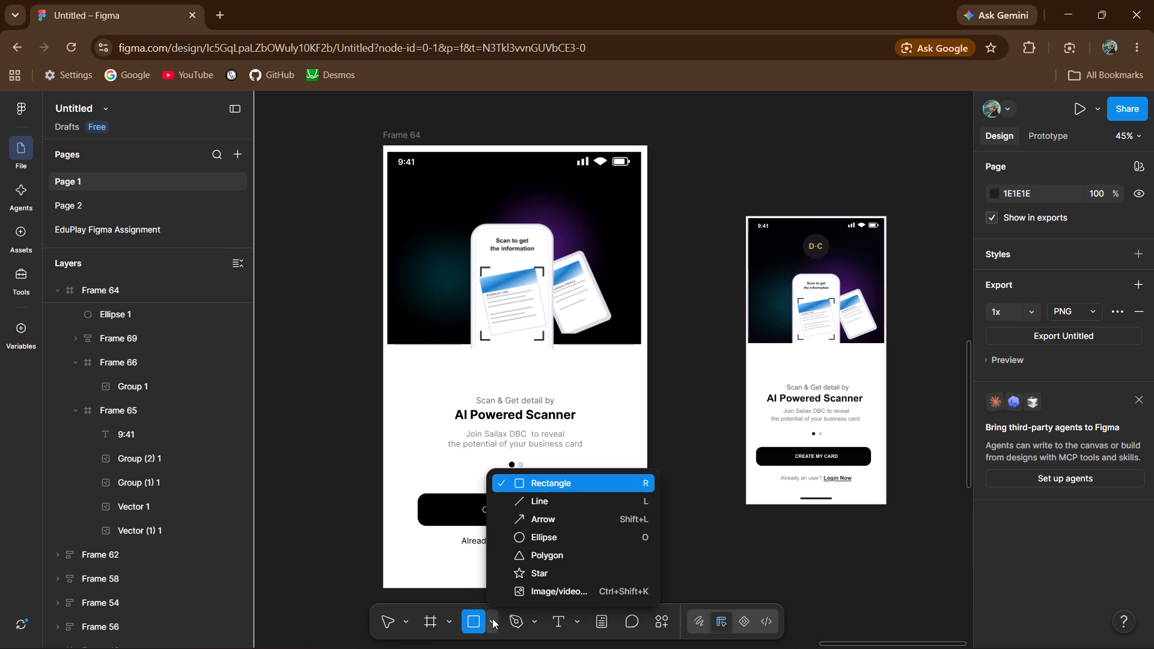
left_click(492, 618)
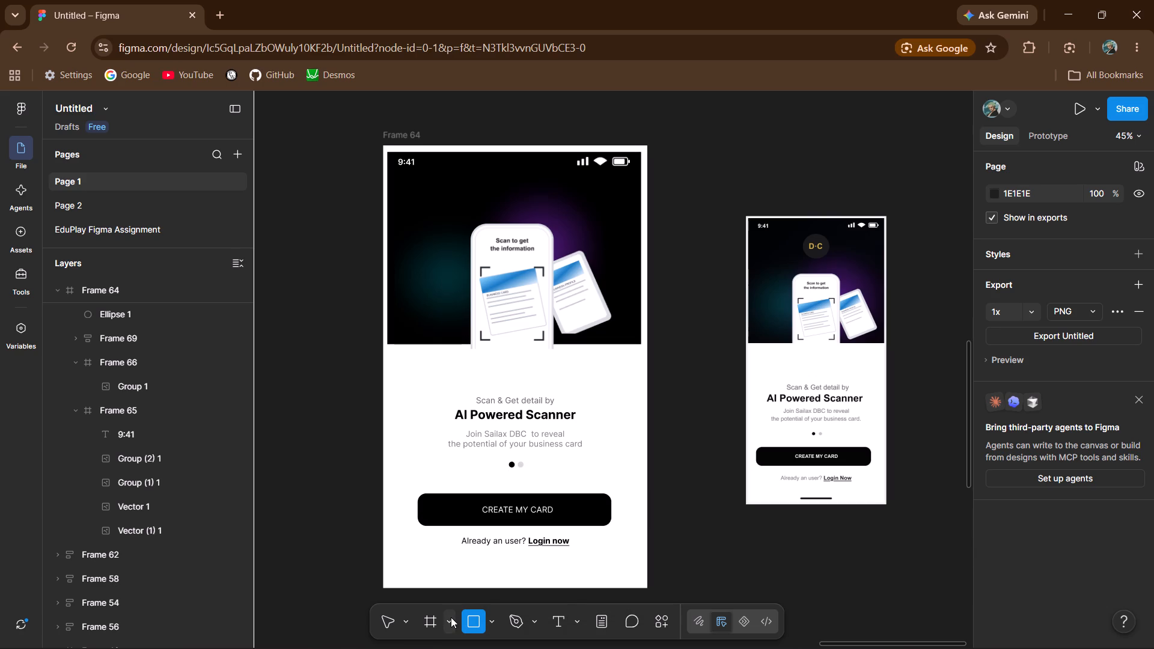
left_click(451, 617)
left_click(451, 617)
Resize Frame 64 from its left edge to a width of about 790 at X 7467.
left_click(97, 297)
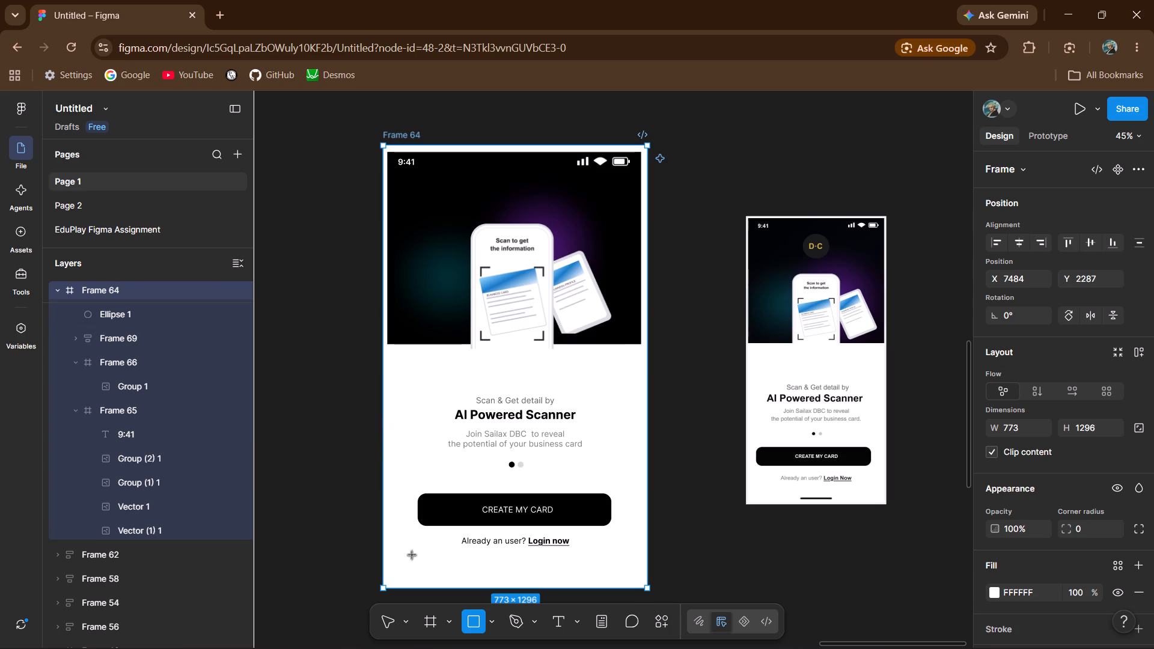
left_click(389, 621)
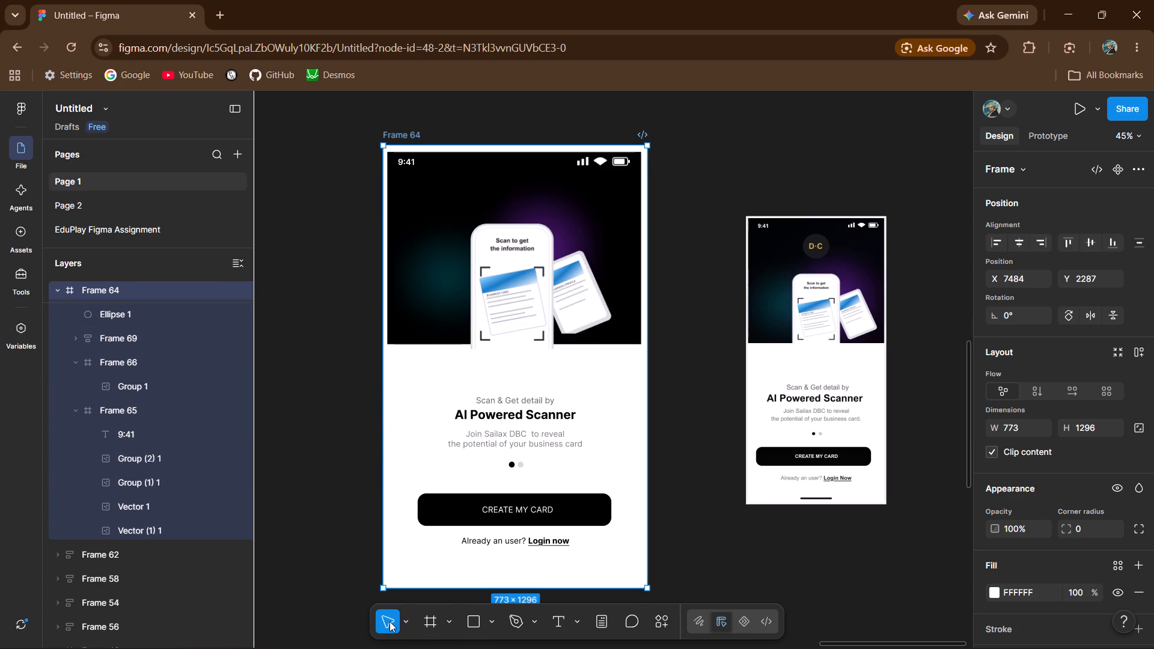
left_click_drag(380, 386, 379, 392)
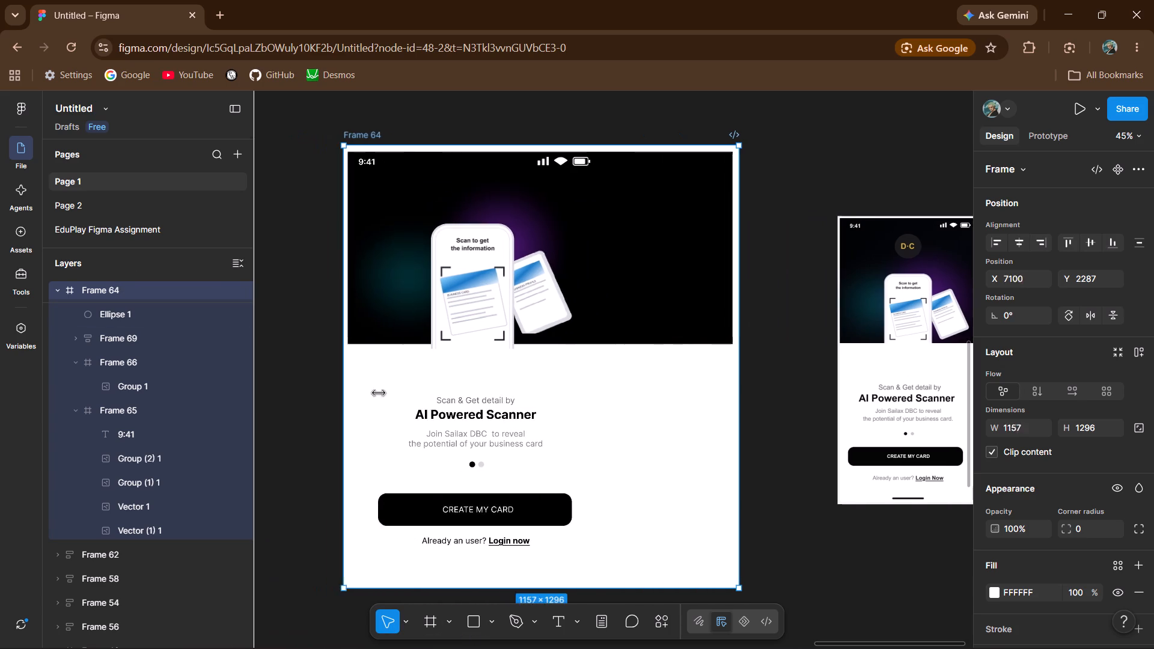
left_click_drag(379, 392, 574, 358)
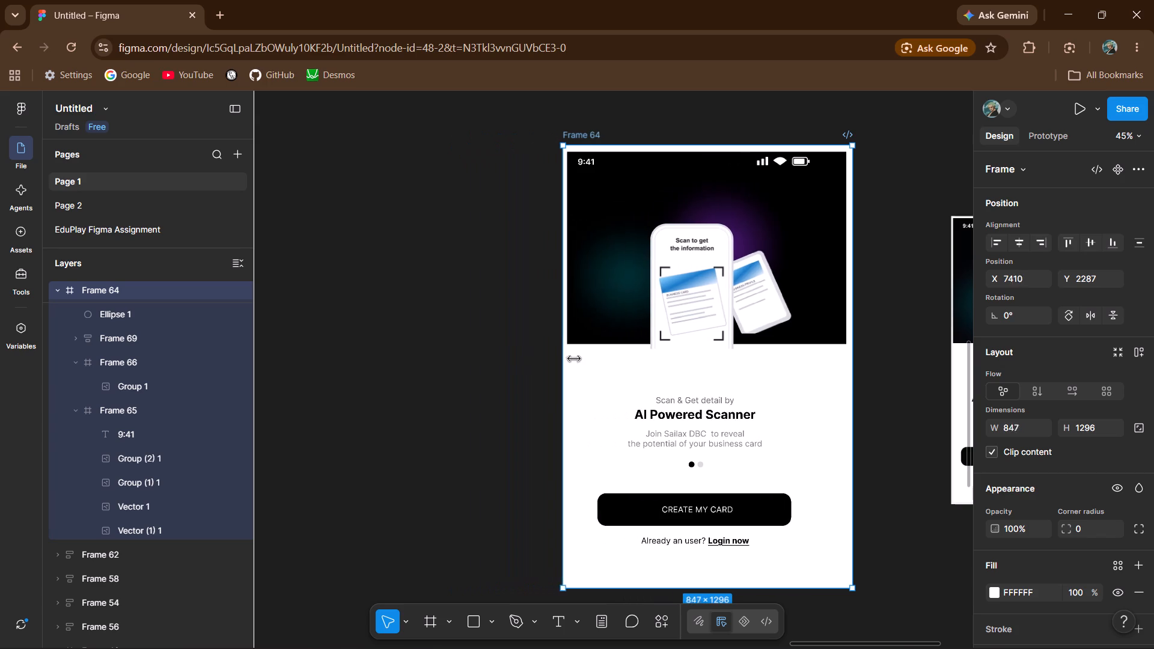
left_click_drag(574, 358, 583, 359)
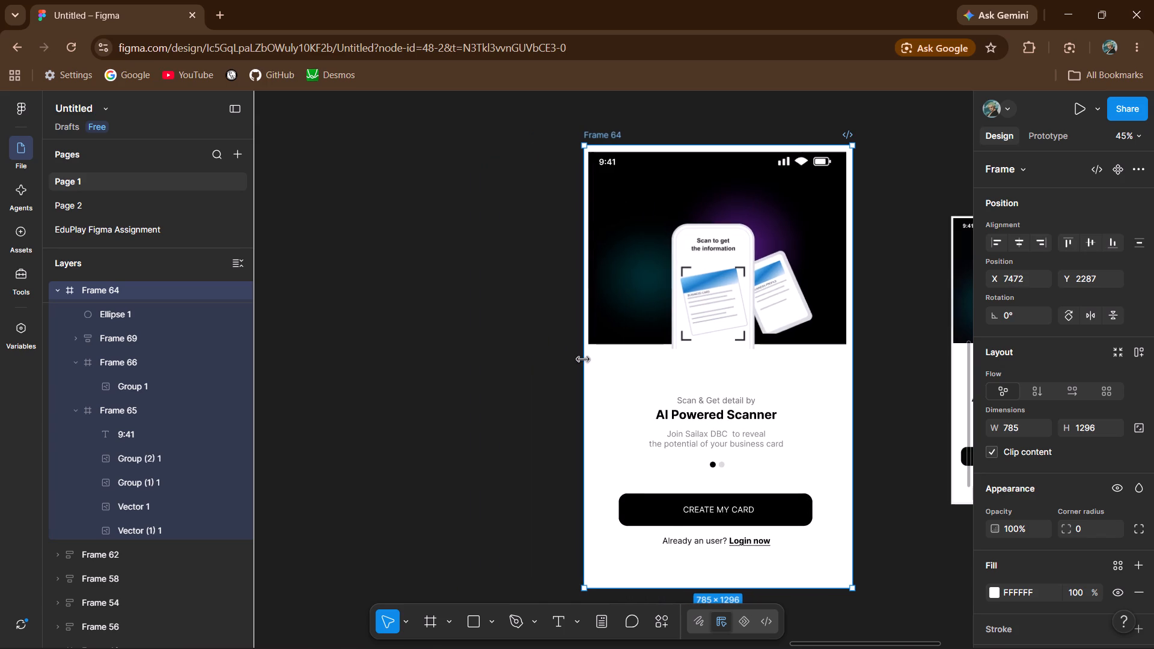
left_click_drag(583, 359, 582, 360)
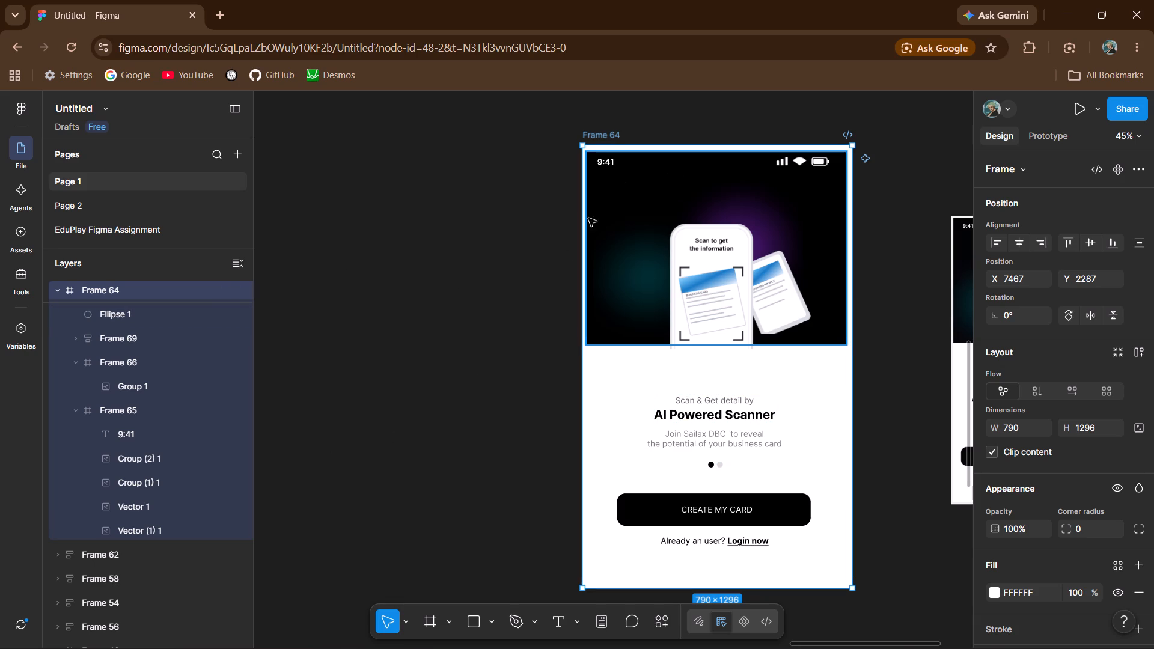
left_click(545, 255)
Turn off Clip content for the black Frame 65.
left_click(609, 162)
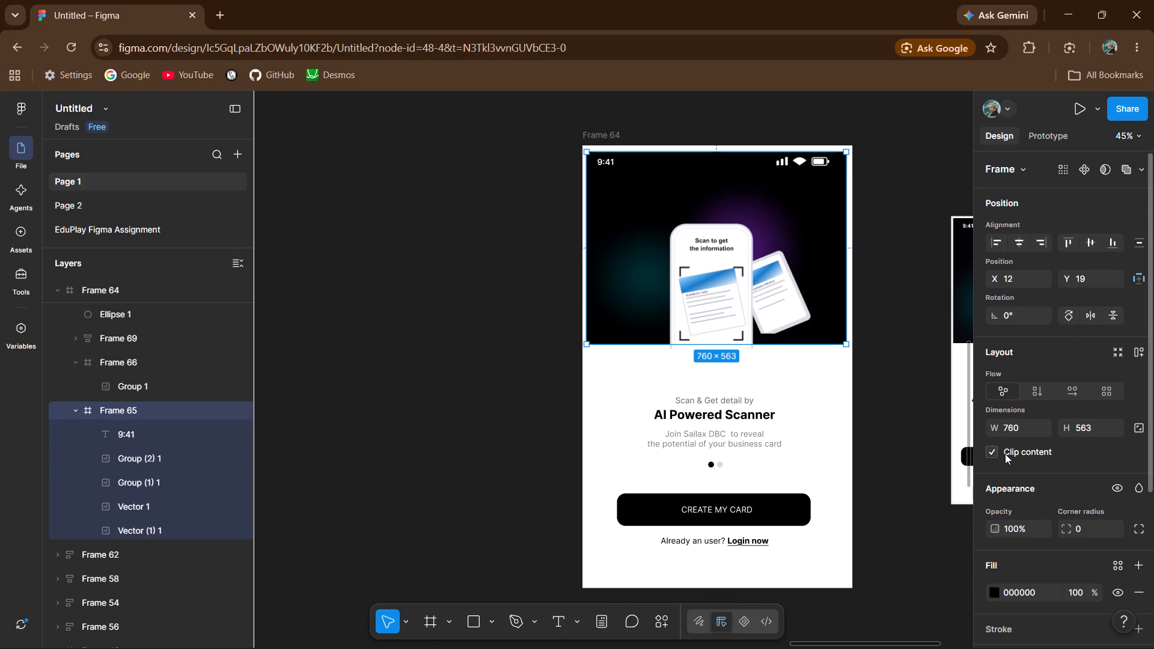
left_click(993, 452)
left_click(525, 469)
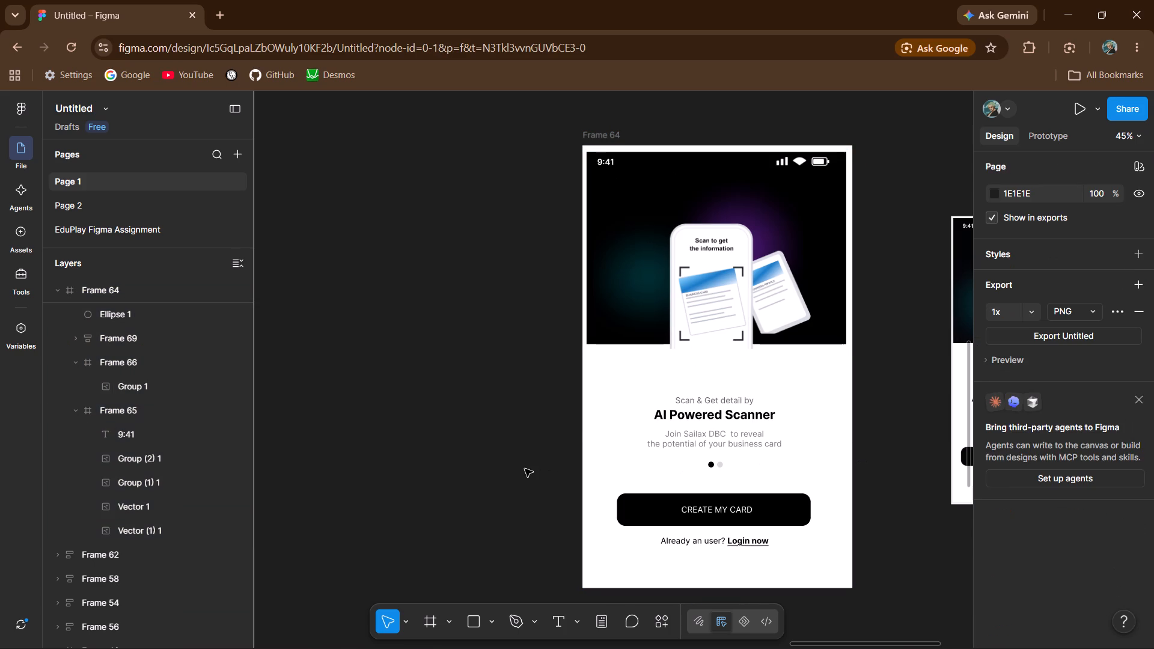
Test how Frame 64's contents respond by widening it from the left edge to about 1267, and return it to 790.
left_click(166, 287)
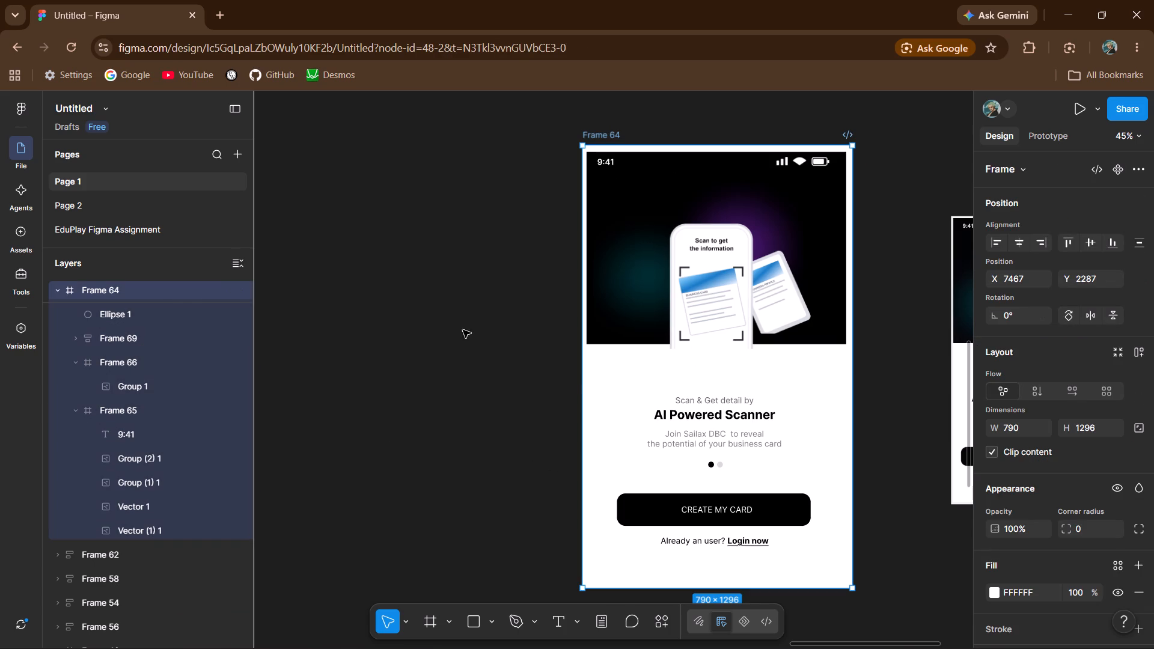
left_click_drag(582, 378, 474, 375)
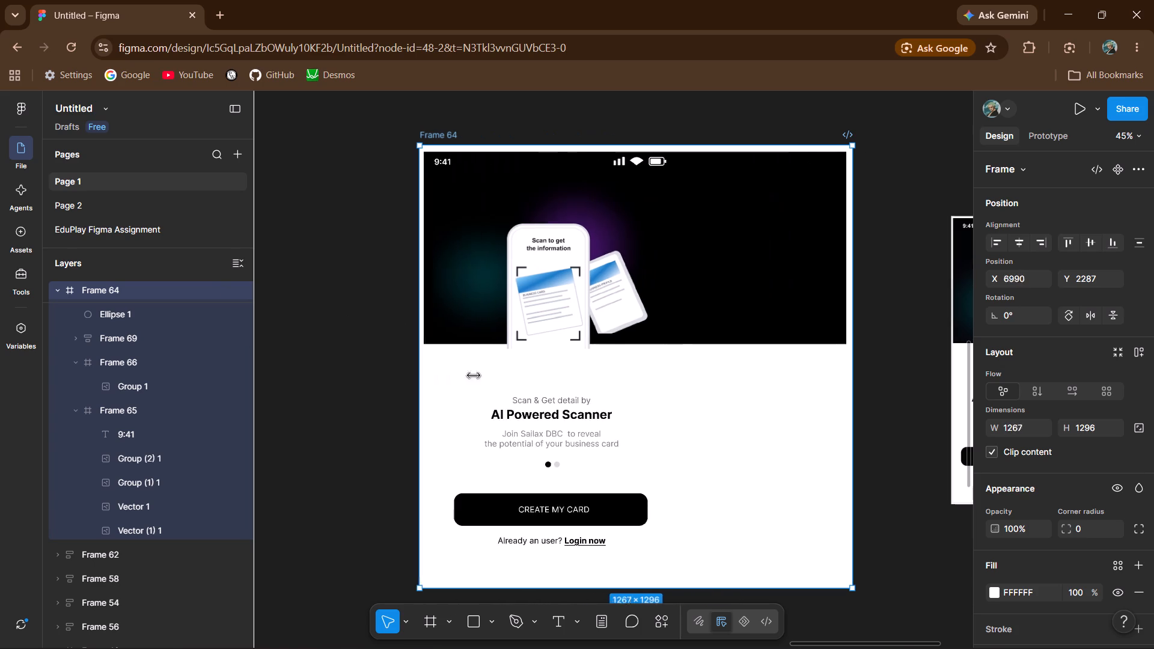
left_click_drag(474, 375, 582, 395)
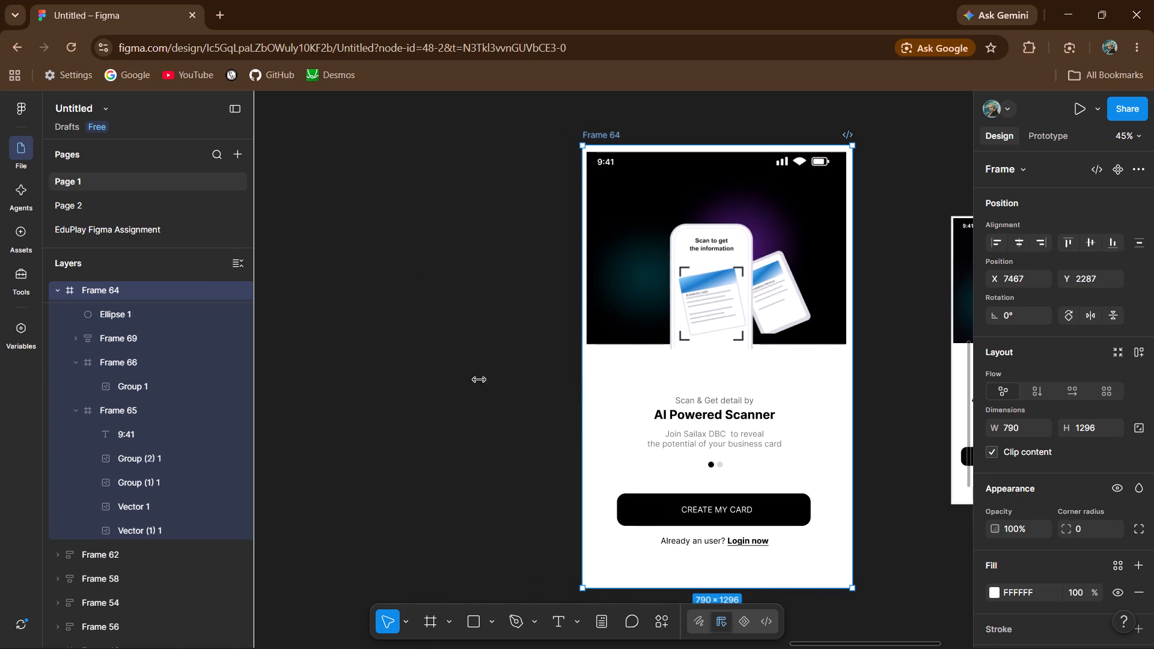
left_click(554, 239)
Examine the constraints, layout, appearance and fill settings of the black Frame 65.
left_click(654, 198)
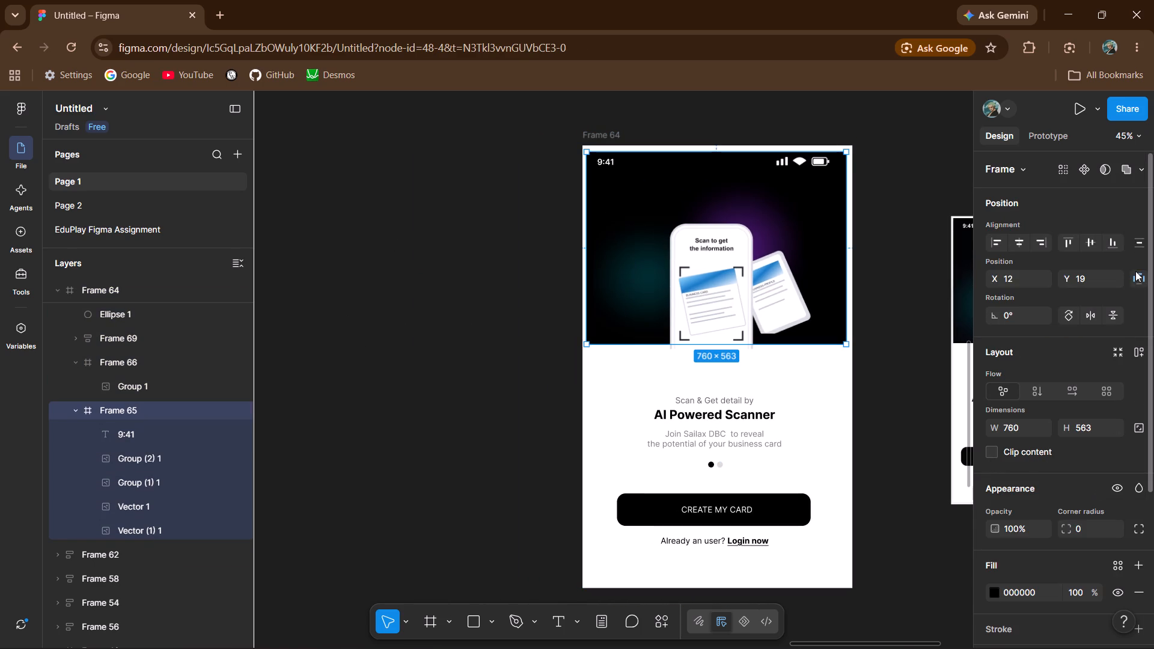
left_click(1137, 275)
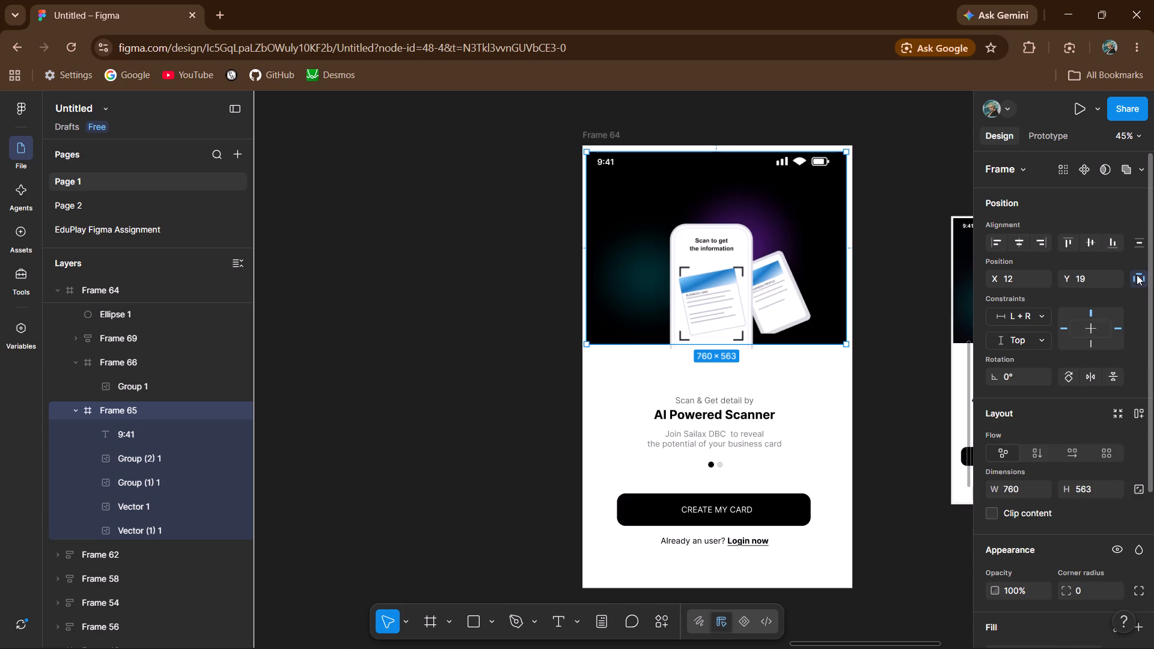
left_click(1140, 276)
left_click(1140, 276)
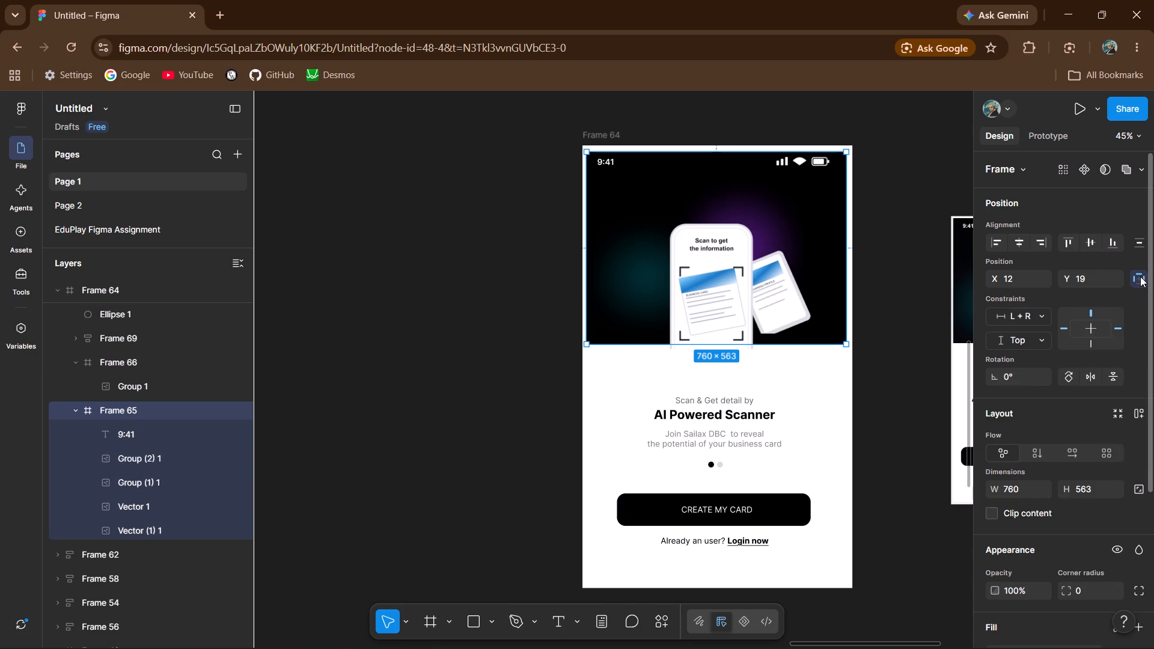
left_click(1140, 276)
scroll(1049, 458, "down", 2)
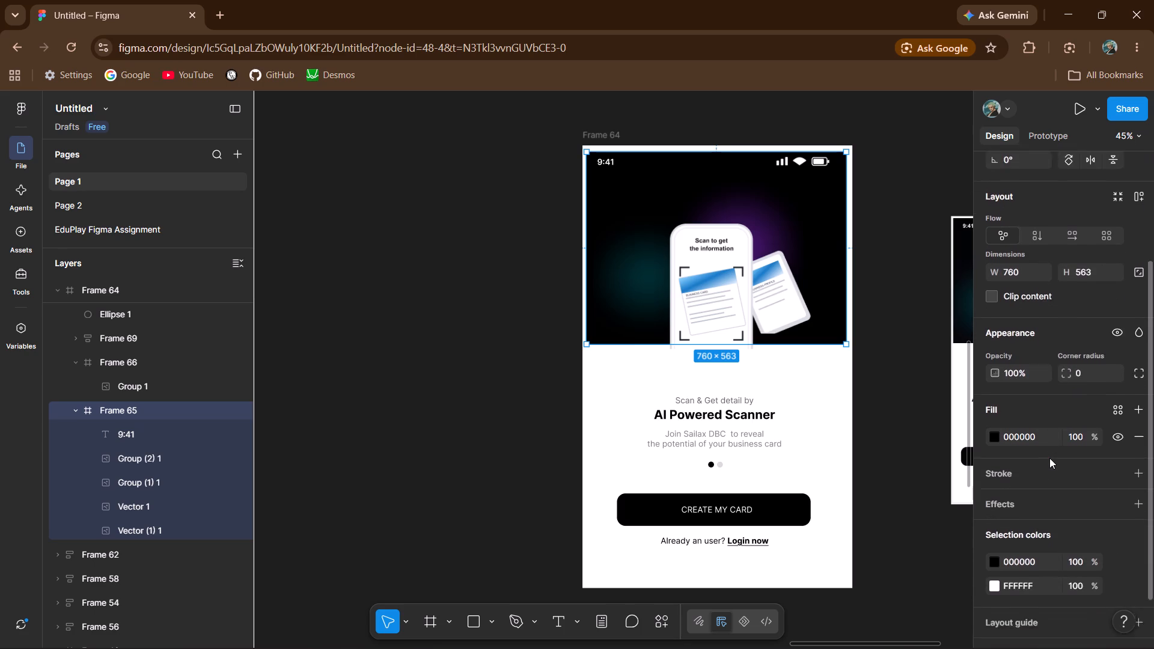
scroll(1049, 458, "down", 2)
scroll(1049, 458, "left", 1)
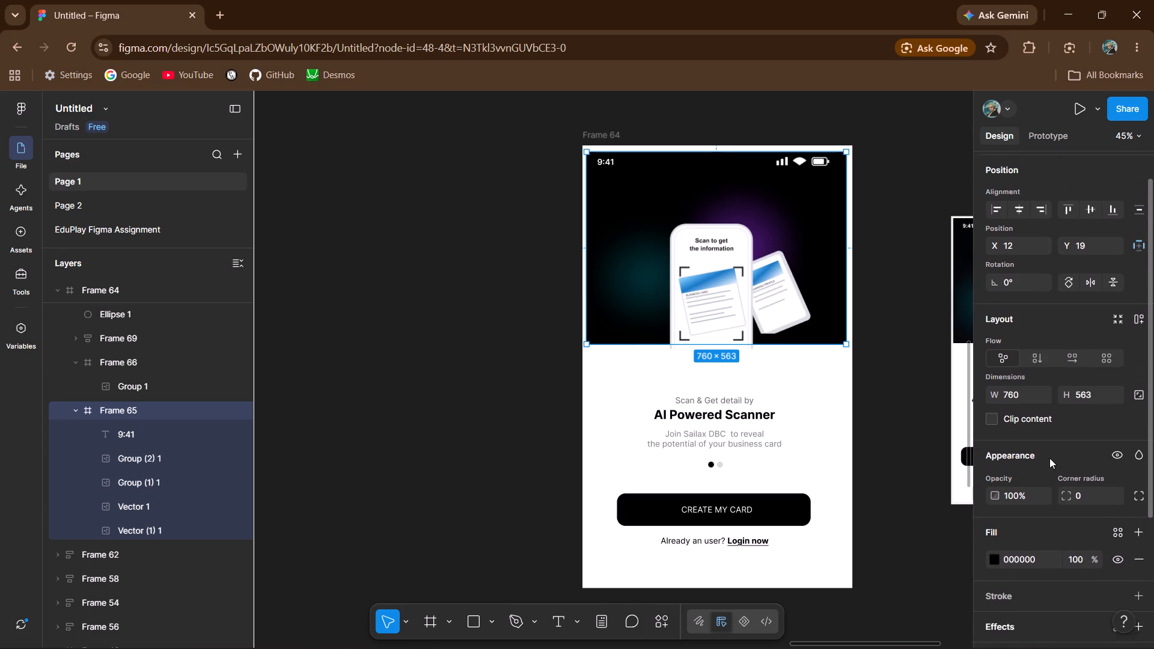
scroll(1049, 458, "left", 2)
scroll(1045, 468, "down", 1)
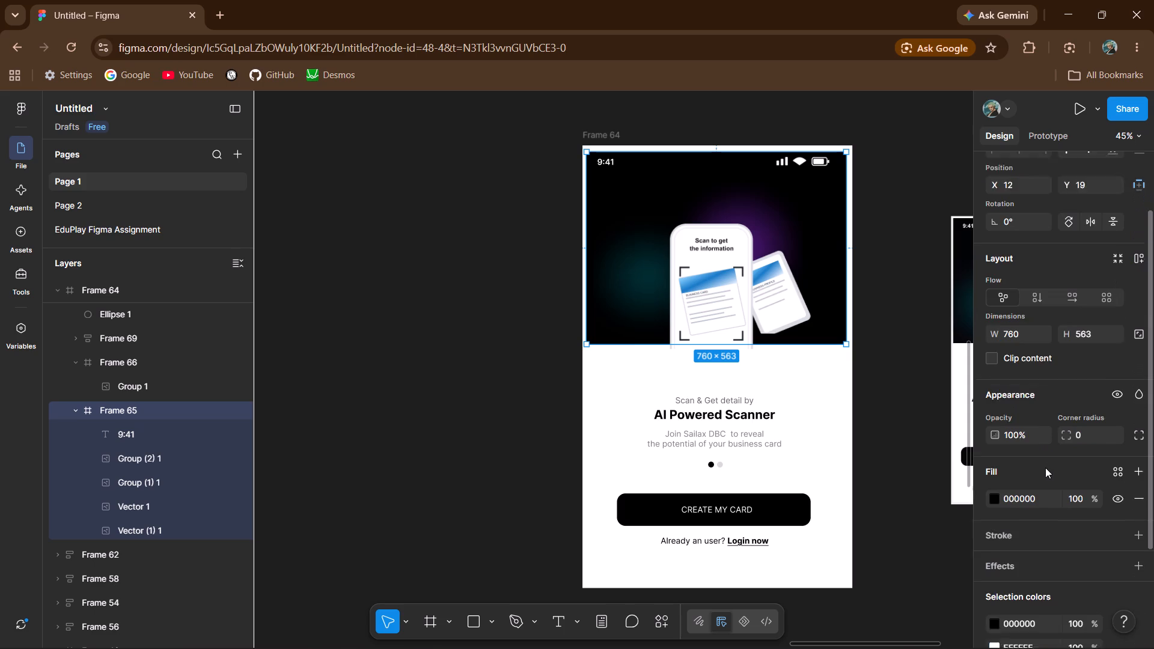
scroll(1045, 468, "down", 2)
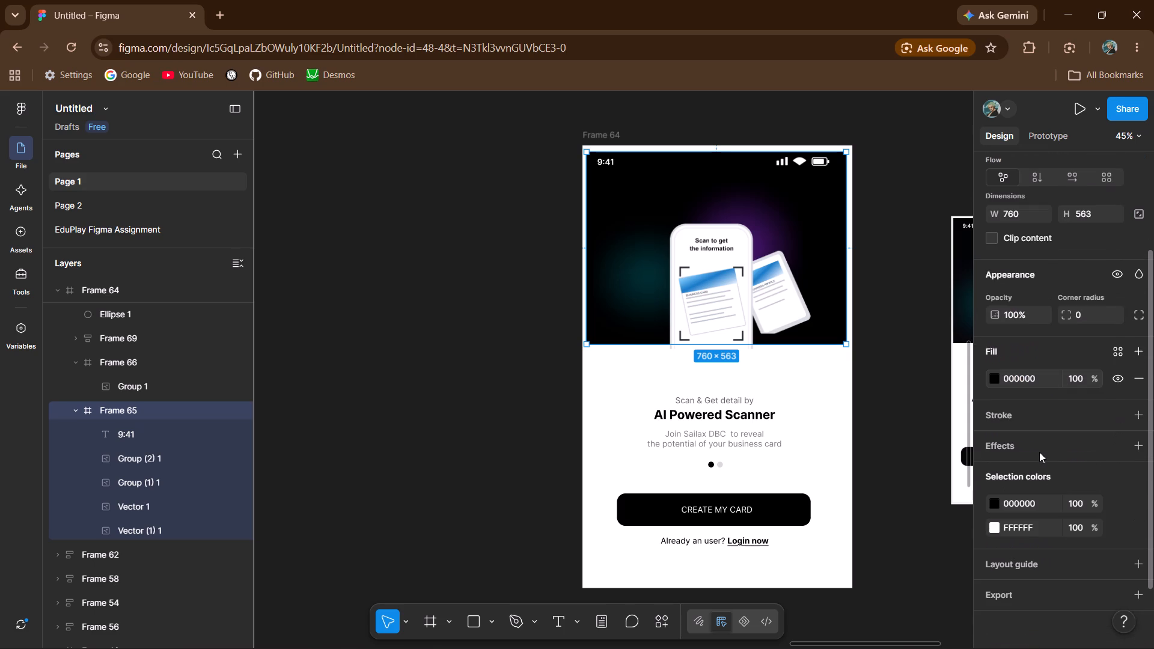
scroll(1039, 452, "down", 1)
scroll(1039, 452, "up", 4)
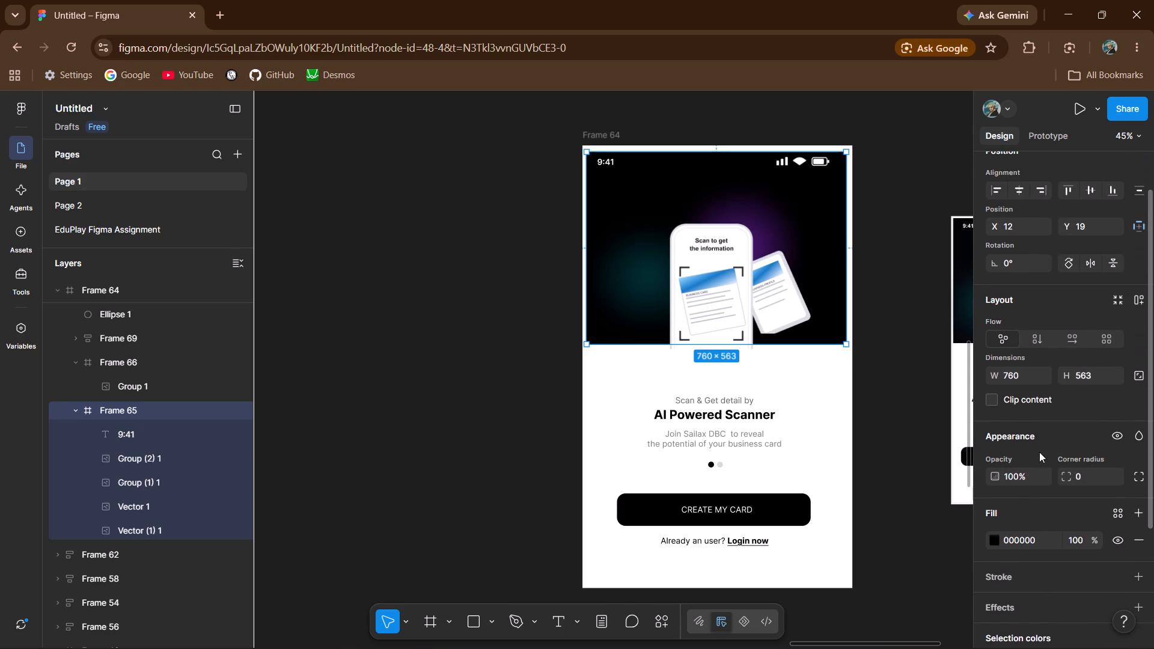
scroll(1039, 452, "up", 2)
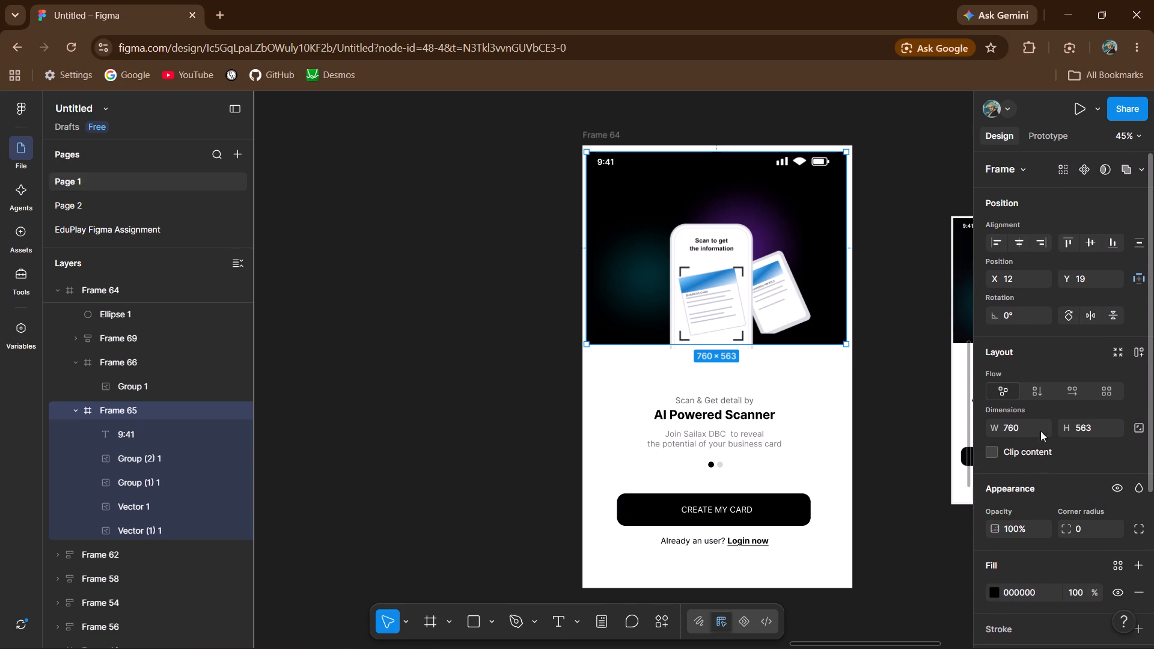
scroll(1069, 443, "down", 3)
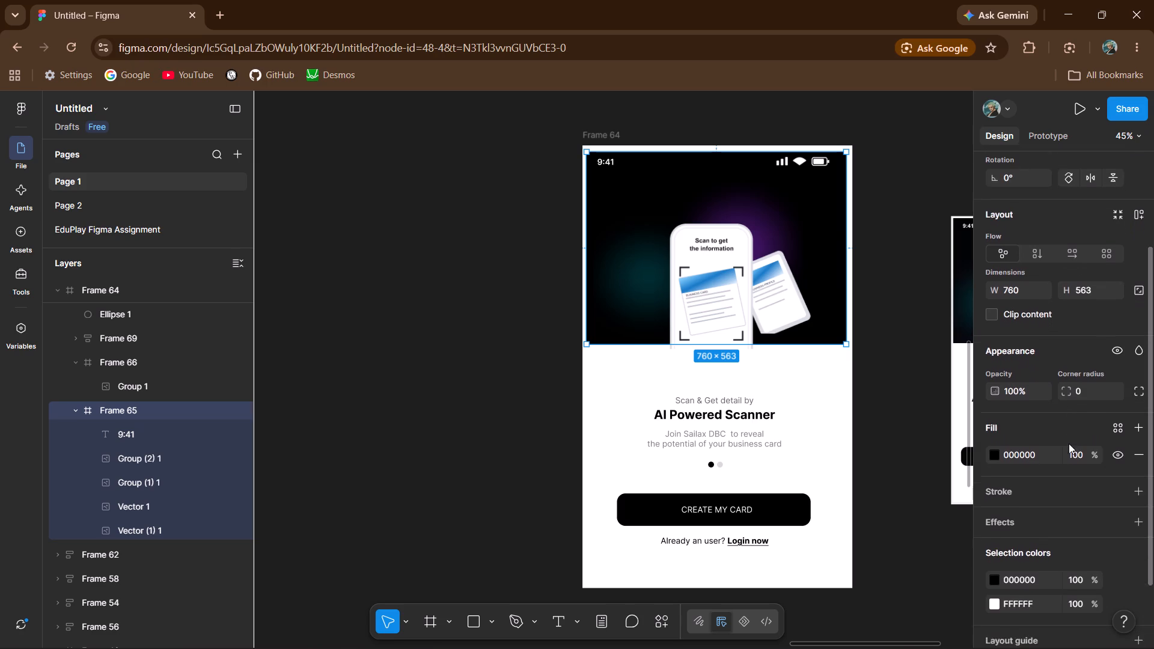
scroll(1069, 443, "down", 2)
Move the black Frame 65 slightly within Frame 64, to X 14, Y 12.
left_click(742, 237)
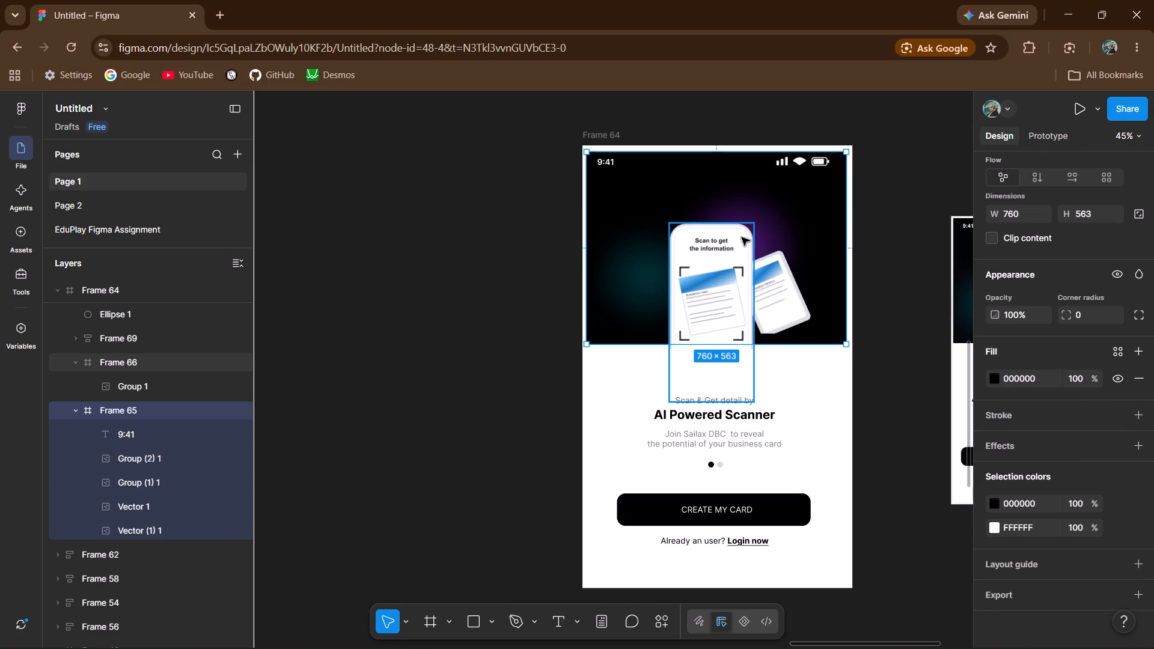
left_click(811, 376)
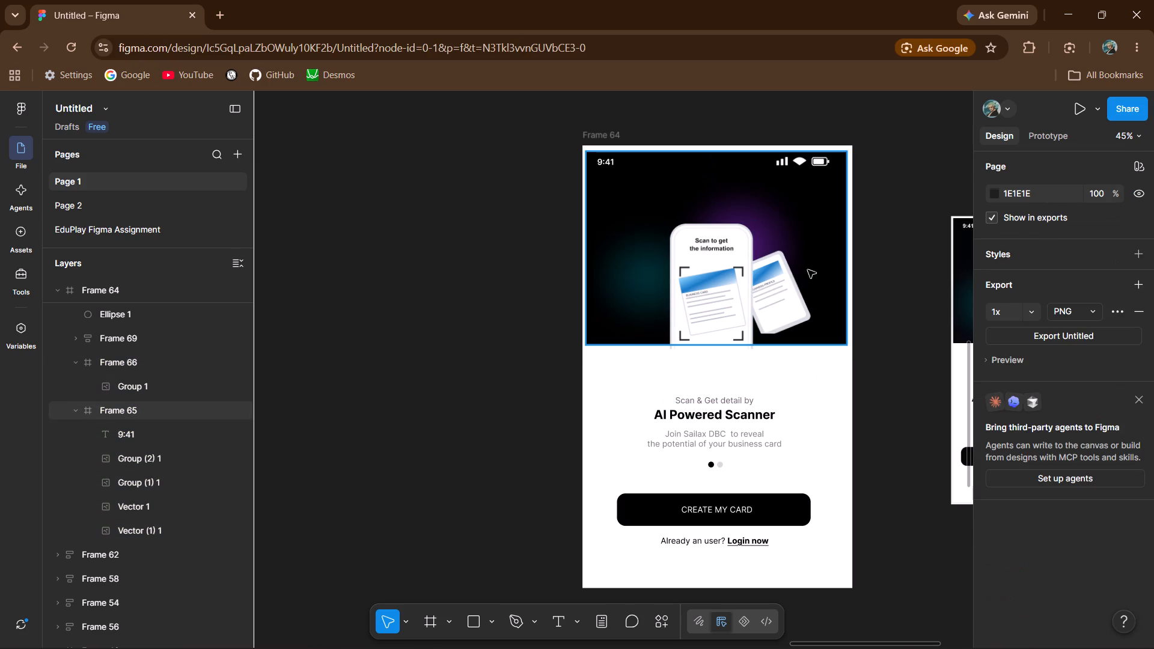
left_click(807, 266)
left_click(807, 266)
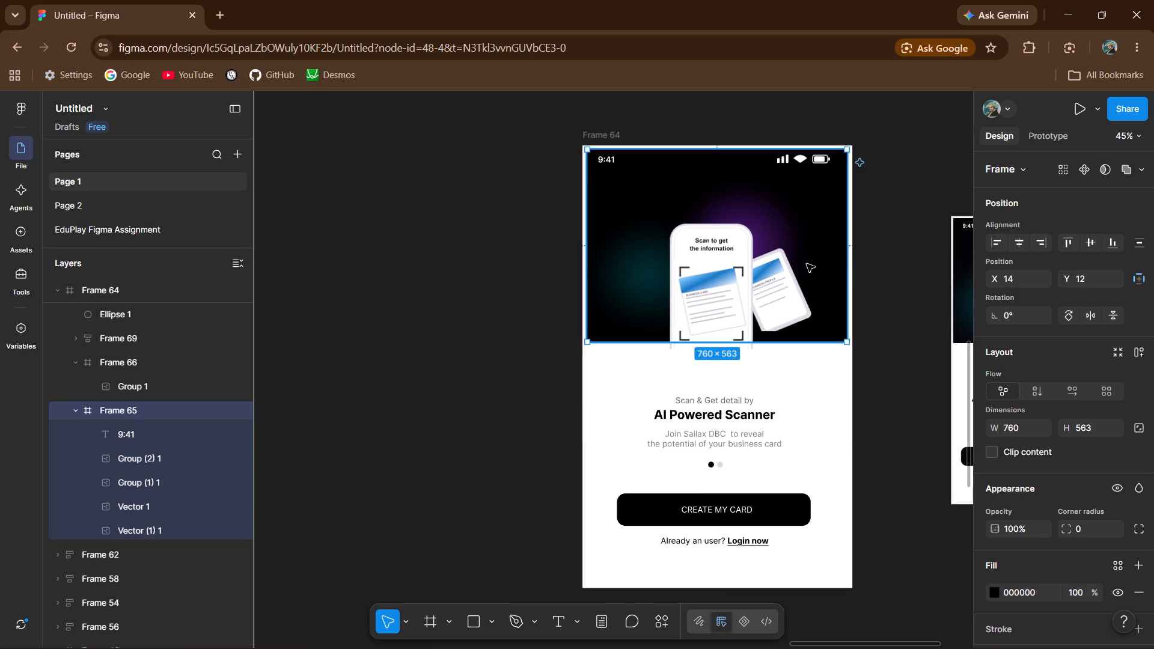
left_click(870, 287)
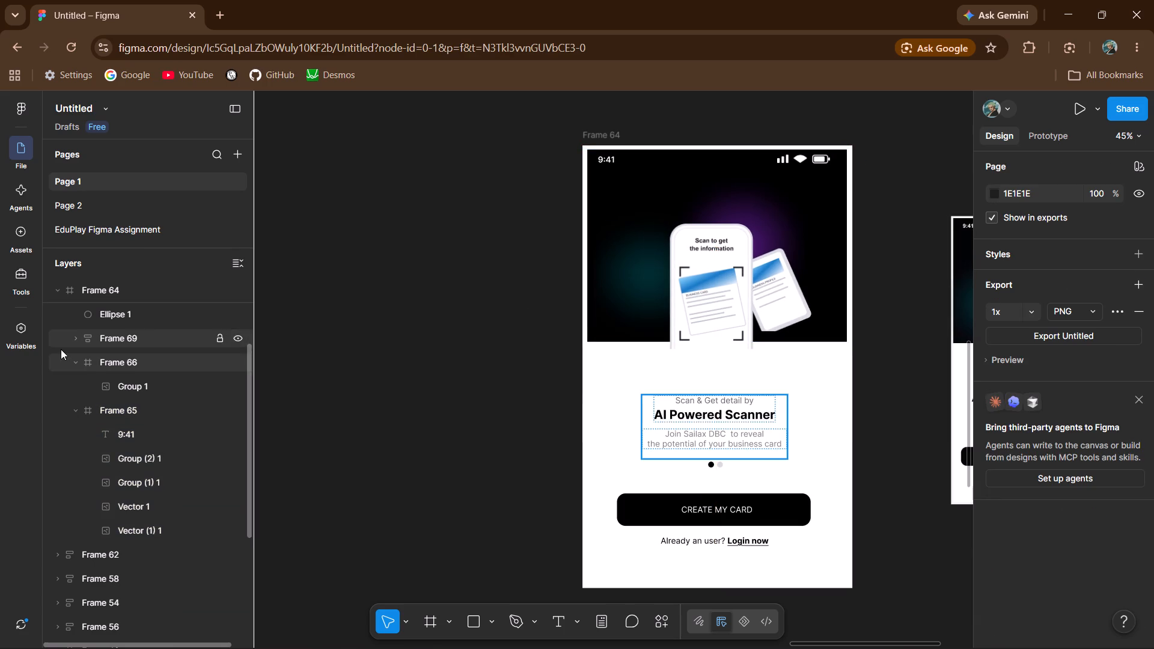
Open the constraint settings of the 9:41 text inside Frame 65.
left_click(609, 244)
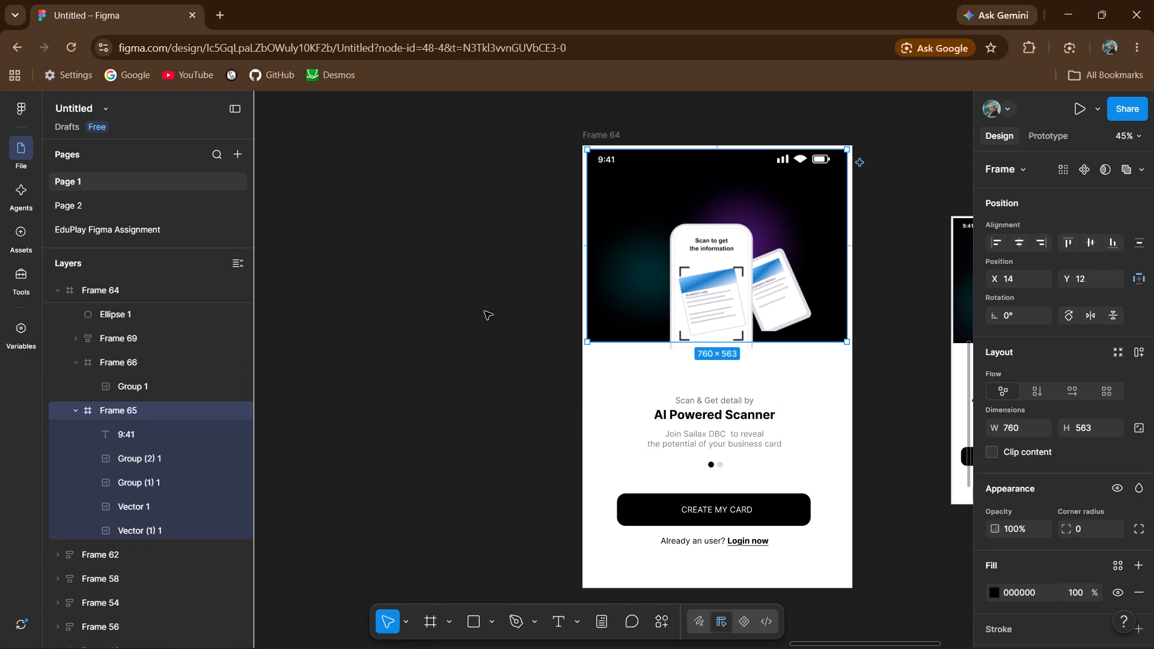
left_click(138, 440)
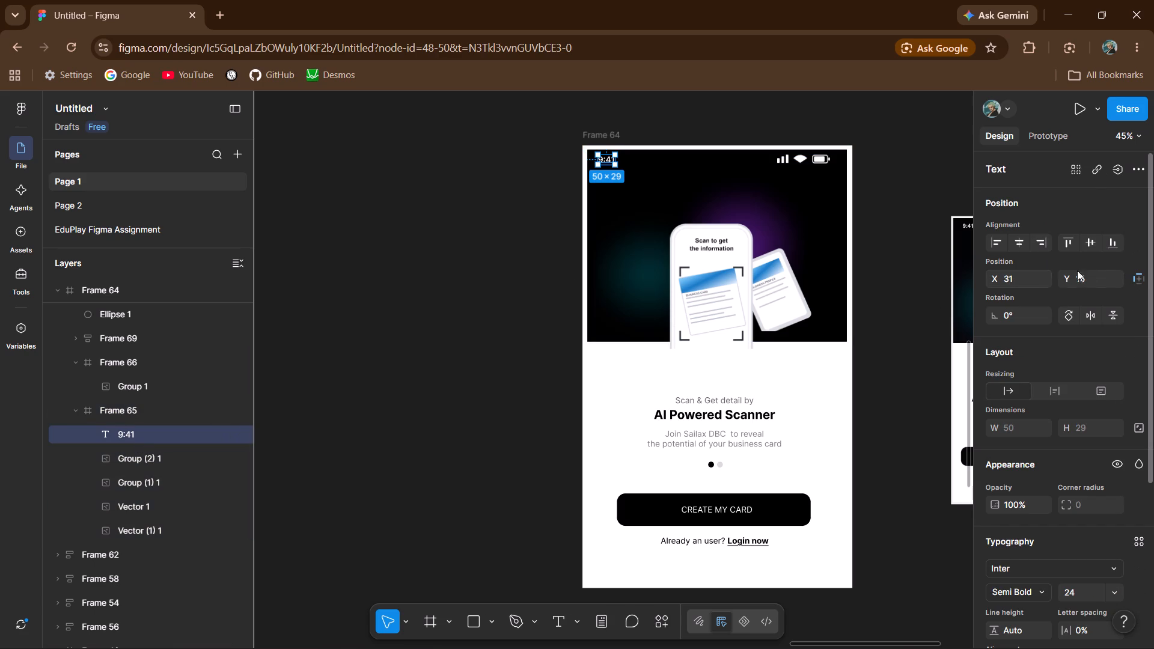
left_click(1138, 277)
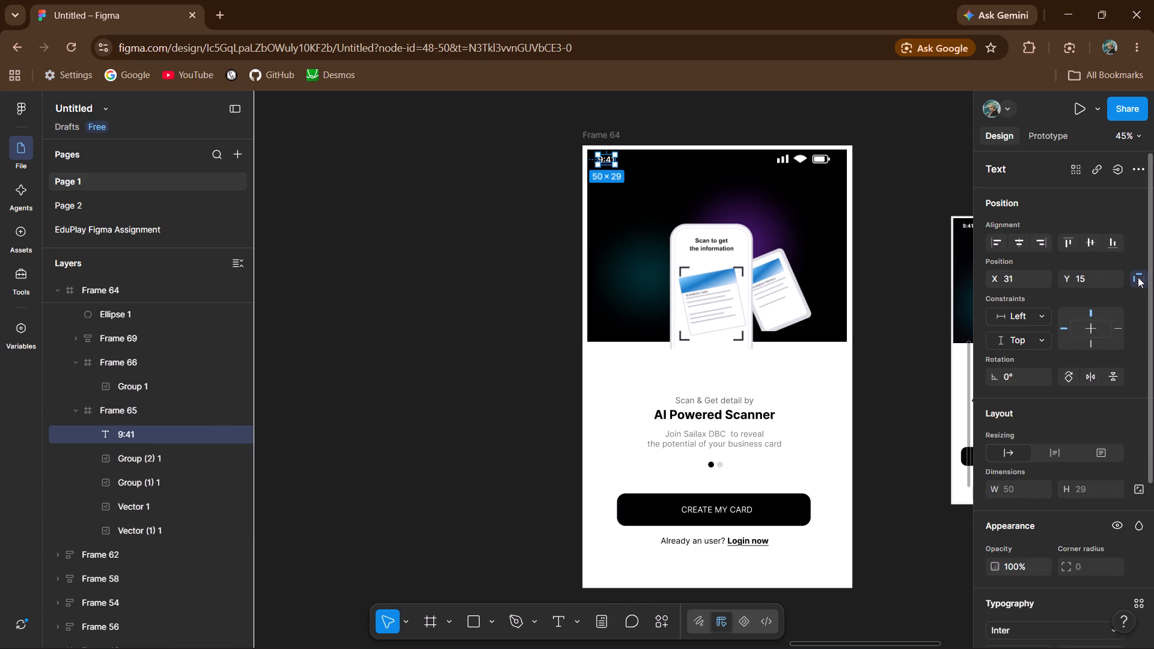
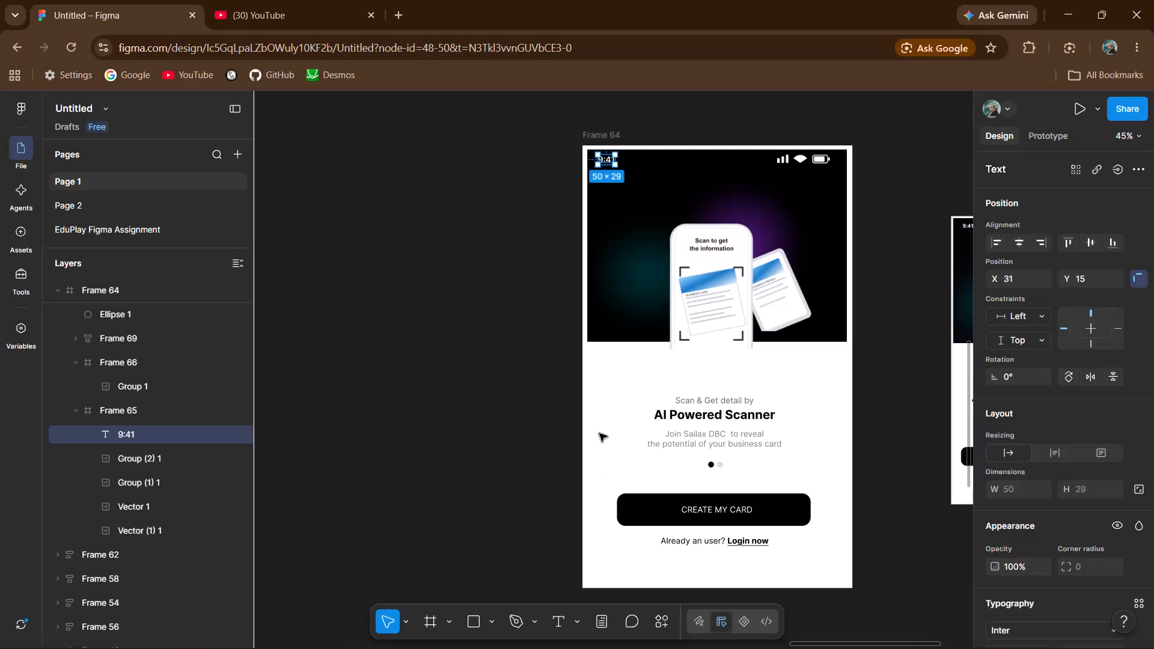
Apply the Scale constraint horizontally, followed by vertically, to the status icons image Group (2) 1 in Frame 65.
left_click(429, 315)
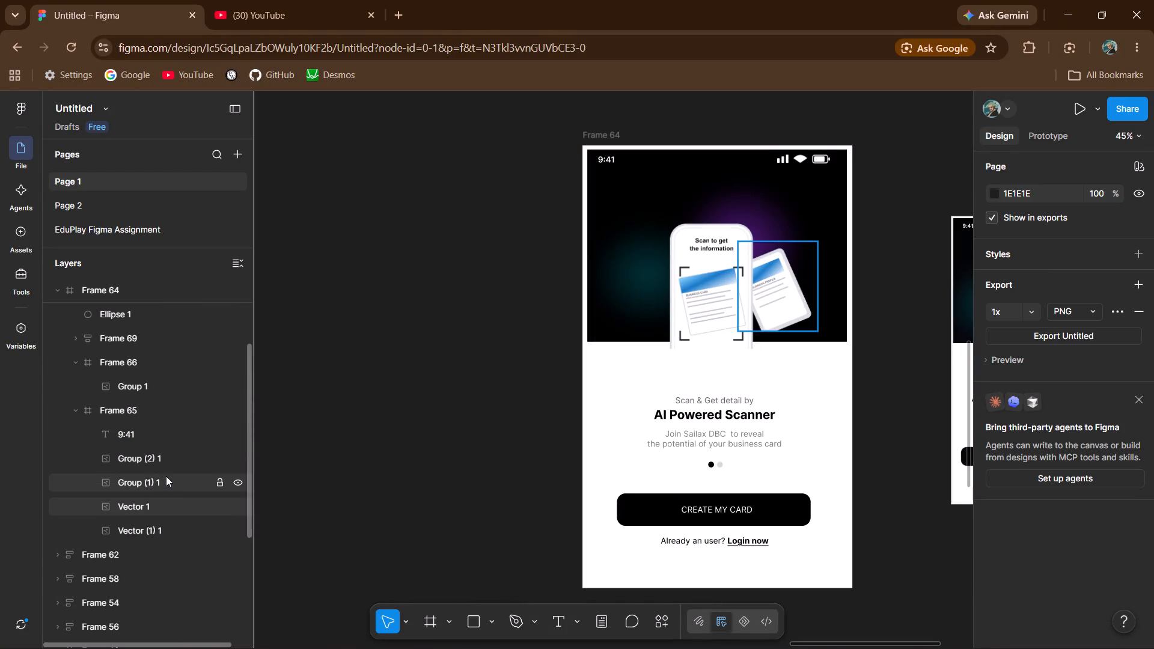
left_click(166, 455)
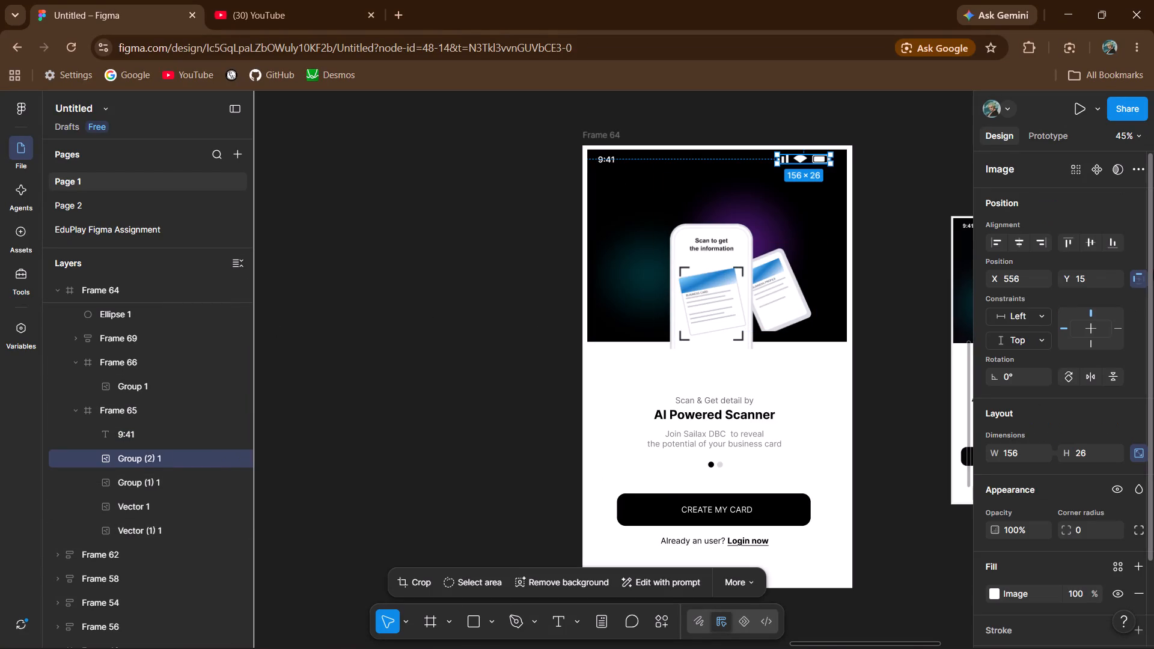
left_click(1135, 277)
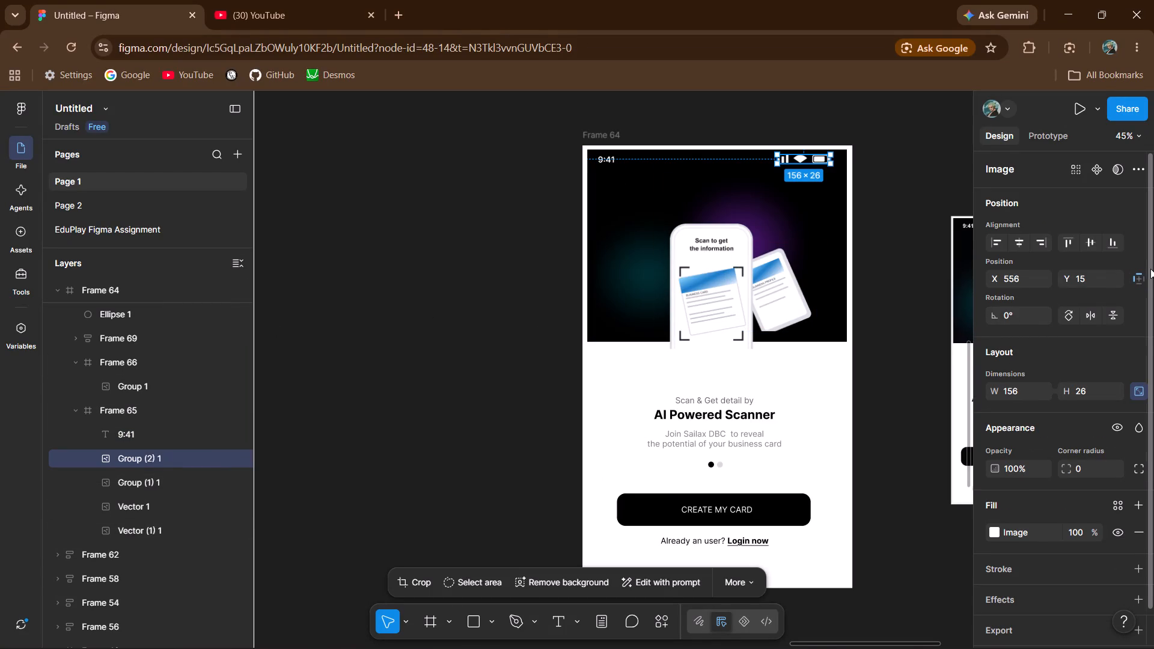
left_click(1142, 272)
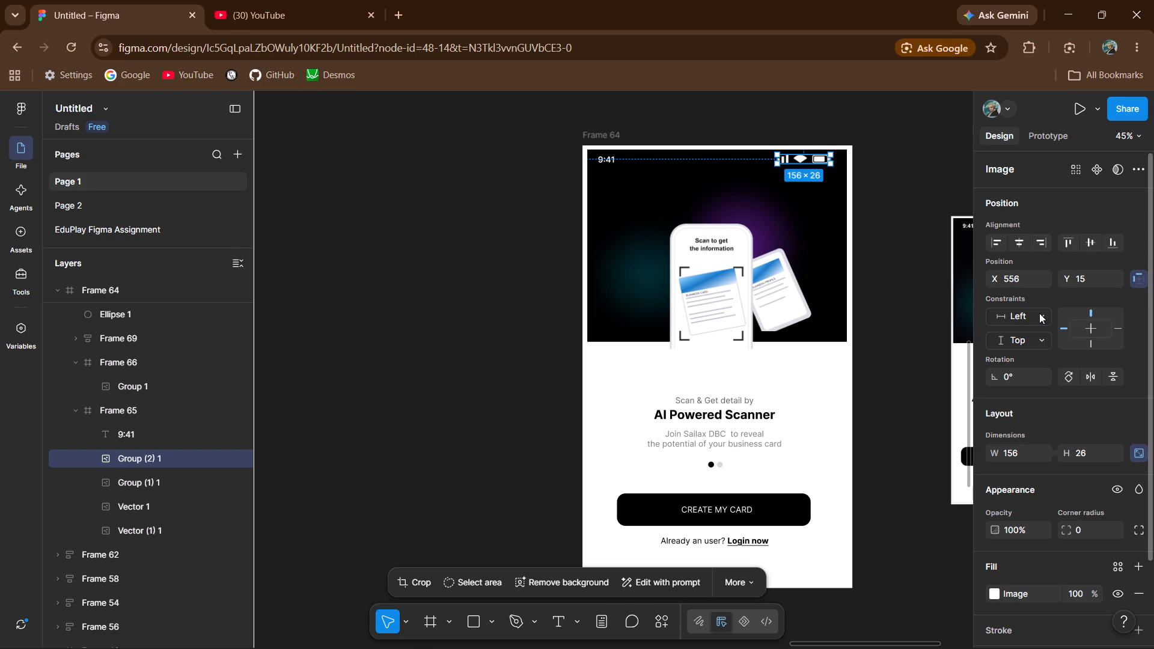
left_click(1039, 313)
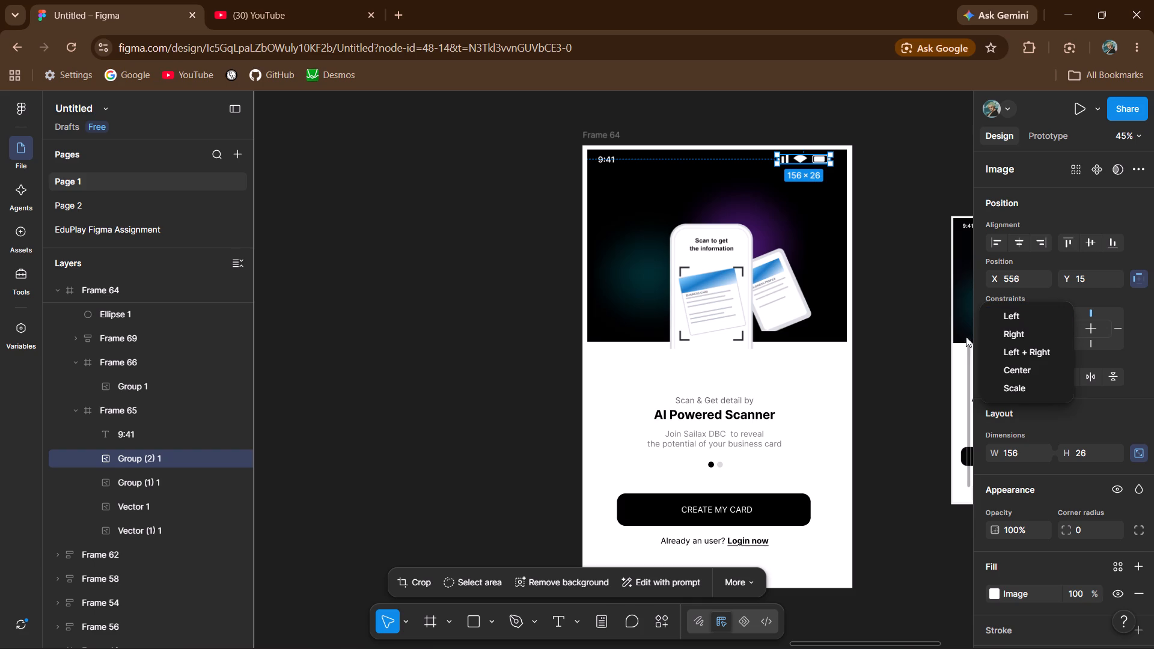
left_click(1031, 391)
left_click(1045, 341)
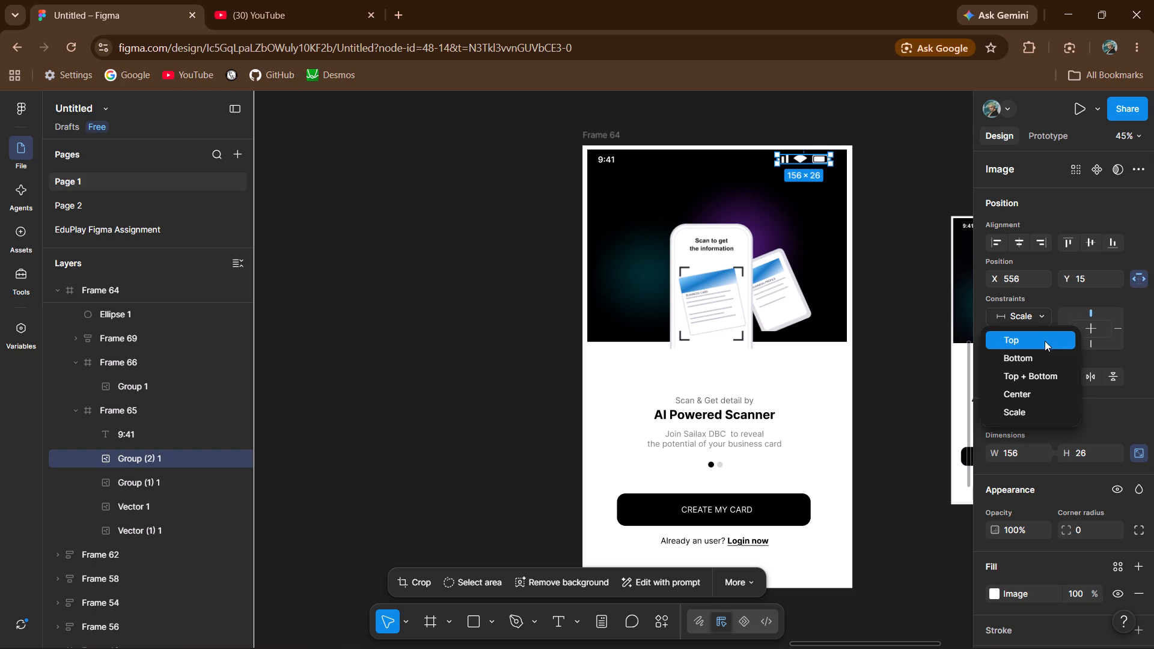
left_click(1024, 412)
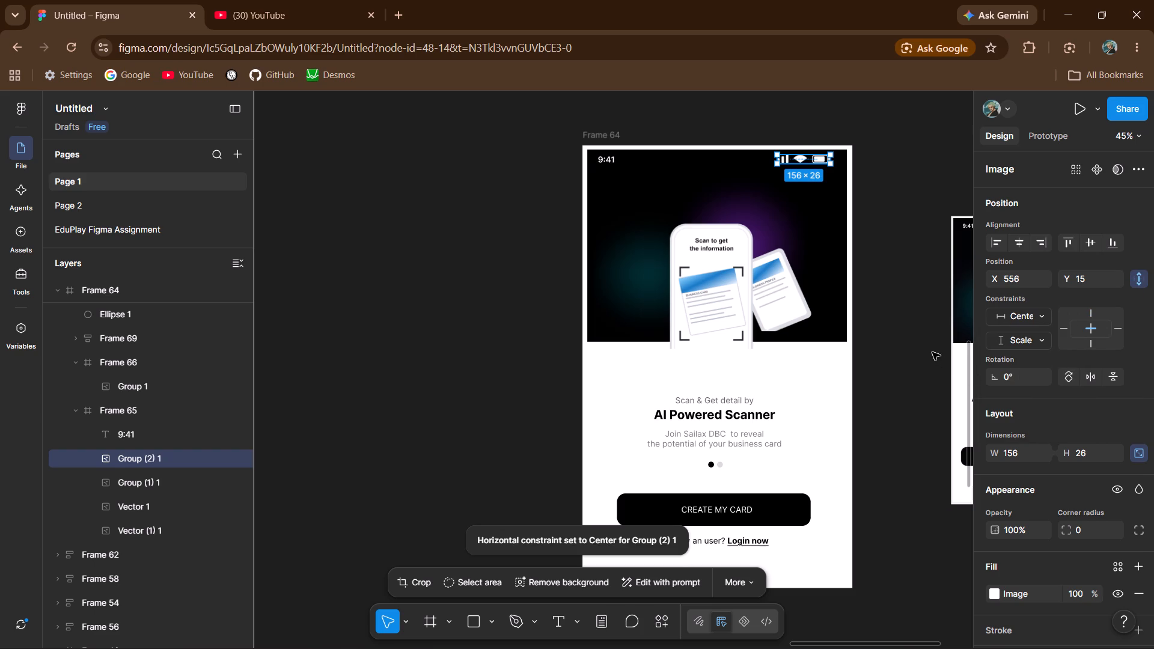
left_click(938, 350)
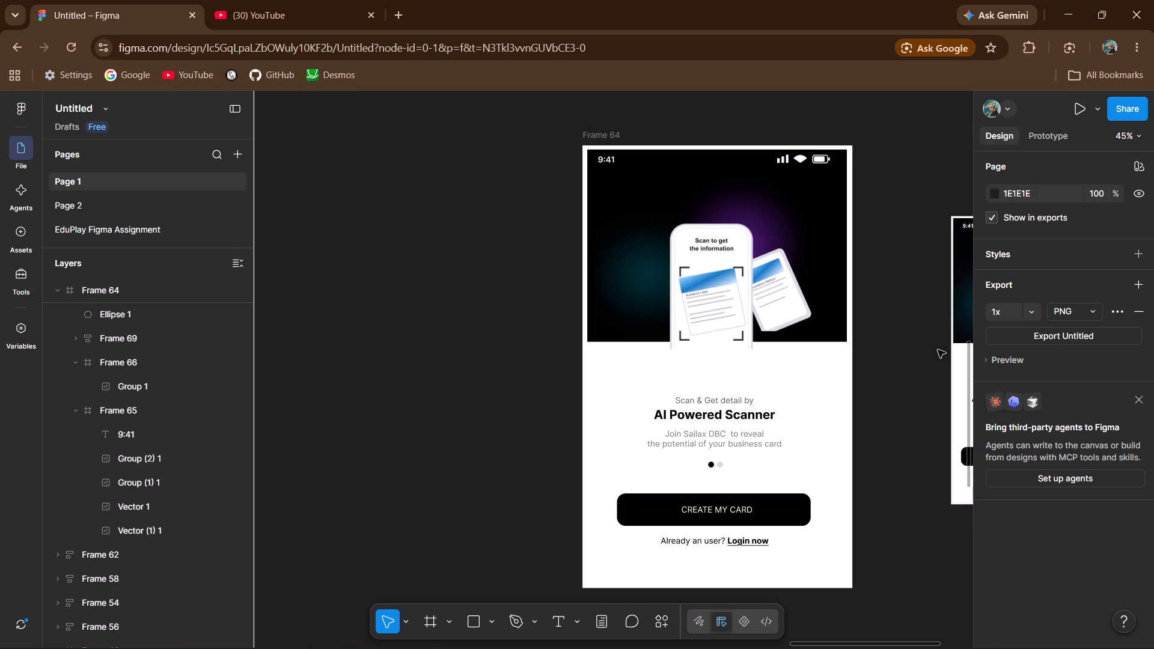
Set both the horizontal and vertical constraints of the phone mockup Frame 66 to Scale.
left_click(729, 271)
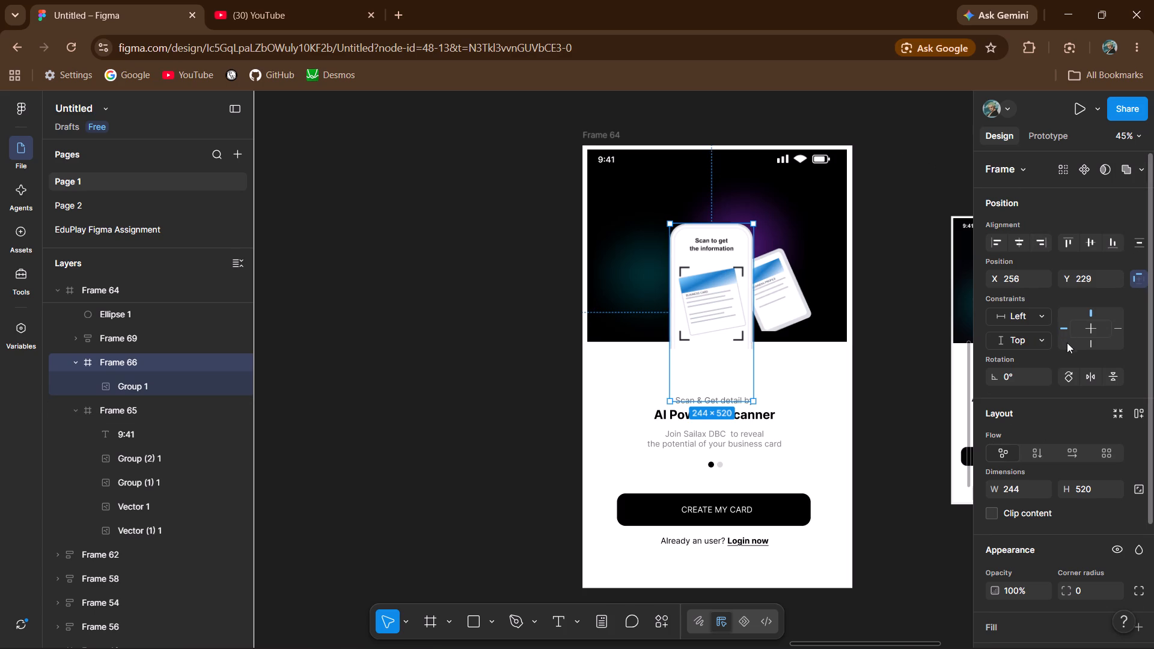
left_click(1046, 319)
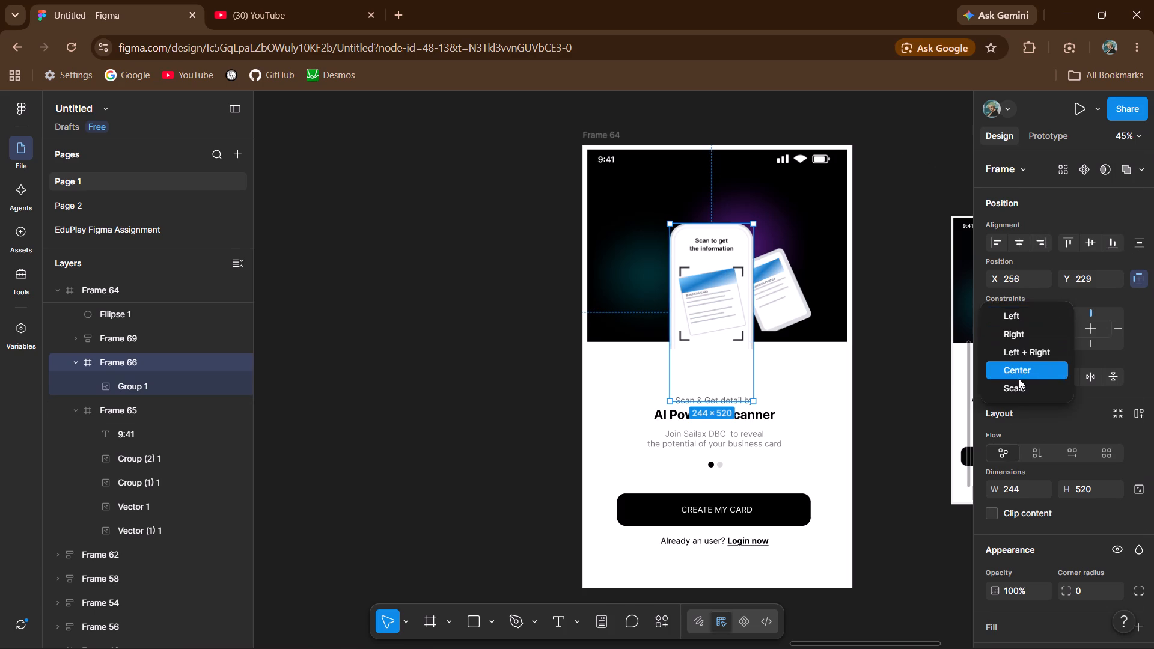
left_click(1016, 385)
left_click_drag(1040, 338, 1000, 408)
left_click(1000, 408)
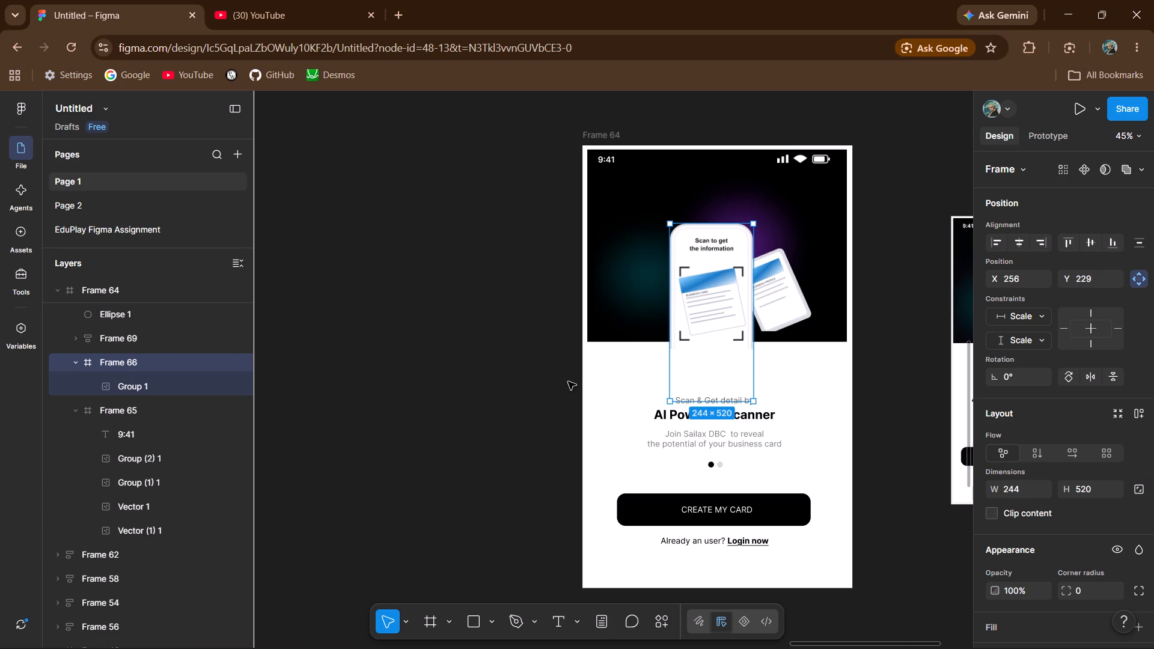
Try Scale for both constraints of the tilted card image Group (1) 1, ending with horizontal Scale and vertical Center.
left_click(183, 502)
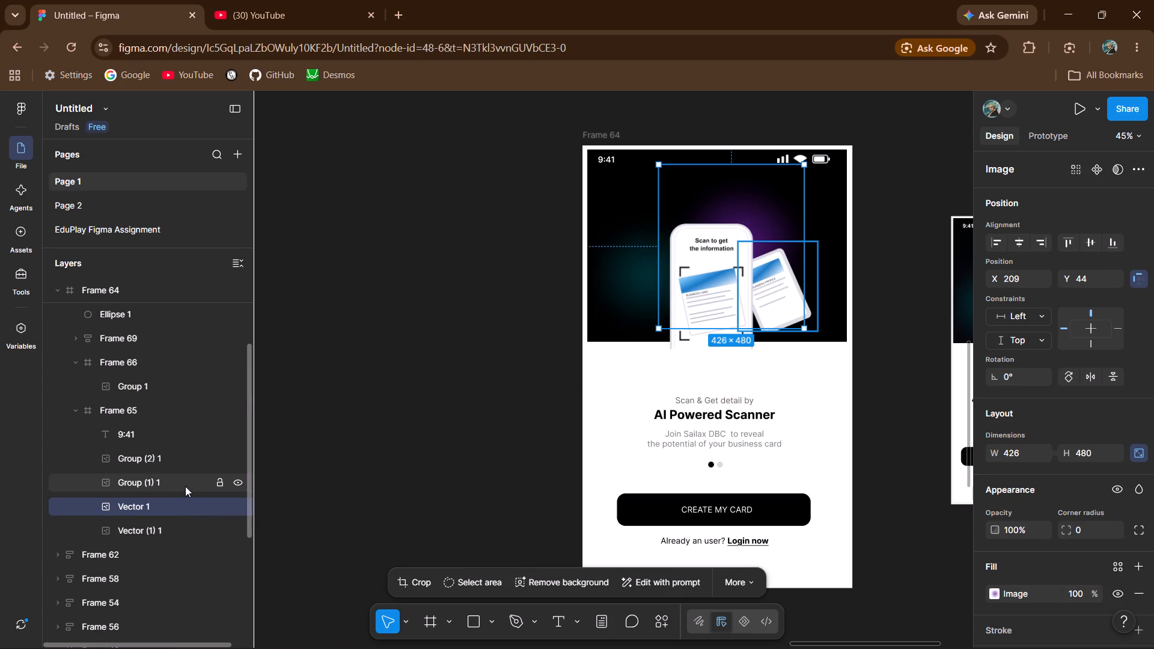
left_click(185, 485)
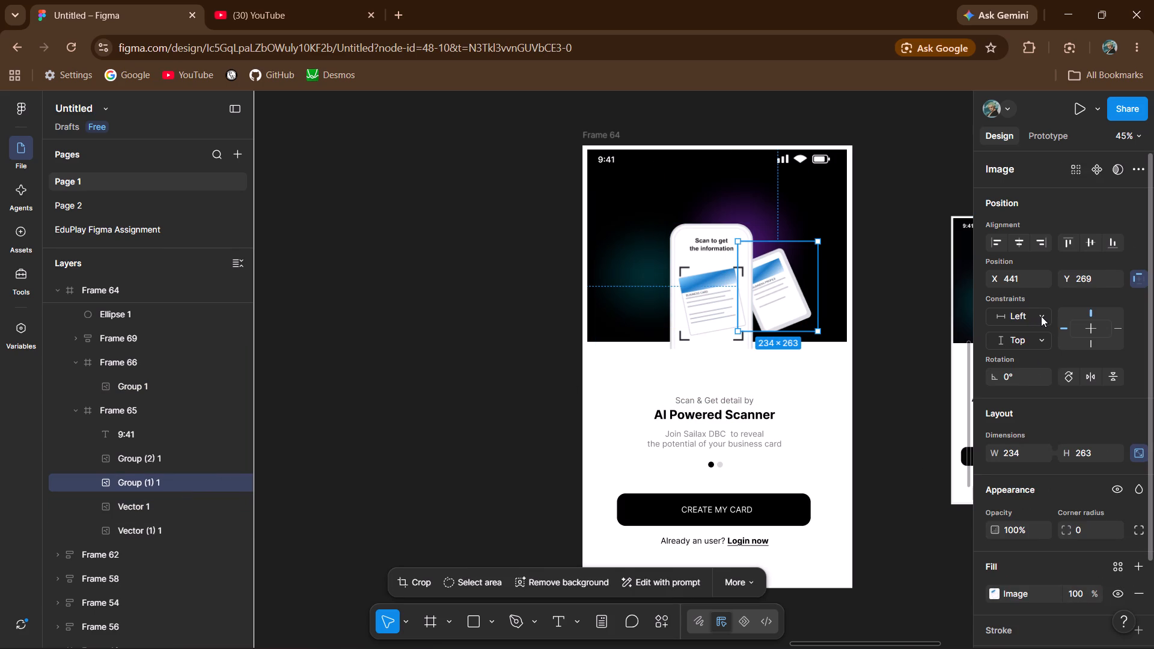
left_click(1042, 316)
left_click(1018, 382)
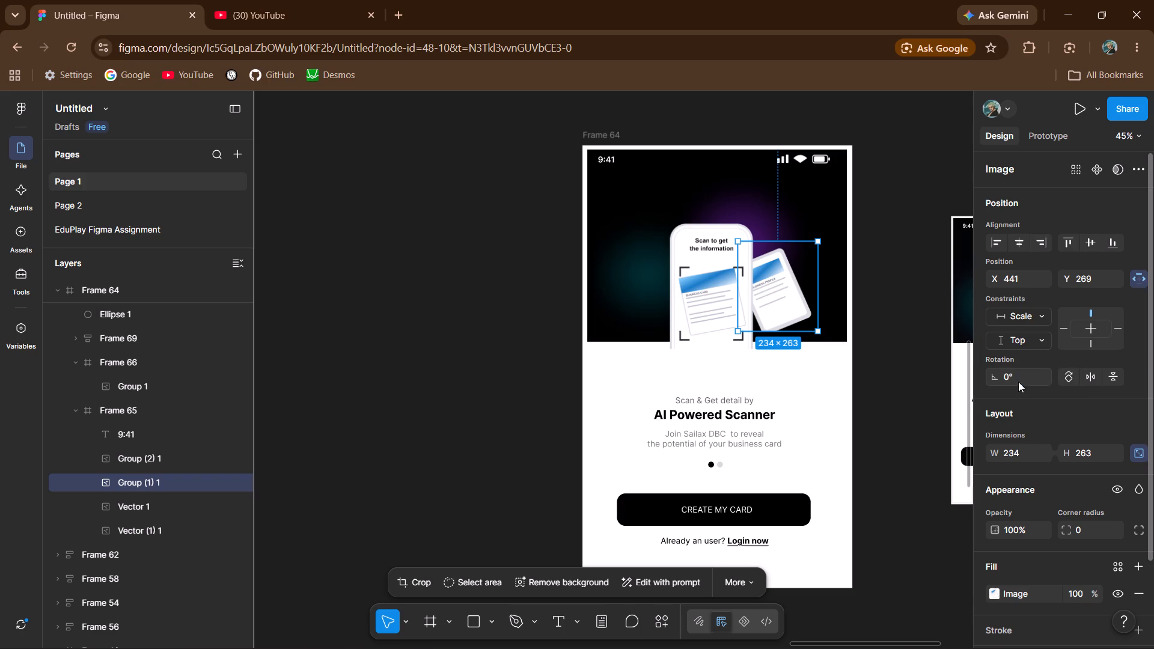
left_click(1041, 343)
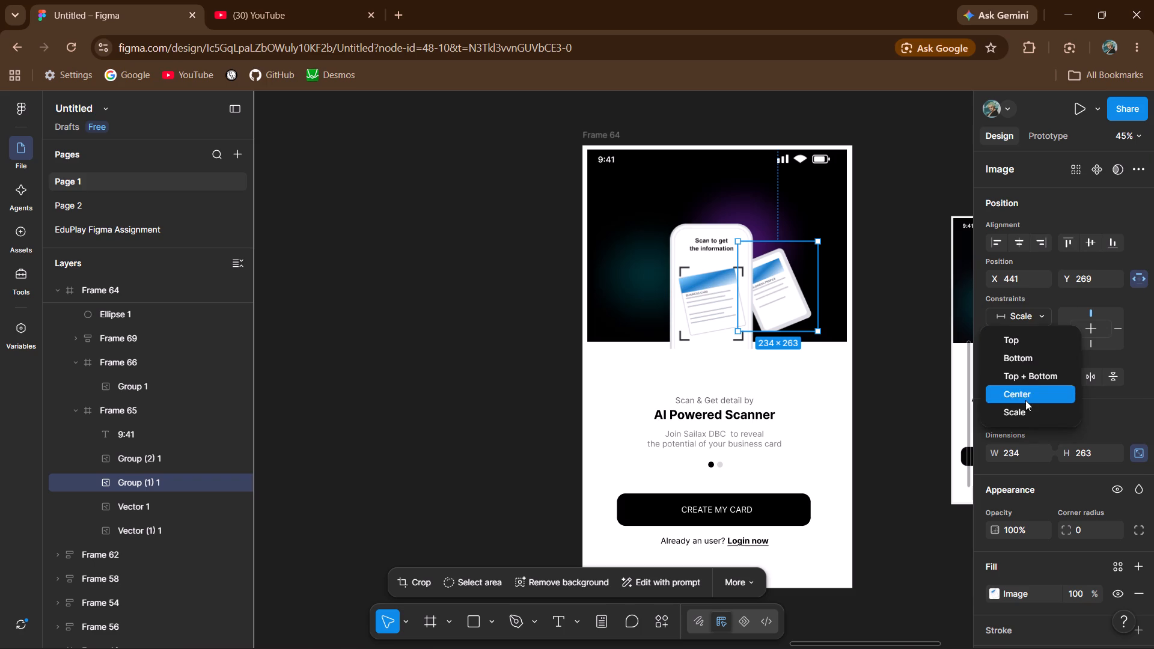
left_click(1024, 404)
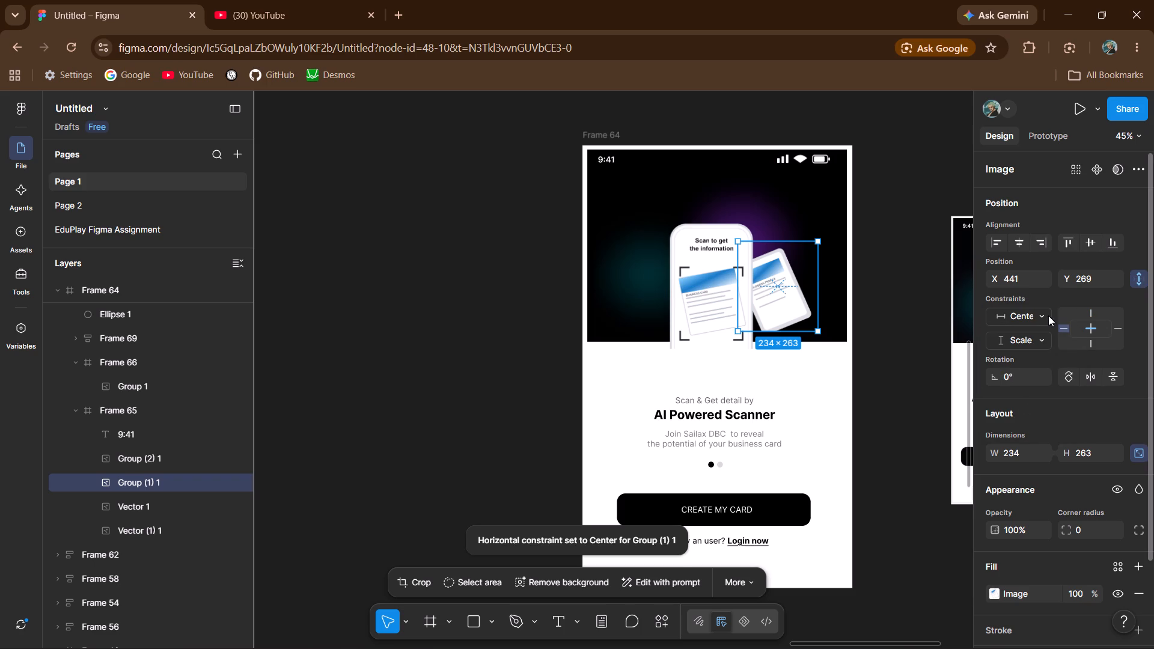
left_click(1045, 317)
left_click(1021, 388)
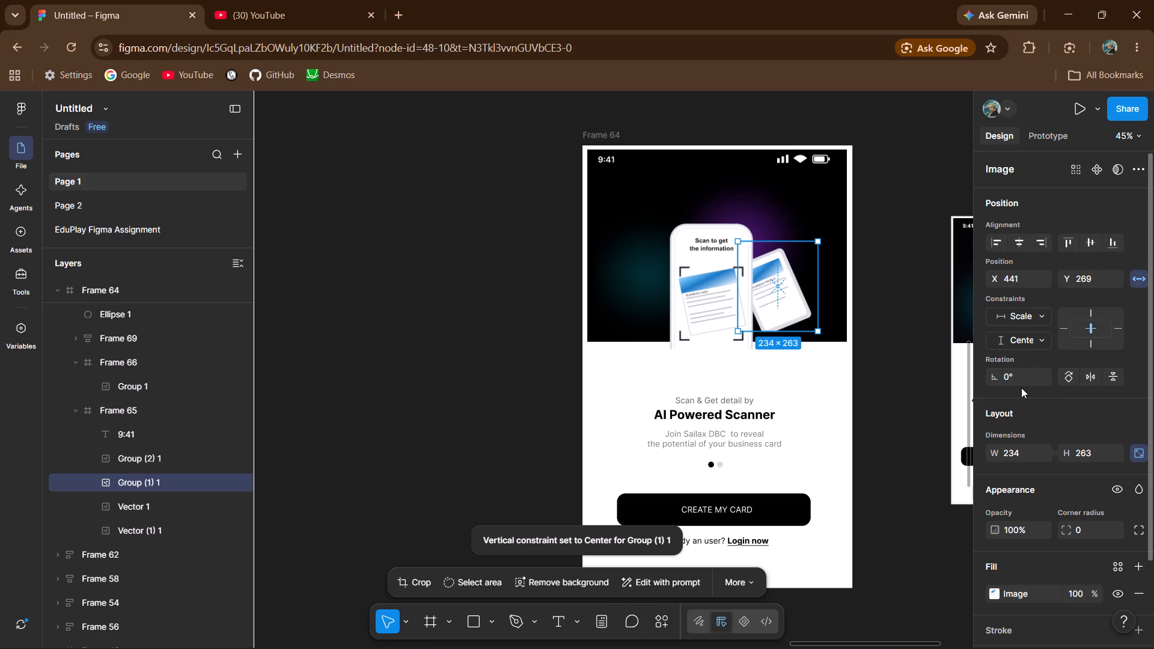
left_click(1044, 337)
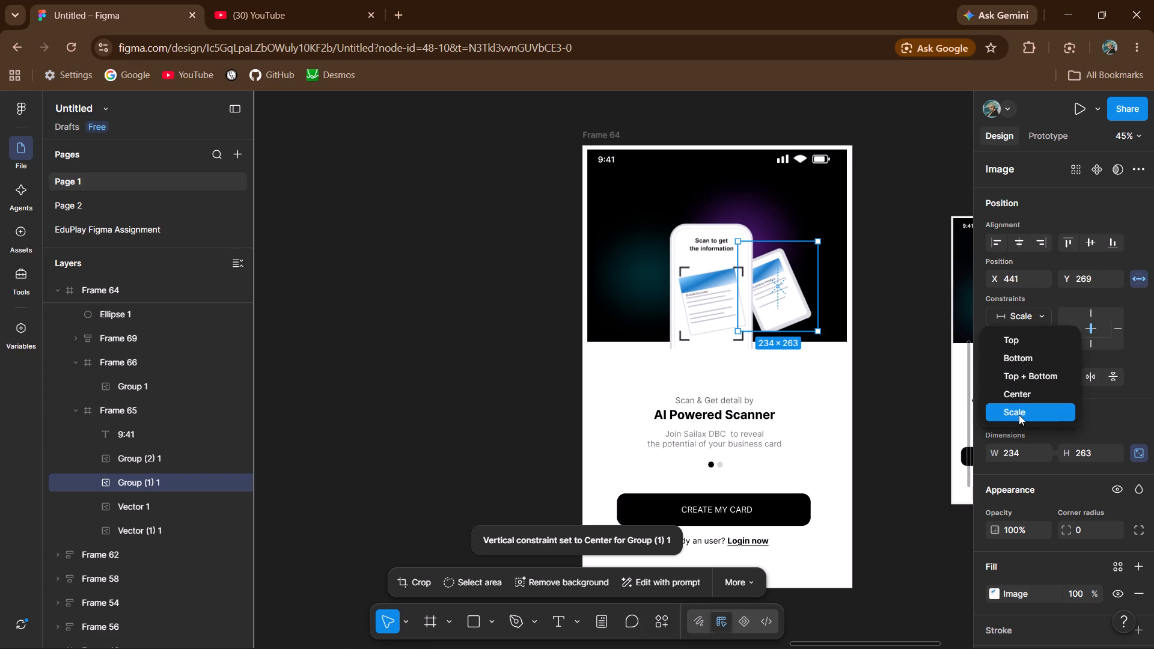
left_click(1018, 419)
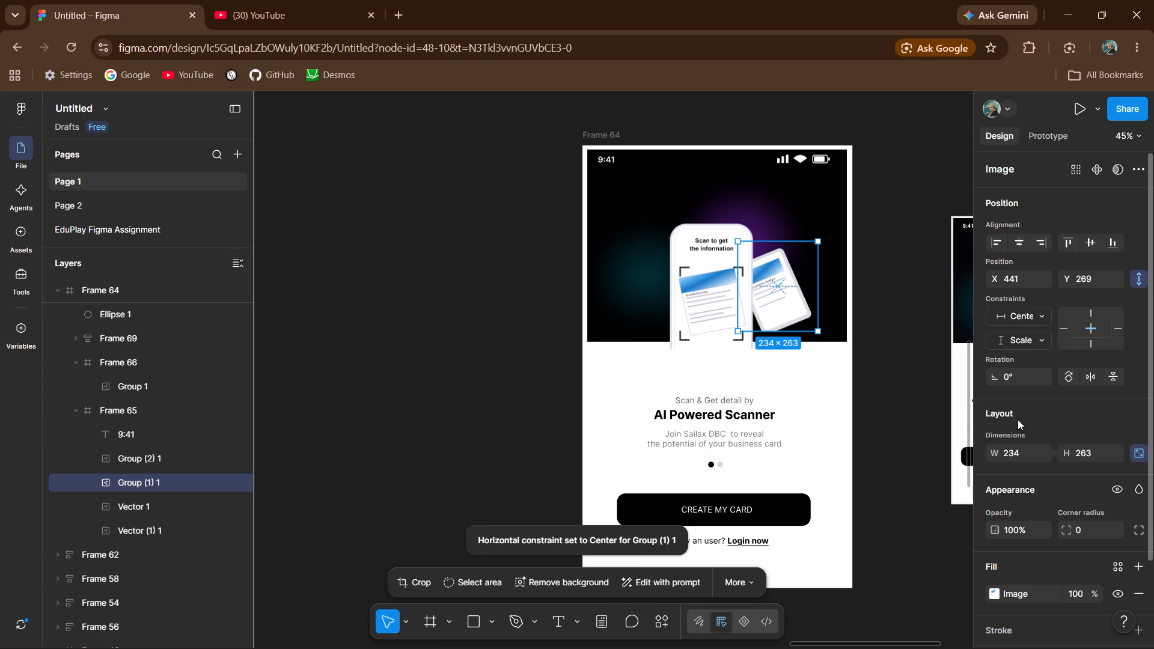
left_click(1041, 316)
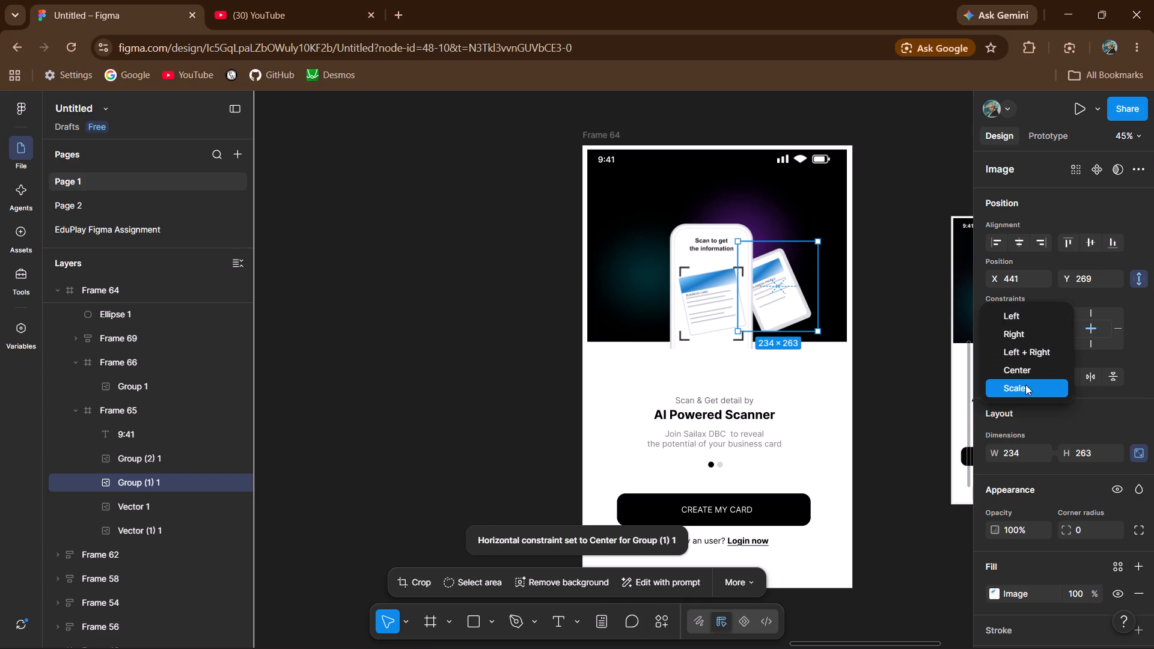
left_click(1025, 385)
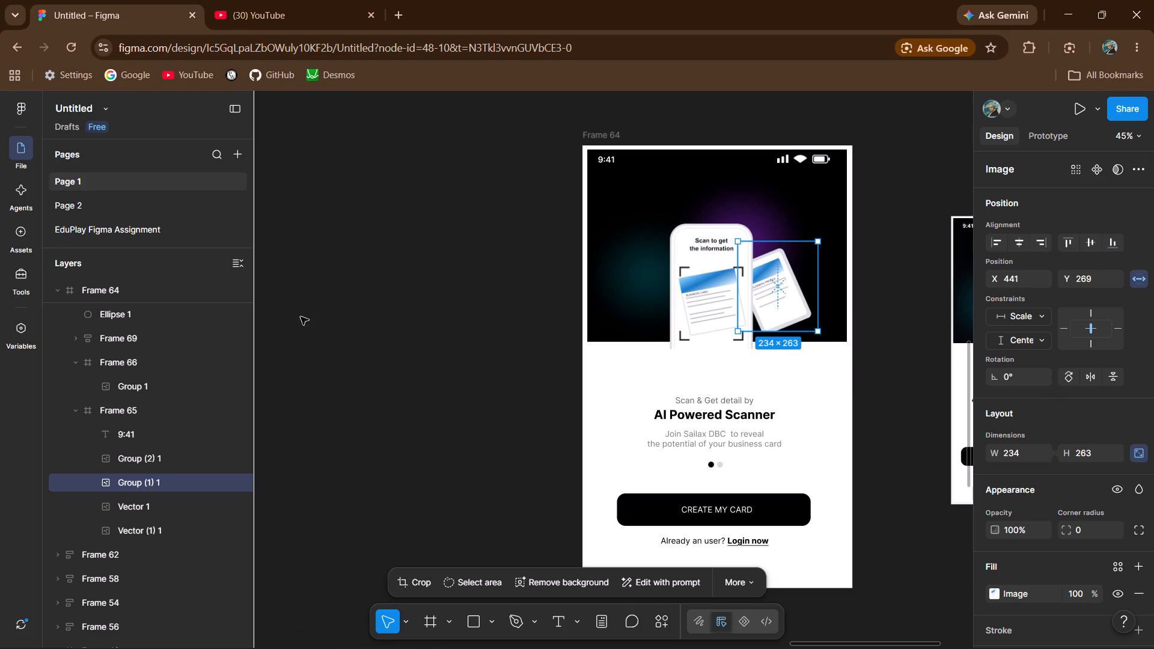
Test how Frame 64's contents respond by narrowing it from the right edge to about 702 and widening it to about 769.
left_click(131, 284)
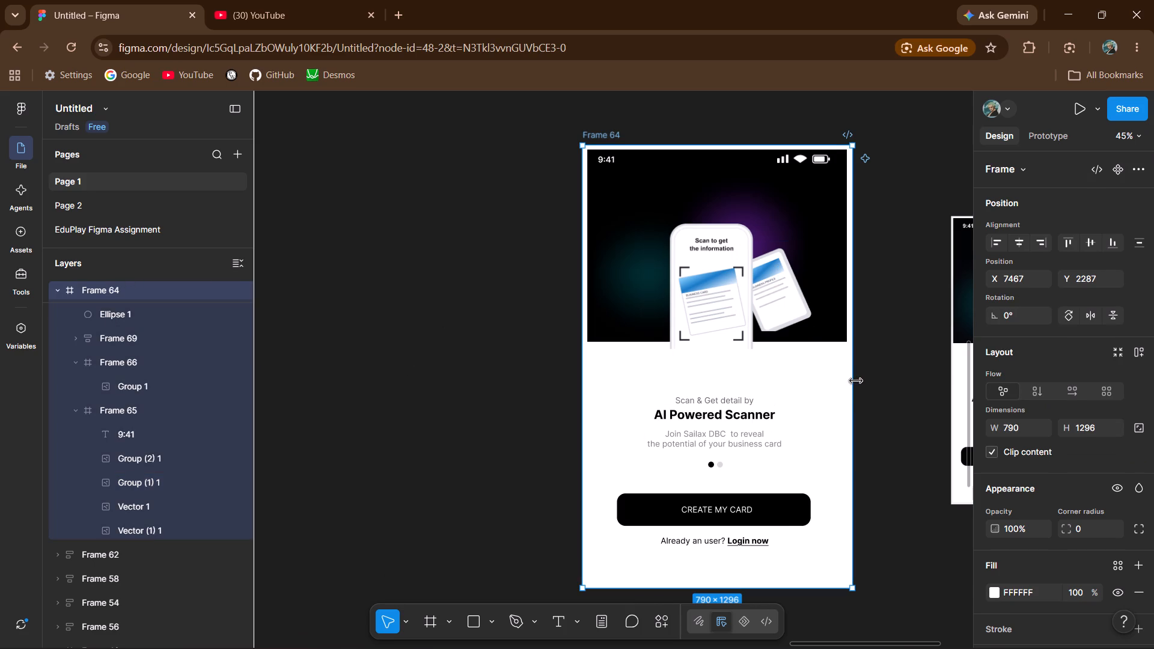
left_click_drag(856, 381, 828, 406)
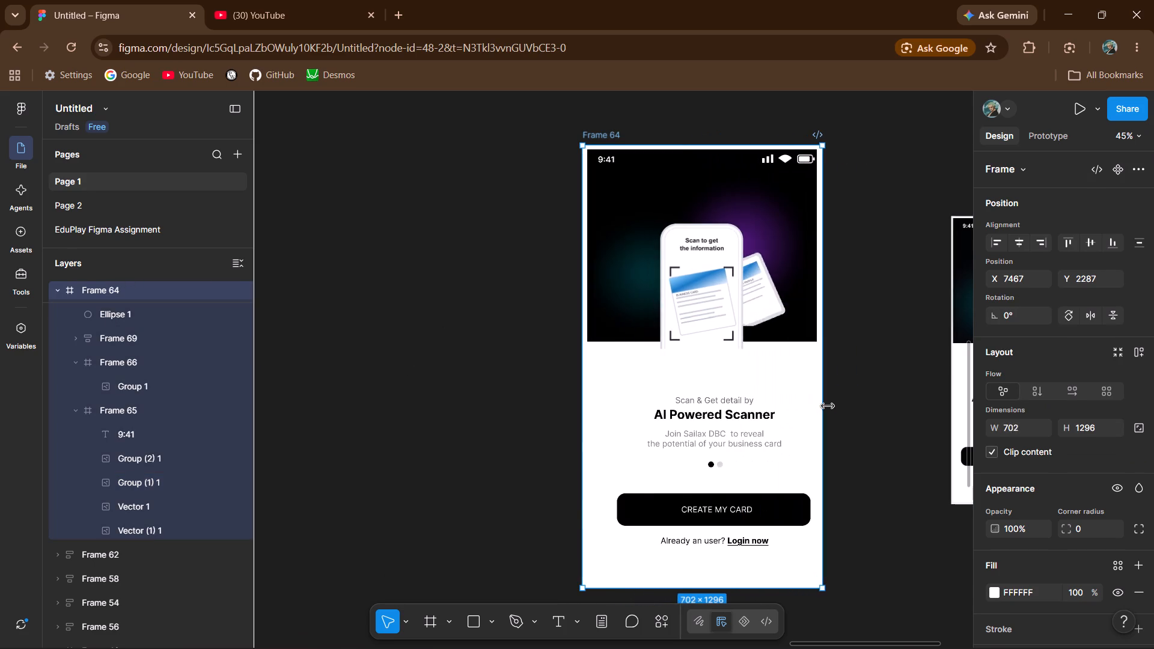
left_click_drag(828, 406, 845, 407)
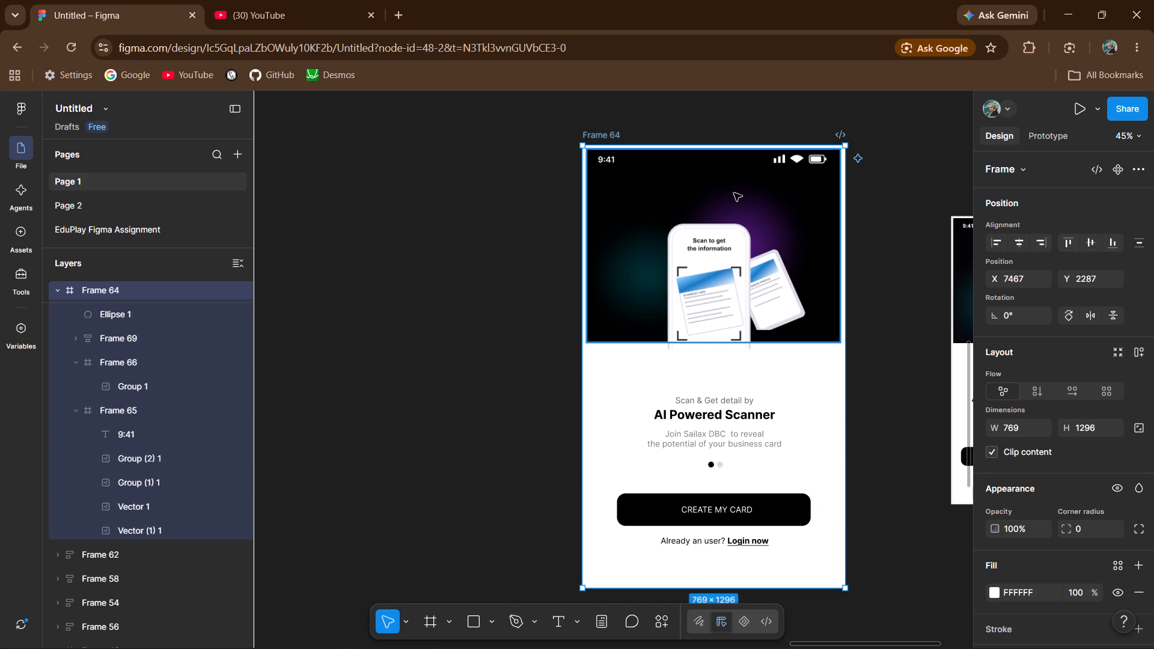
Set both the horizontal and vertical constraints of the black Frame 65 to Scale.
left_click(727, 186)
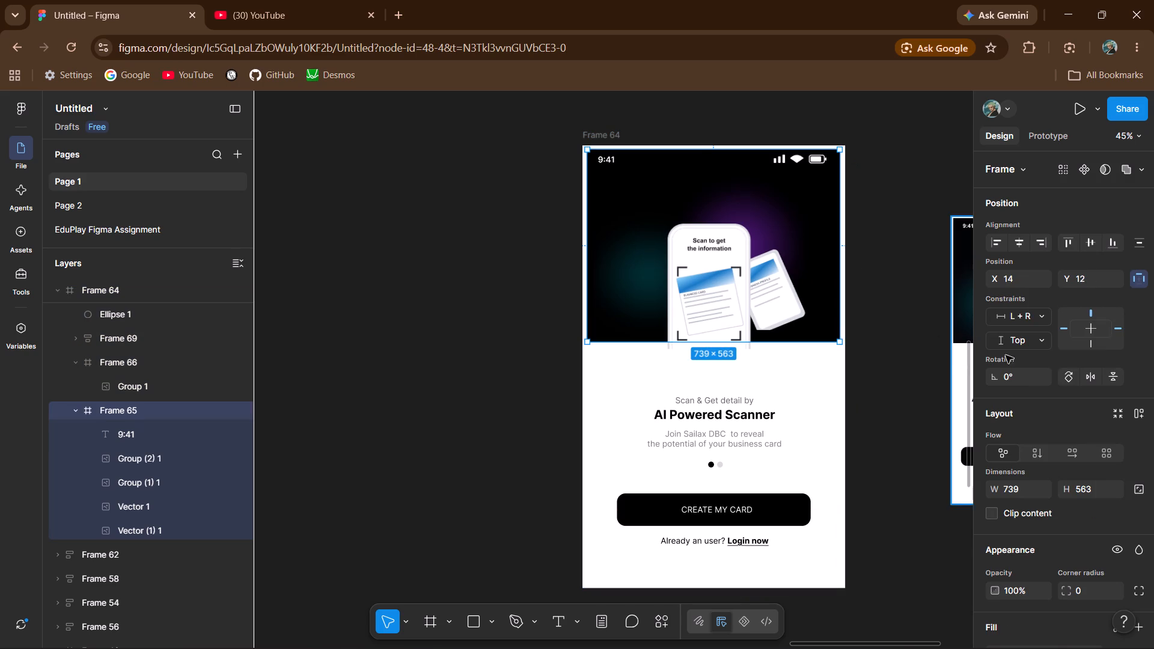
left_click(1042, 312)
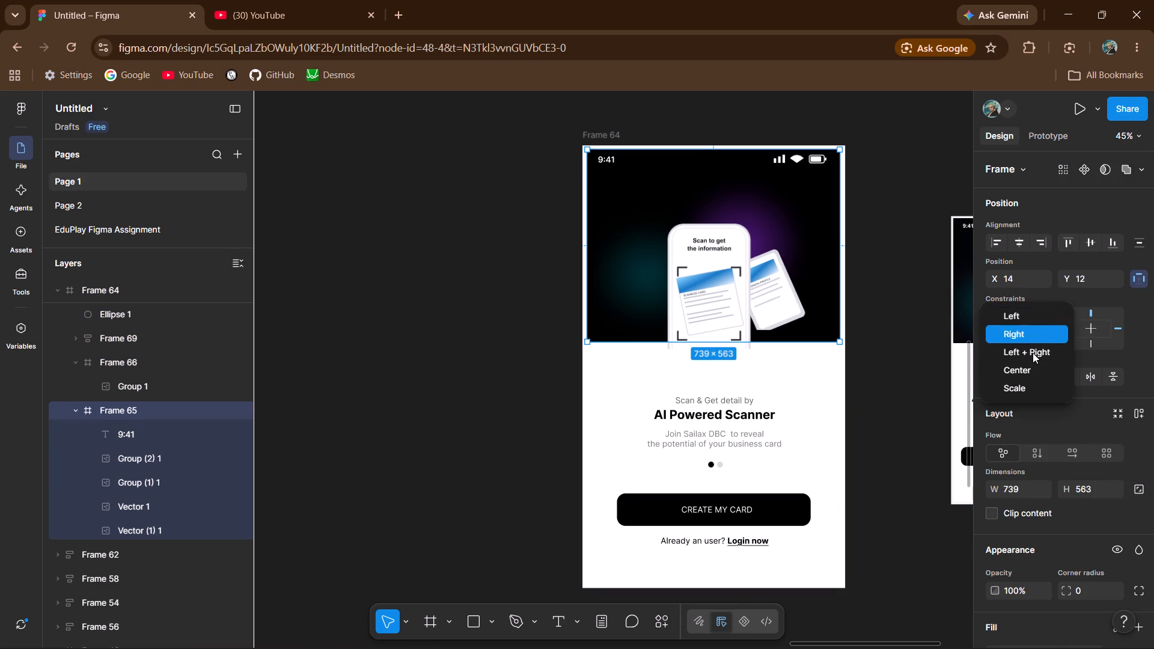
left_click(1023, 380)
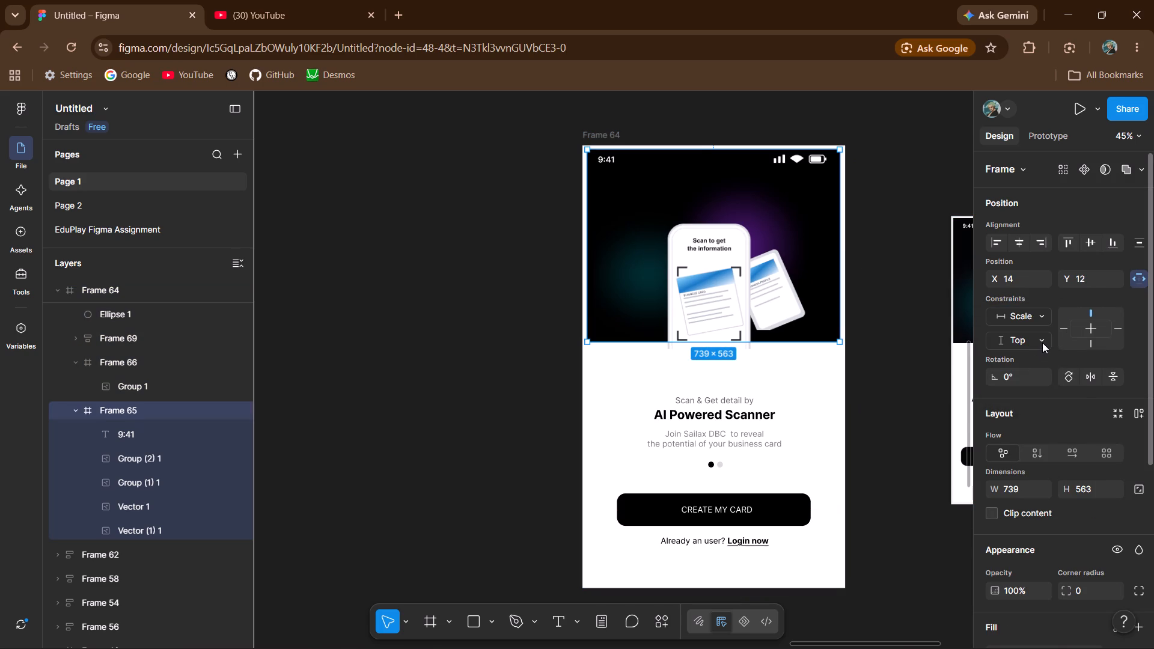
left_click_drag(1042, 343, 1021, 415)
left_click(1021, 415)
left_click(804, 389)
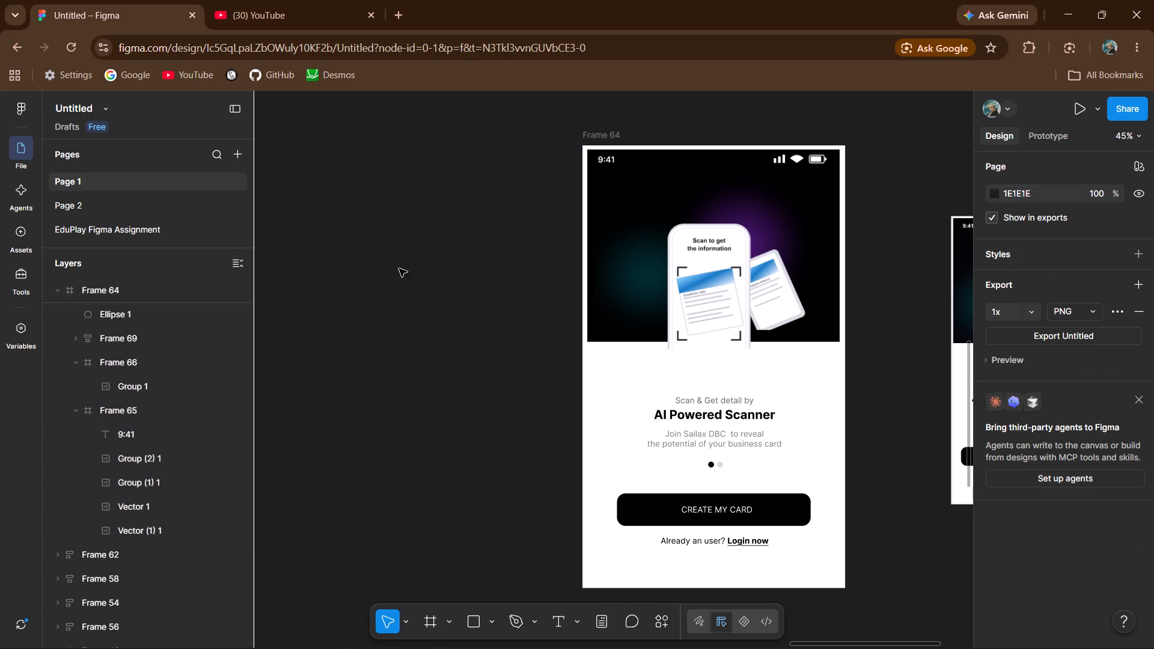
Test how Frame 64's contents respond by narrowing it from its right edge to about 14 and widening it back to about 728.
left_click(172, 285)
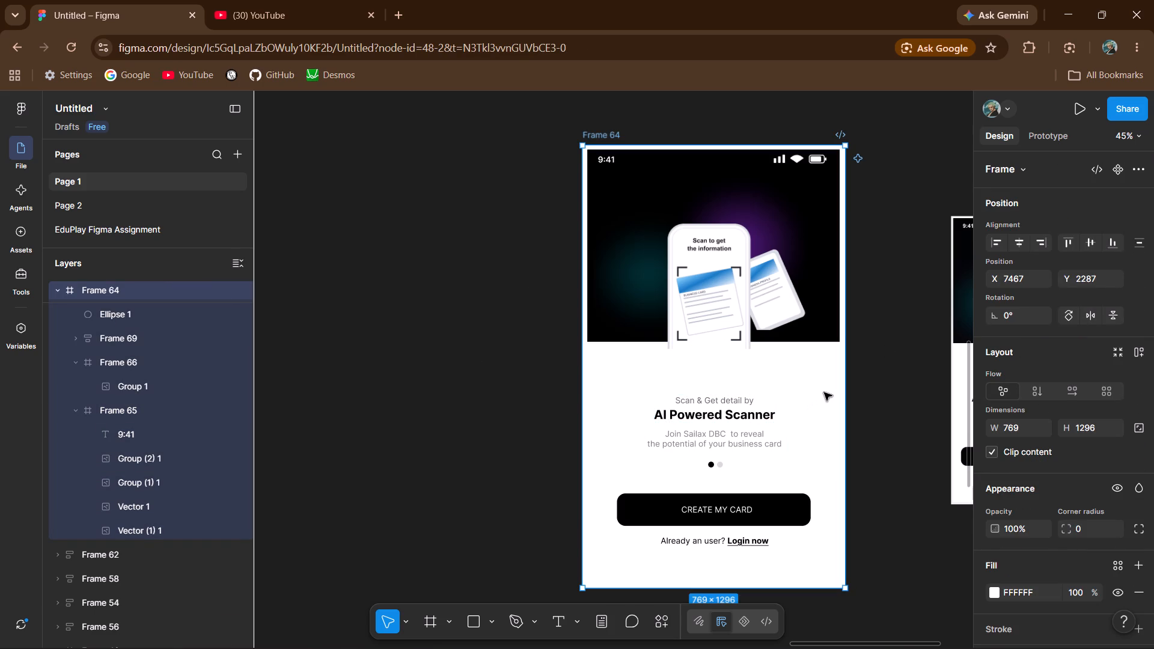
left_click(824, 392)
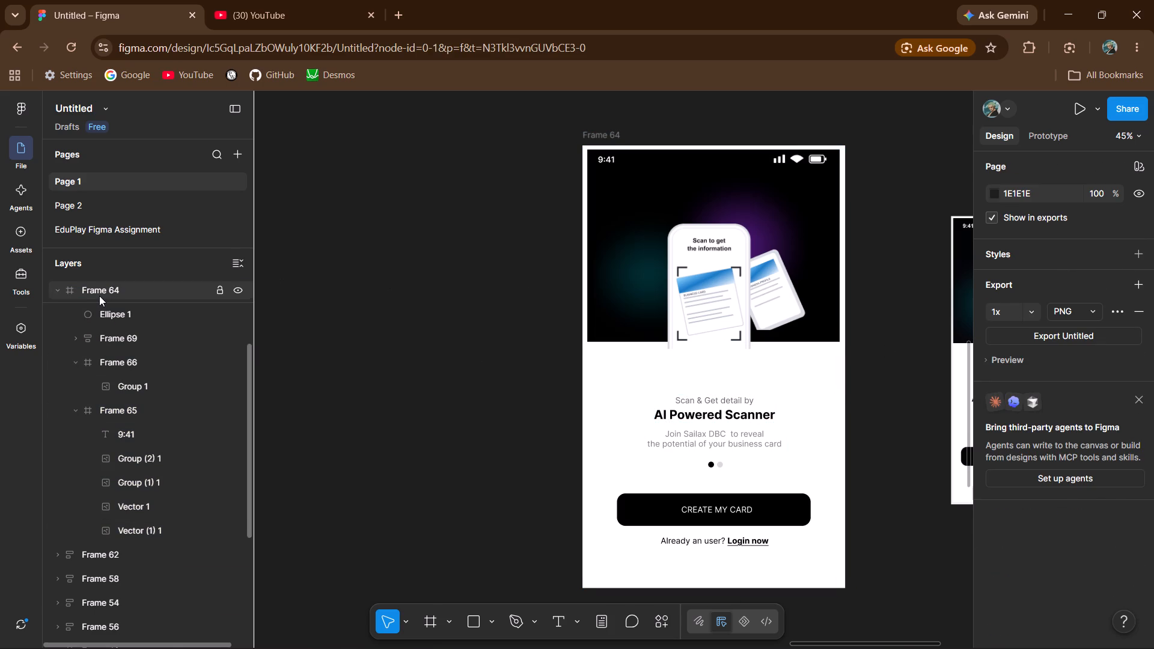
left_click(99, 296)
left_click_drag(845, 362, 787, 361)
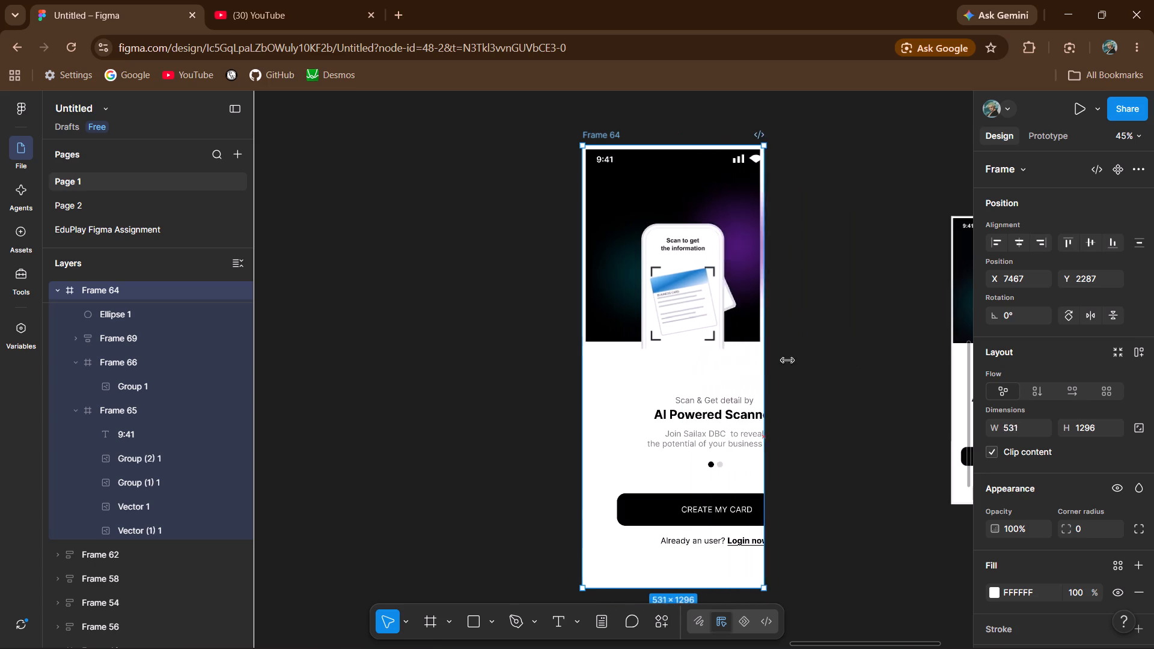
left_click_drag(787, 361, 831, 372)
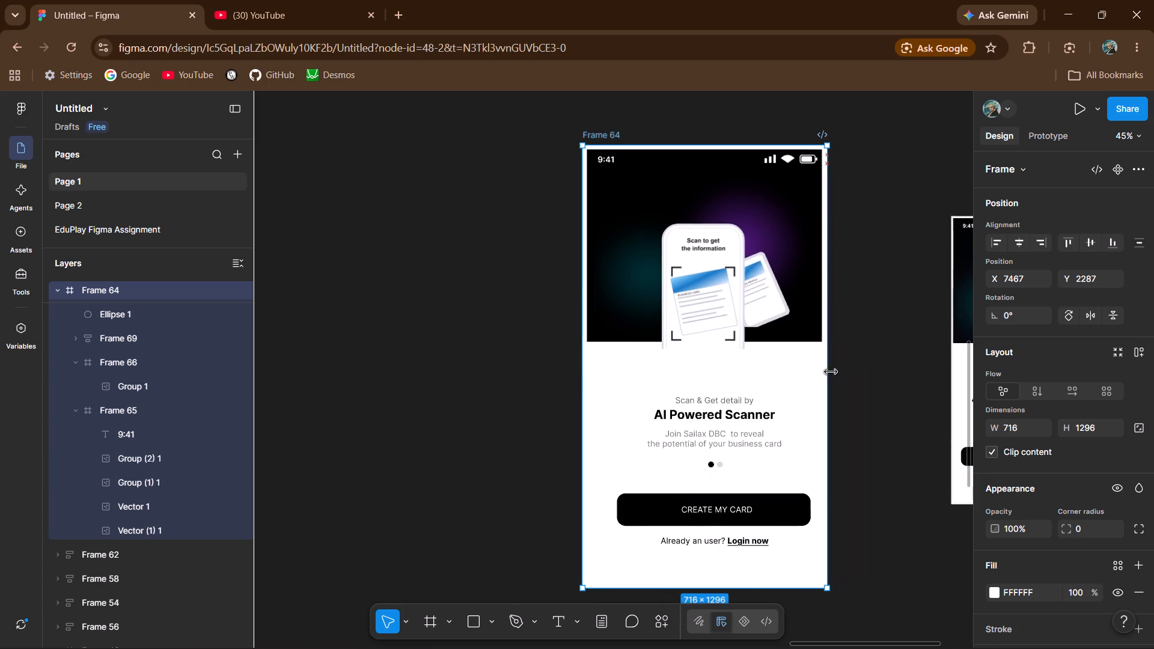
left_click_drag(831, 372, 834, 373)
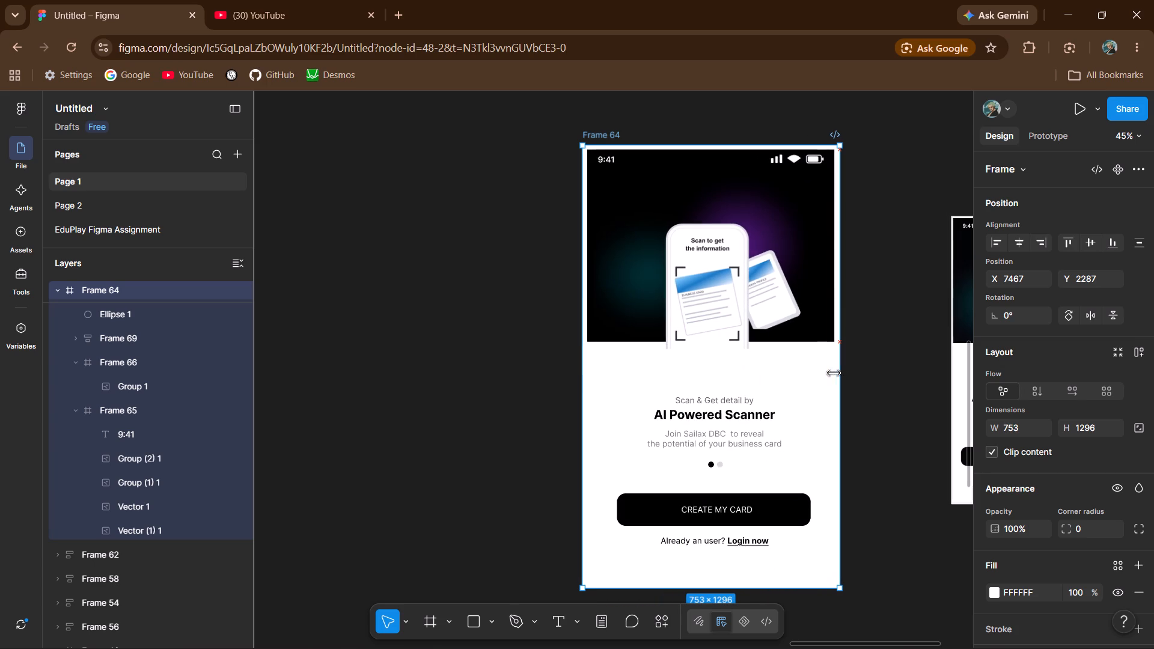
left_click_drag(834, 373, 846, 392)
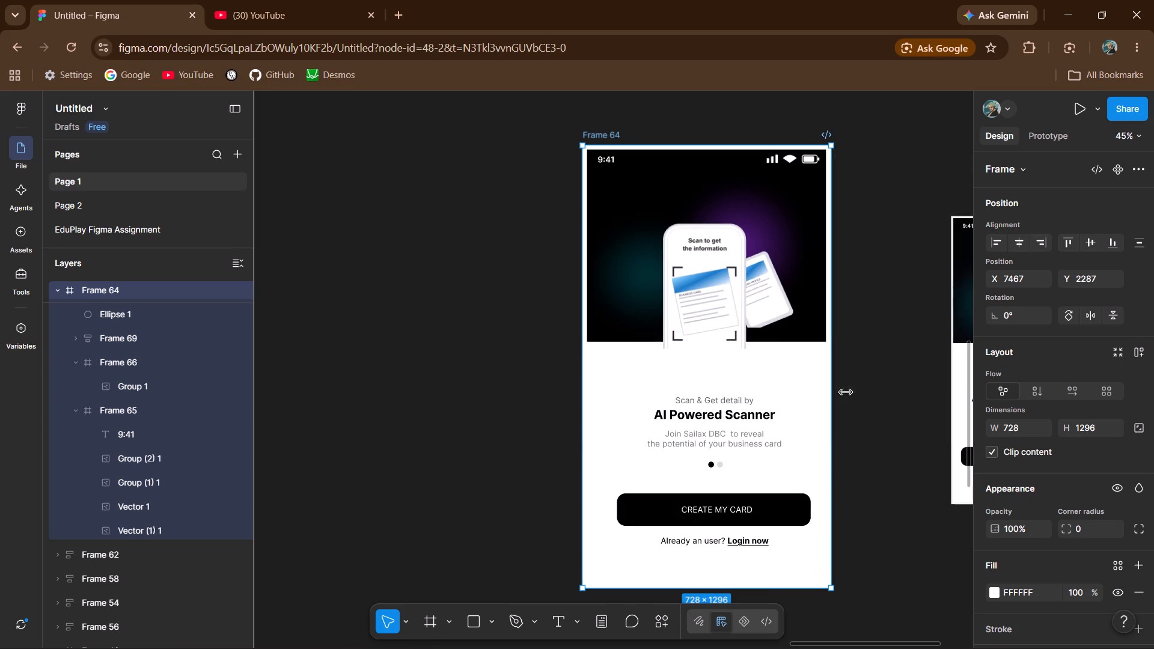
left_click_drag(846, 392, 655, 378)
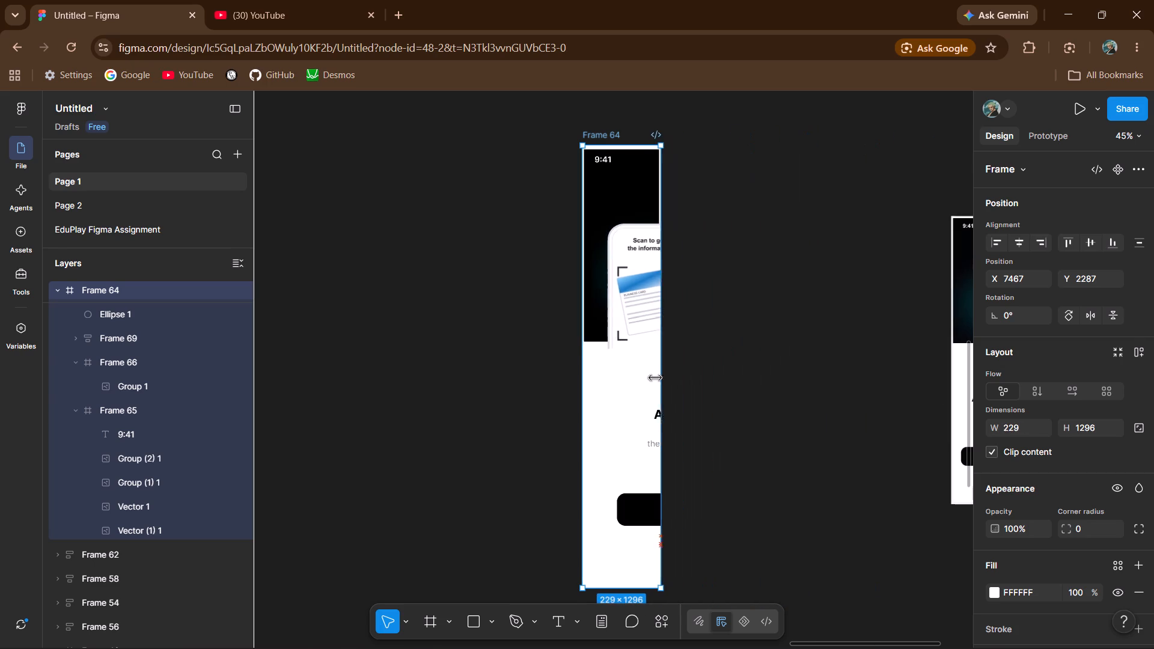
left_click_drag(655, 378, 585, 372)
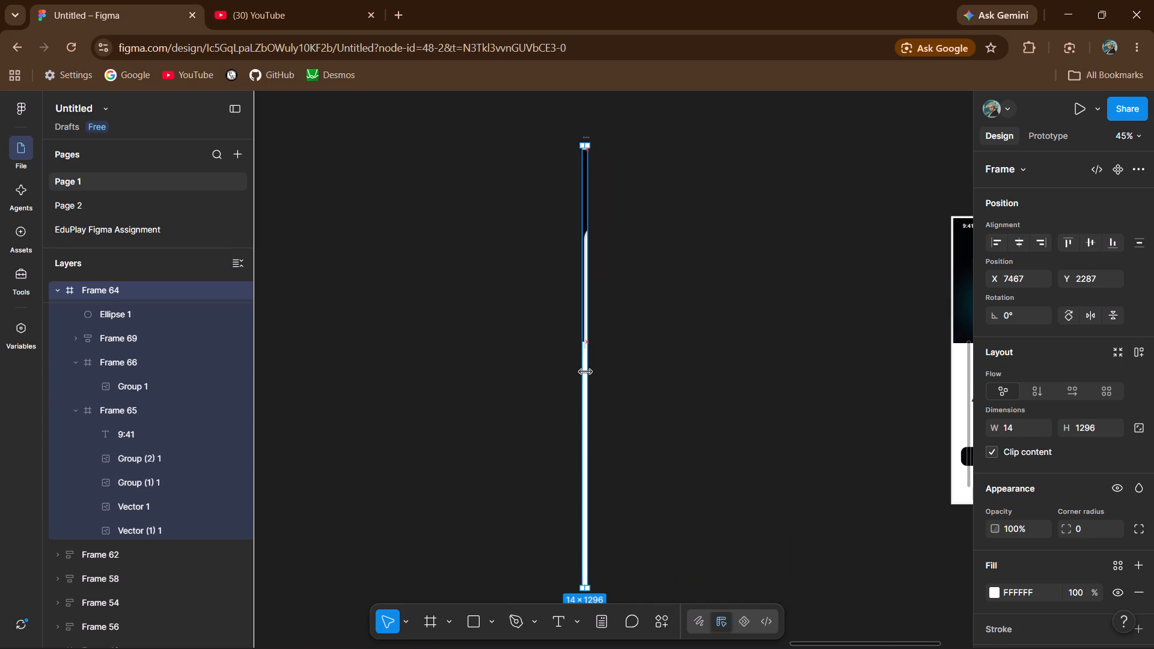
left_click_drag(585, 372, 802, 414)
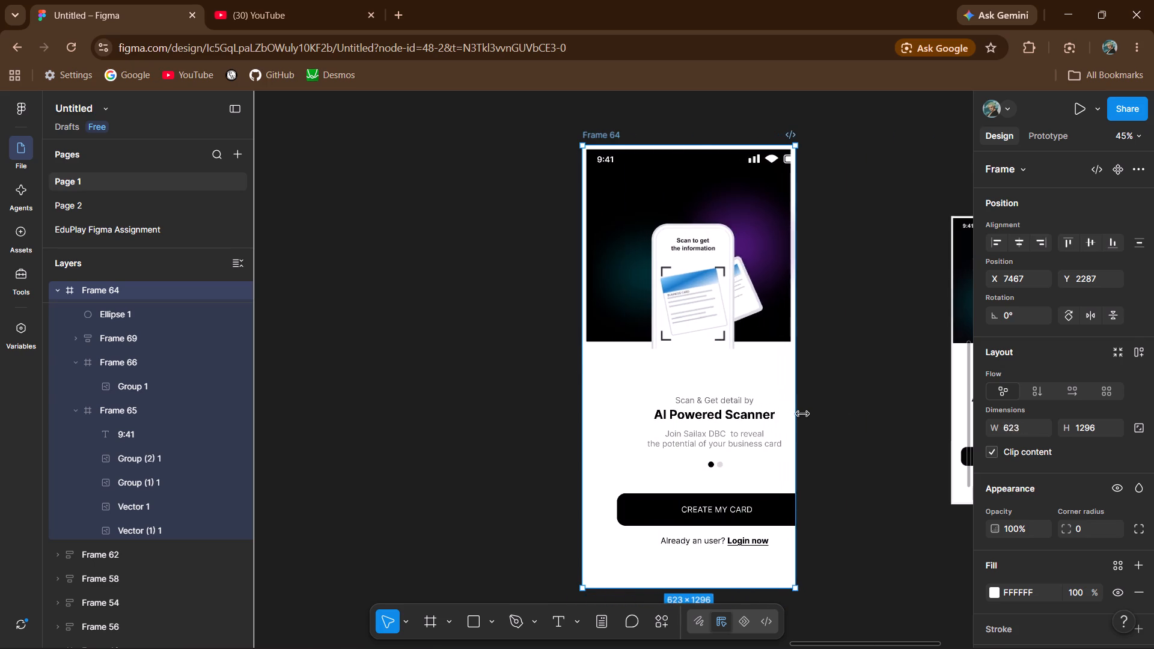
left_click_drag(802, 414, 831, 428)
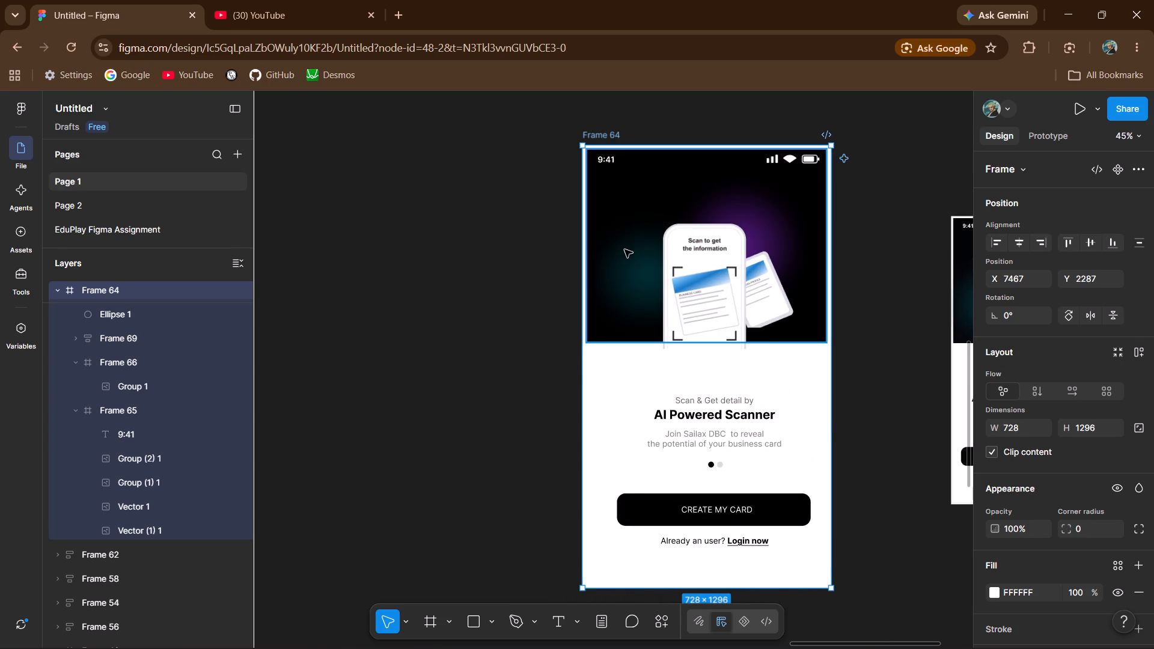
Widen the phone mockup Frame 66 to 244 to fit its image.
left_click(622, 267)
left_click(695, 281)
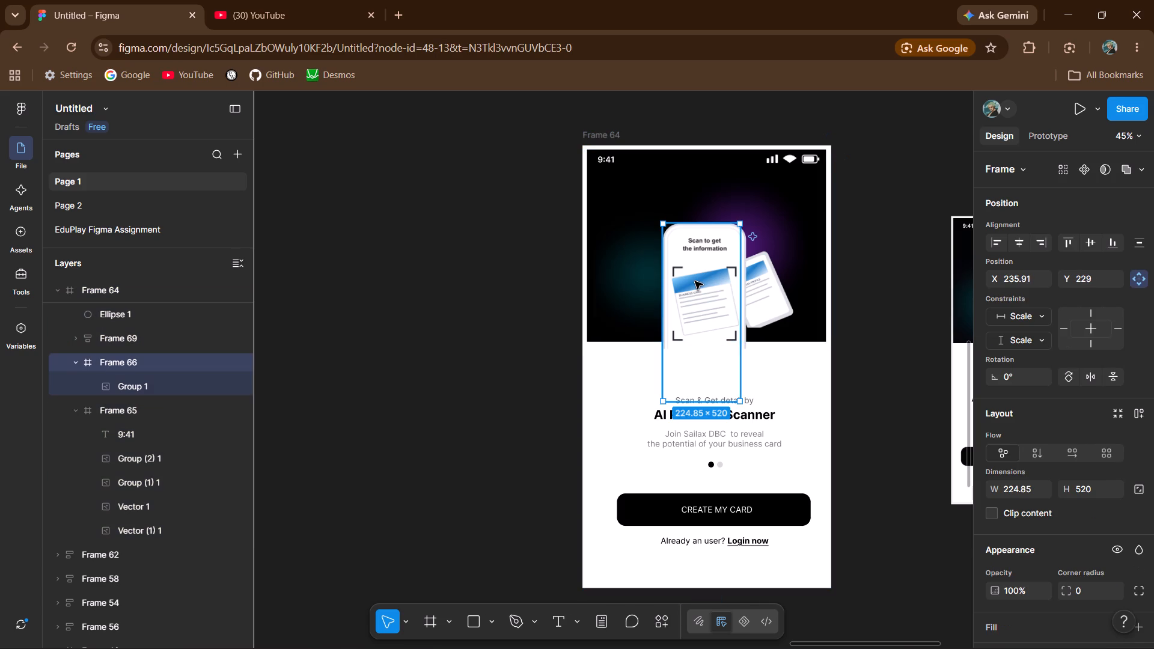
left_click(742, 256)
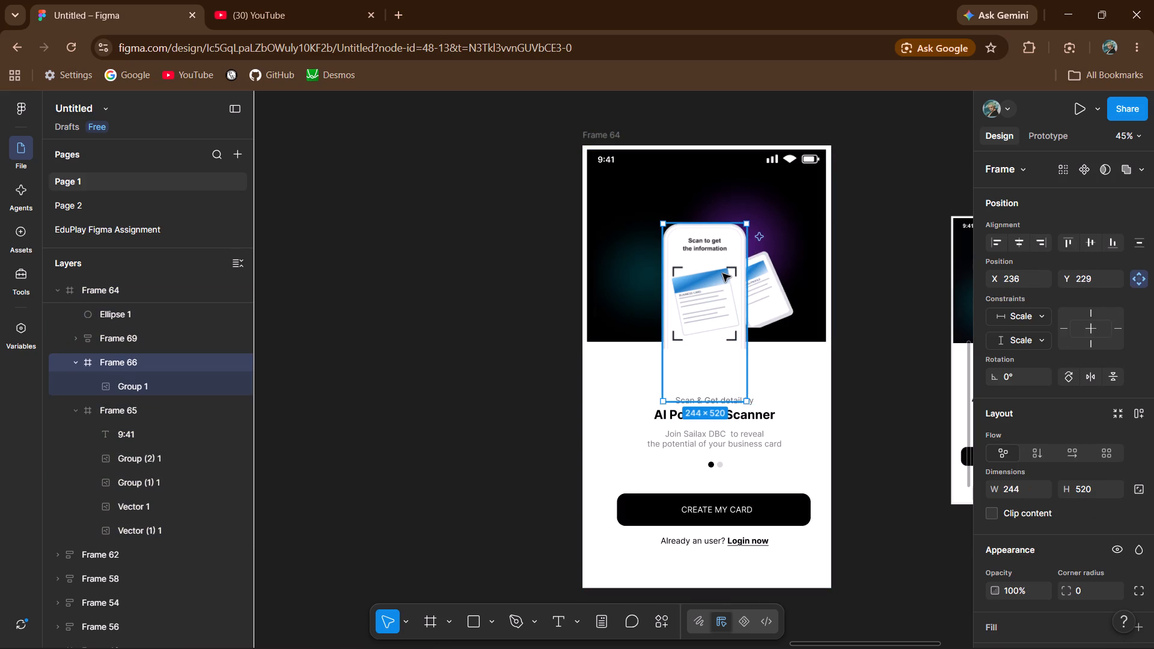
left_click(722, 273)
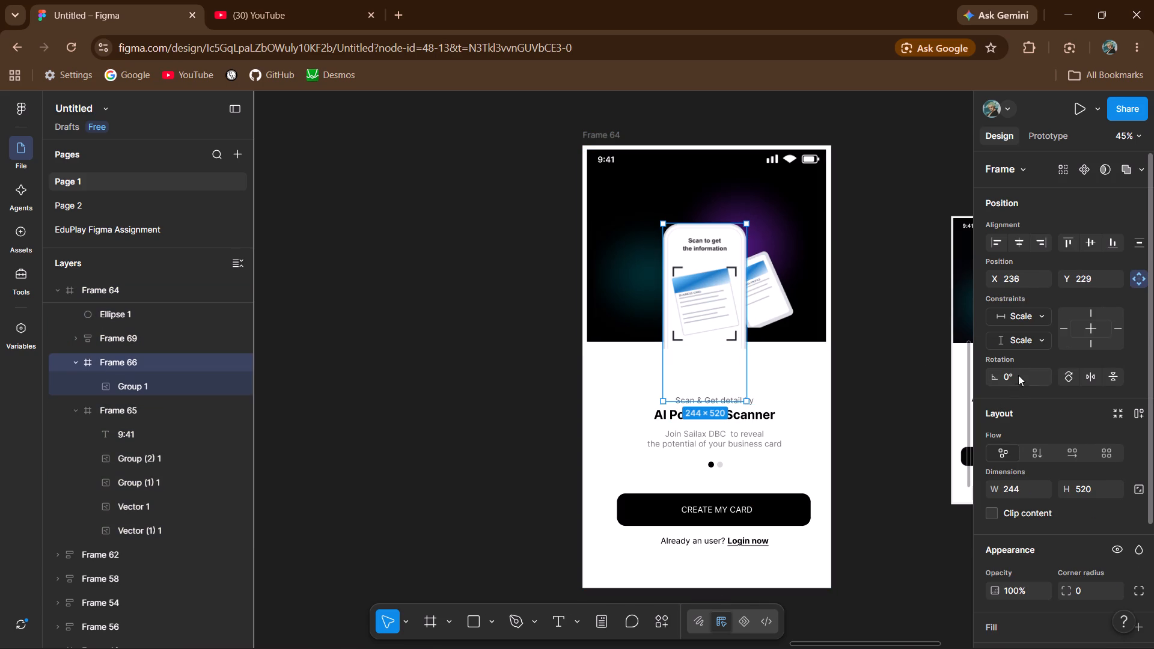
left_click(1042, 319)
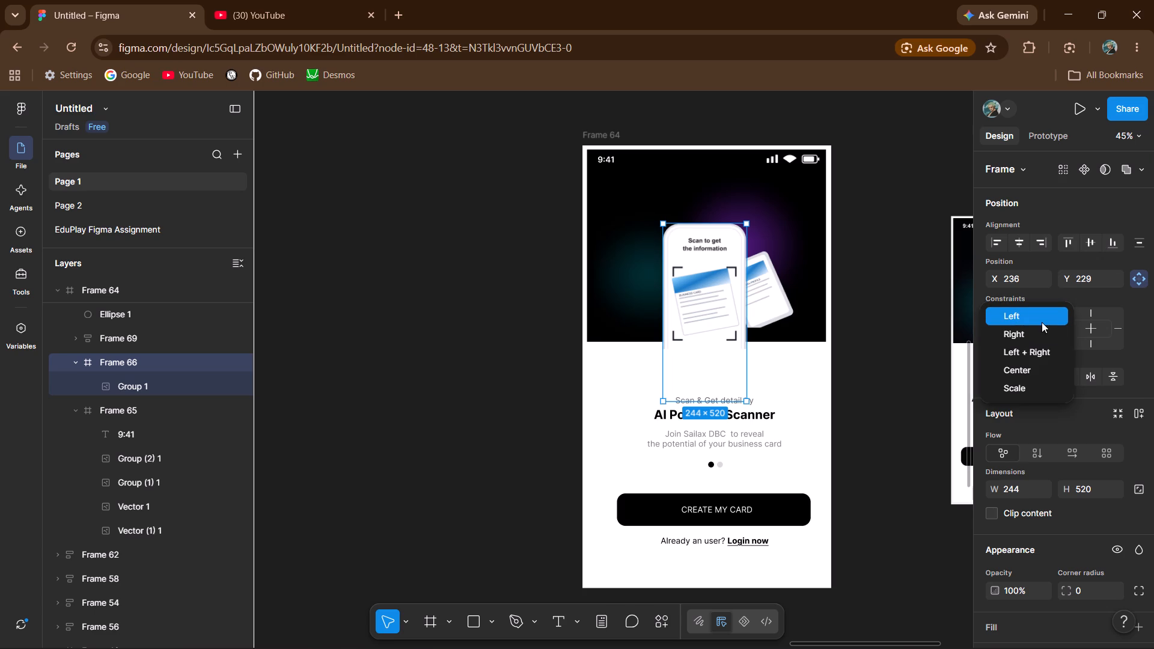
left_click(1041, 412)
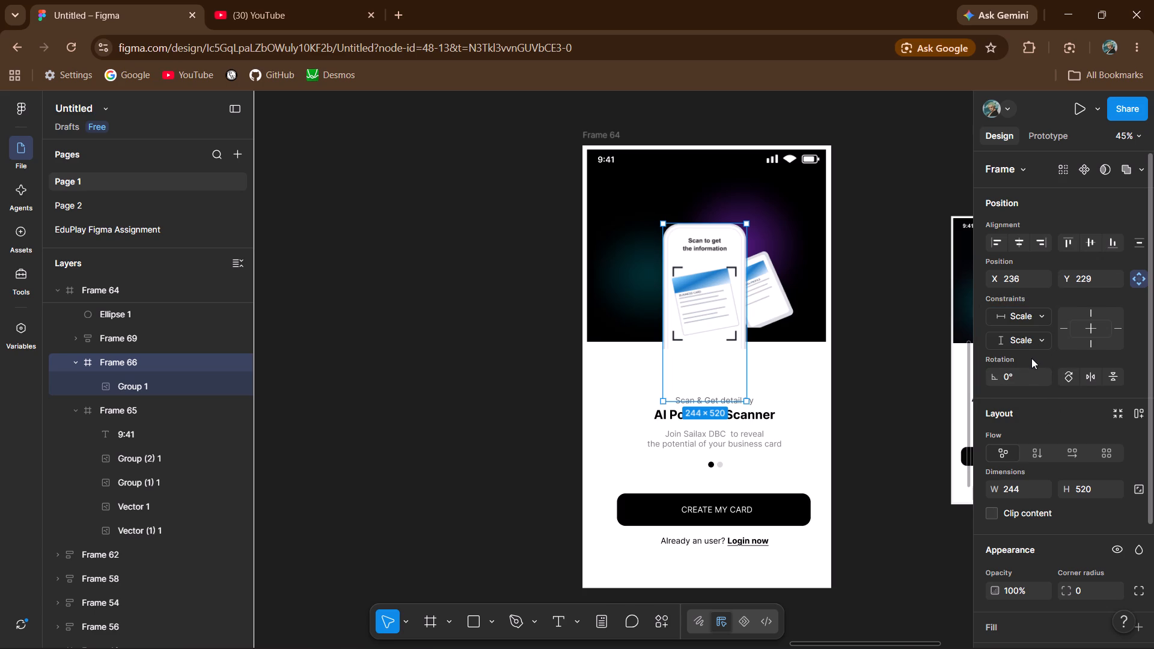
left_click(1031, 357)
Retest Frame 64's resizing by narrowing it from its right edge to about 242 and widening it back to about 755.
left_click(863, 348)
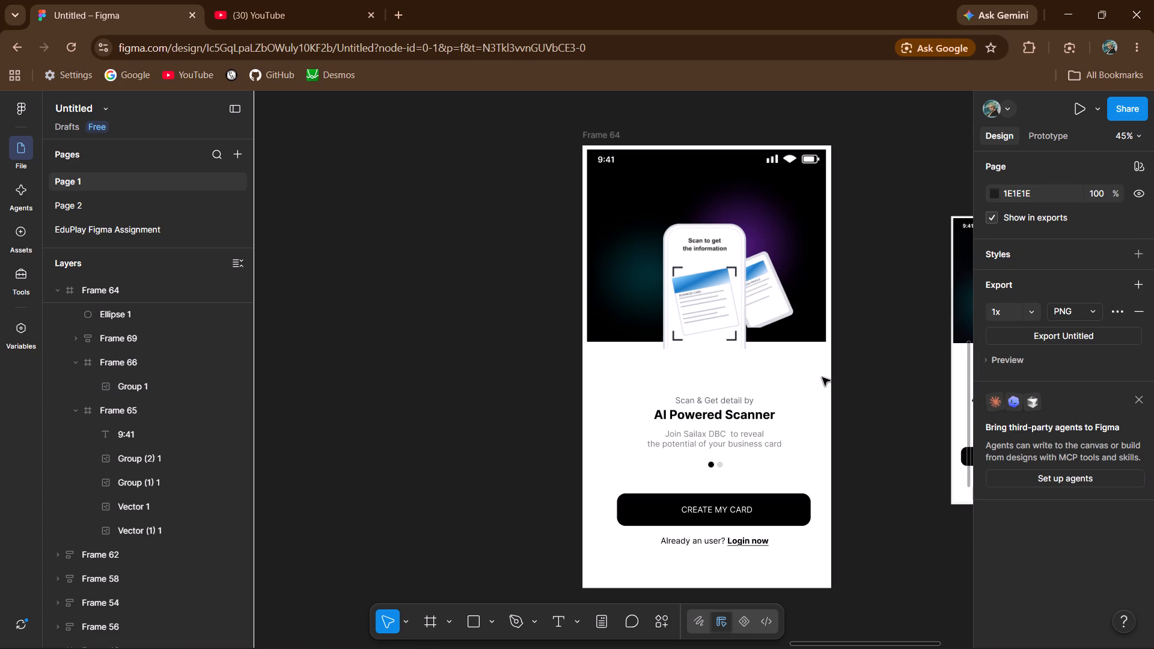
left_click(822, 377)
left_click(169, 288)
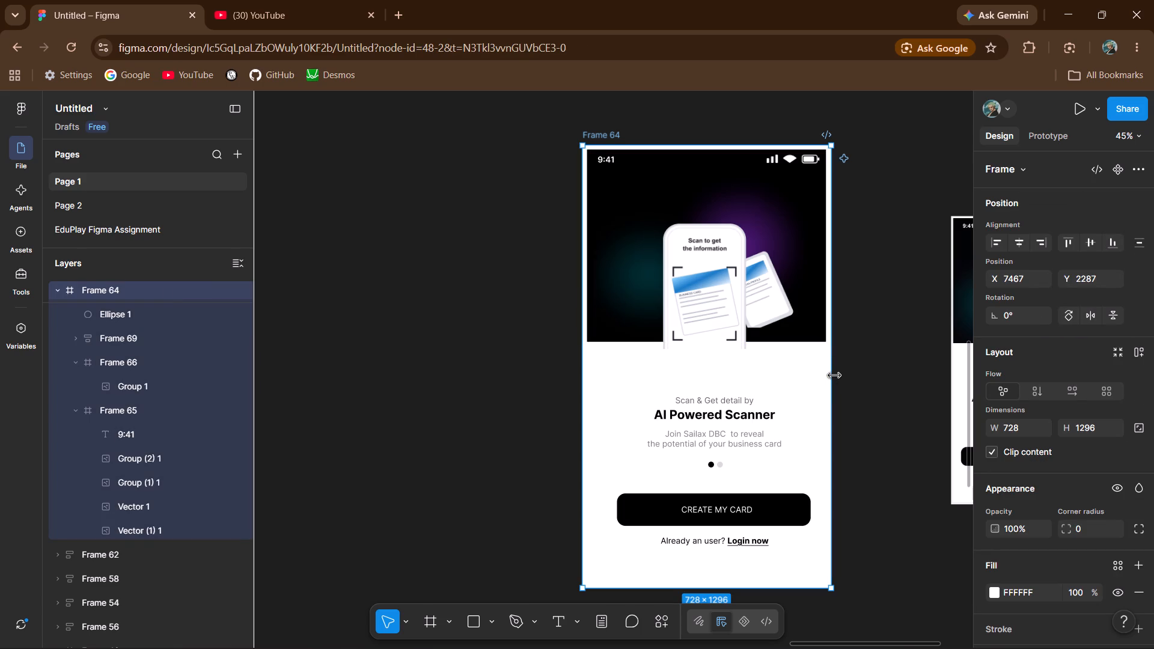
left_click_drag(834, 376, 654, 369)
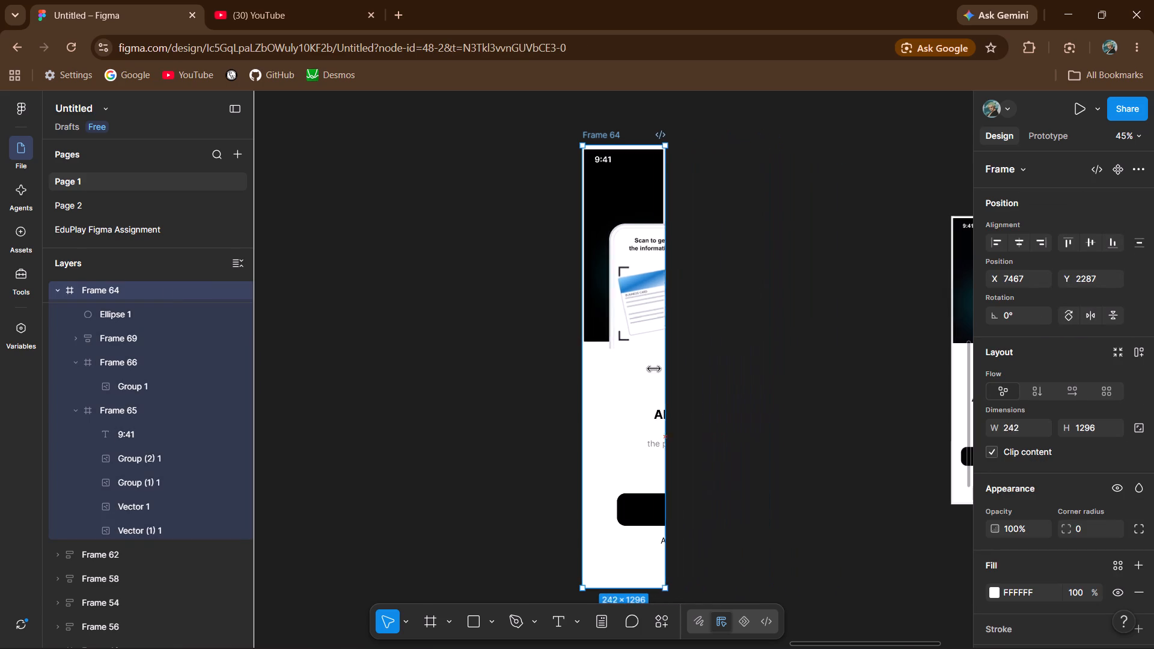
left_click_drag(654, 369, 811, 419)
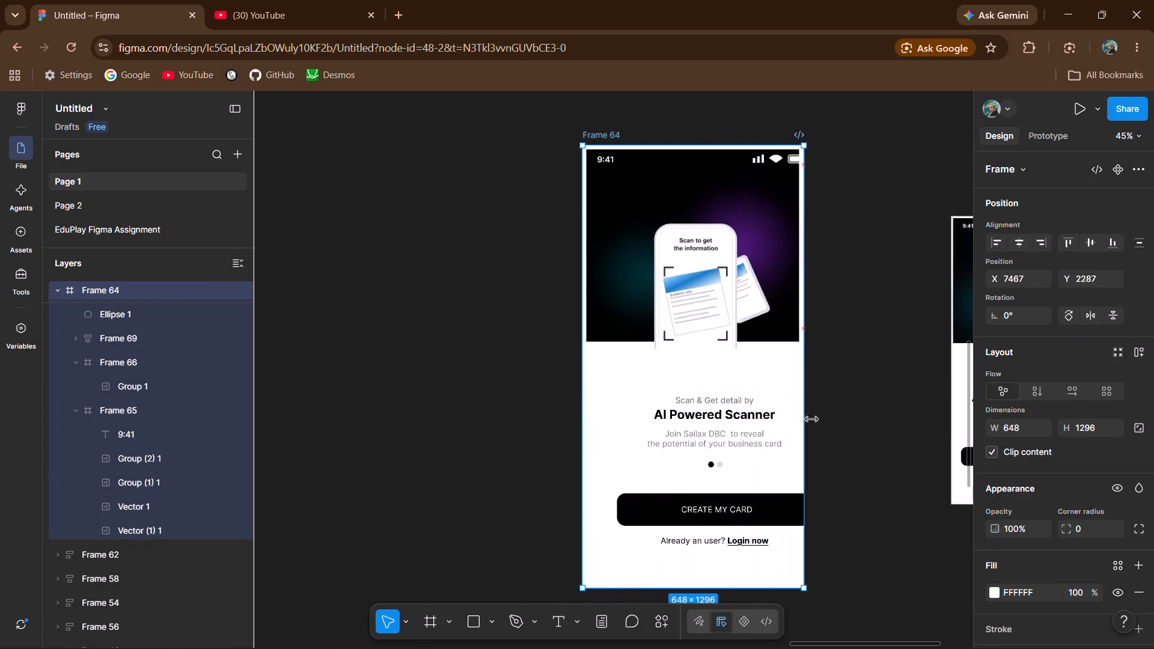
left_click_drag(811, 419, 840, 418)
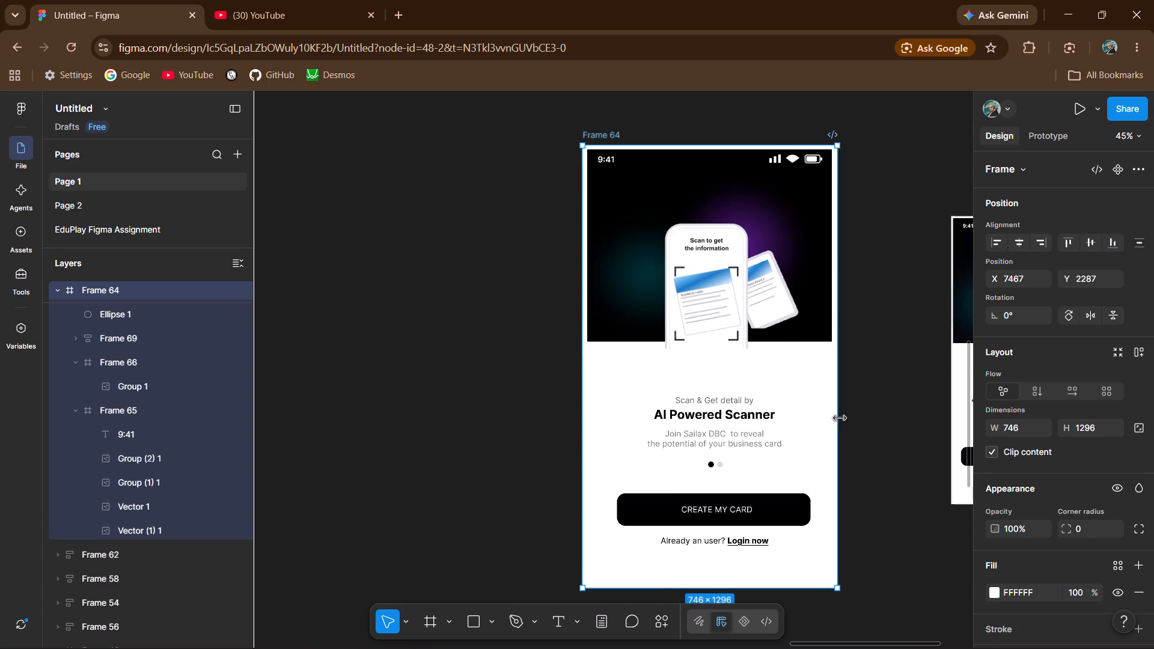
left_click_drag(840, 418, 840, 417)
Test how the black Frame 65's contents respond by narrowing it to about 550 and widening it back to about 725.
left_click(614, 296)
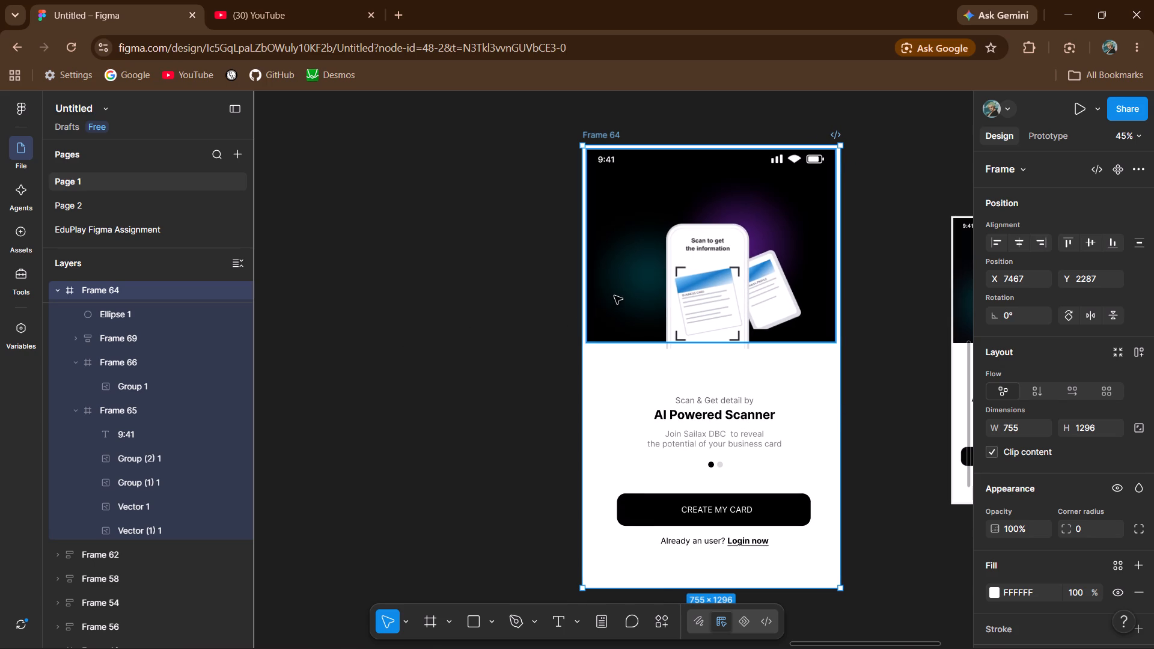
left_click_drag(837, 258, 786, 264)
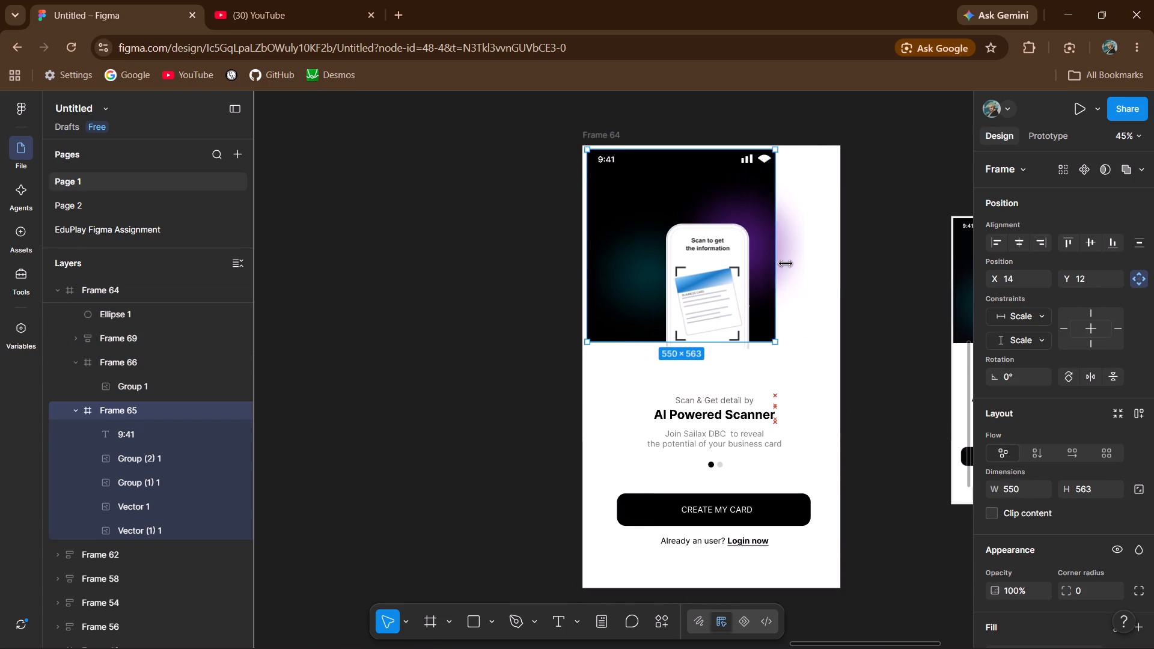
left_click_drag(786, 264, 833, 264)
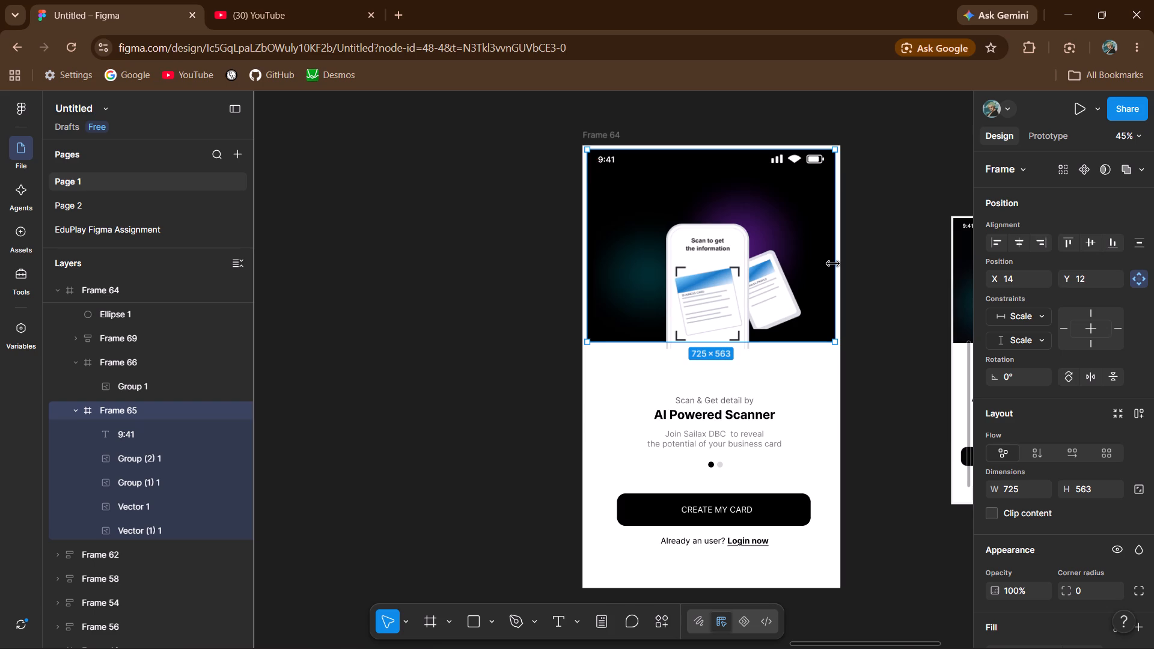
left_click(856, 267)
Test Frame 64's resizing by widening it from its right edge to about 801 and narrowing it back to about 769.
left_click(807, 400)
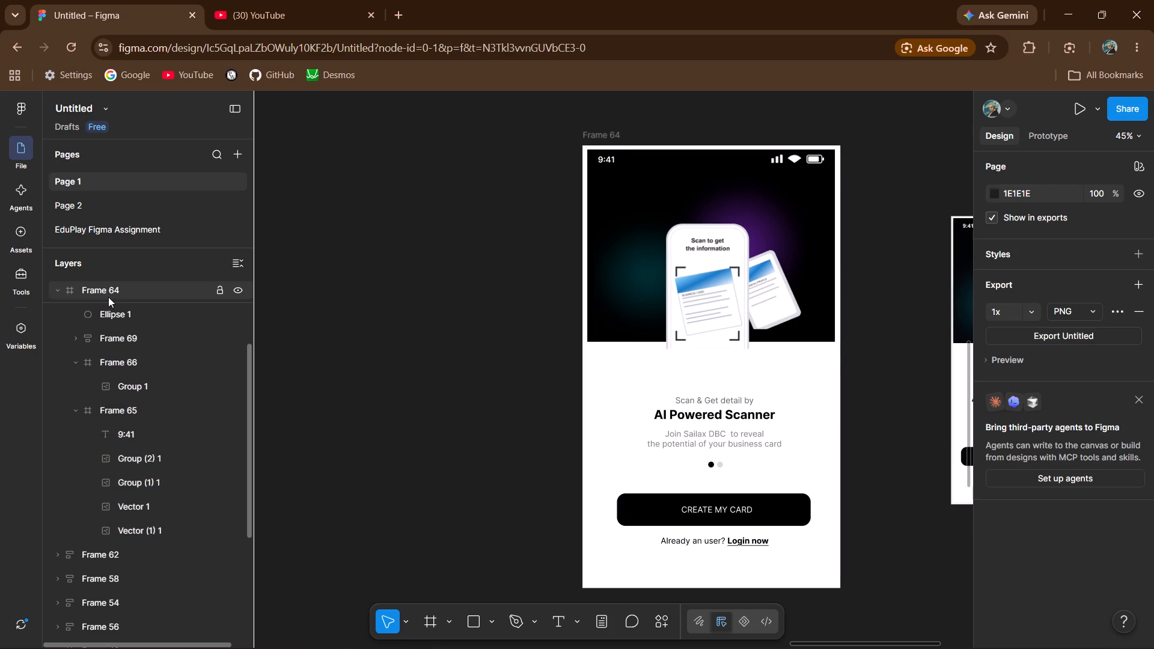
left_click(108, 297)
left_click(840, 395)
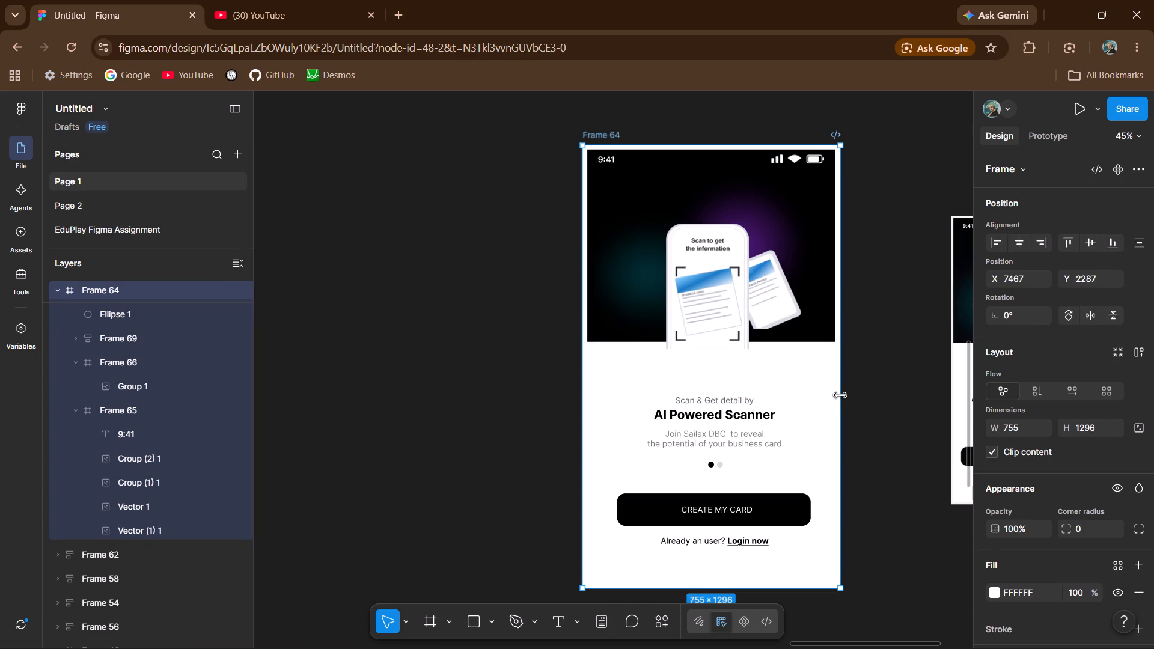
left_click_drag(840, 395, 838, 379)
left_click_drag(838, 379, 856, 389)
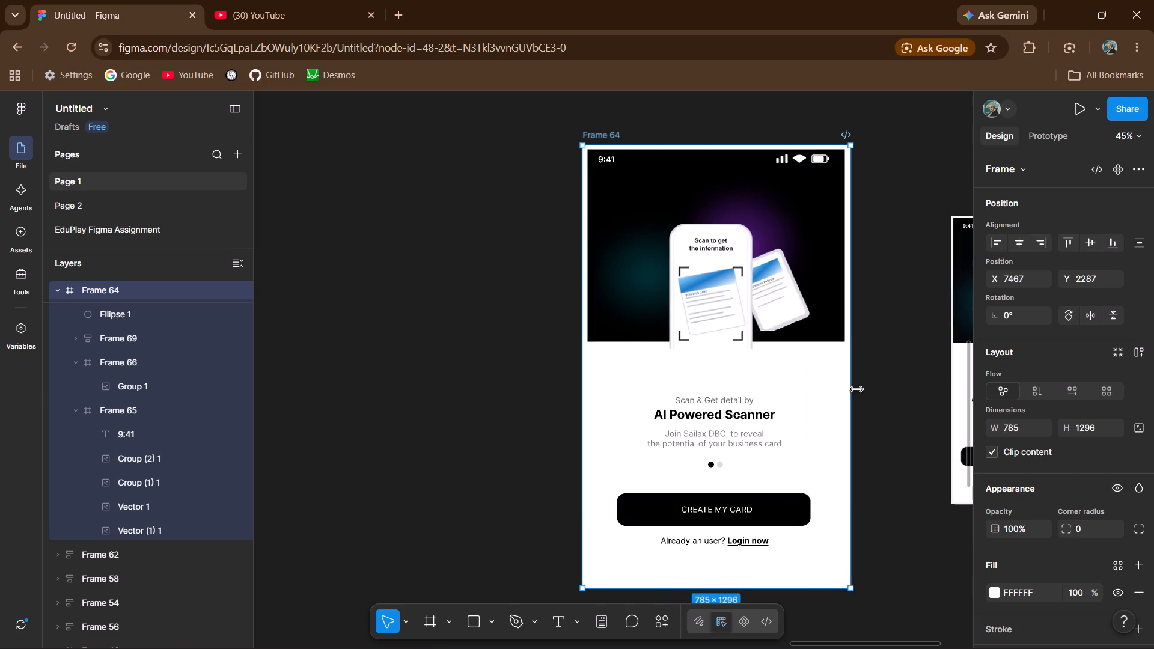
left_click_drag(856, 389, 853, 393)
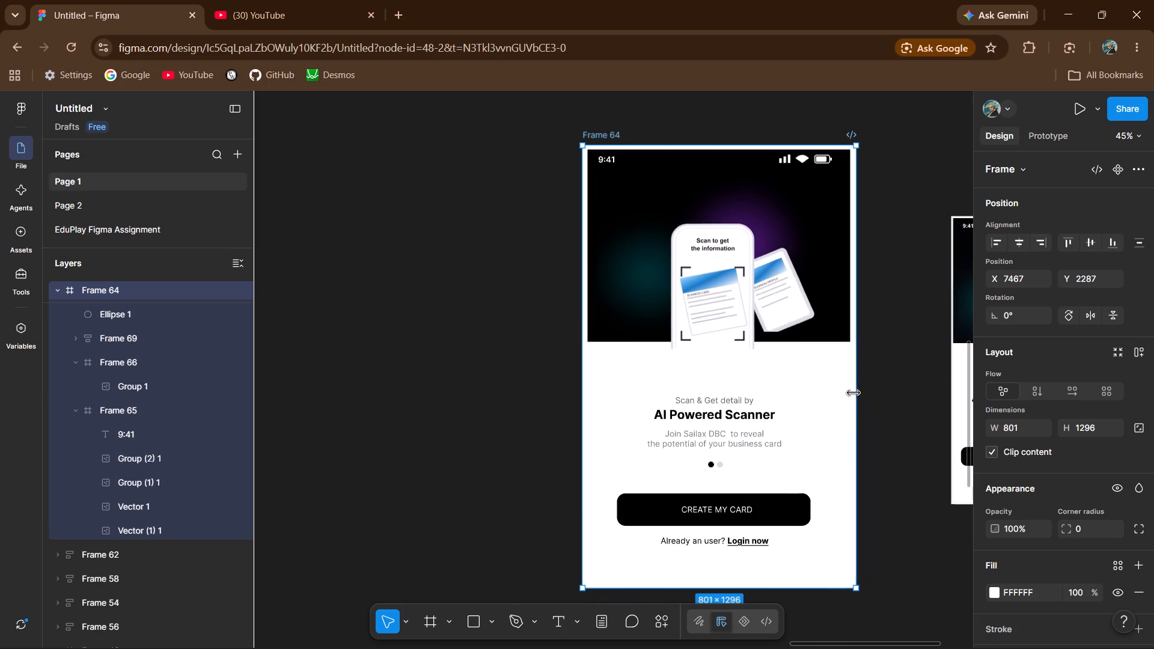
left_click_drag(853, 393, 841, 394)
left_click(911, 395)
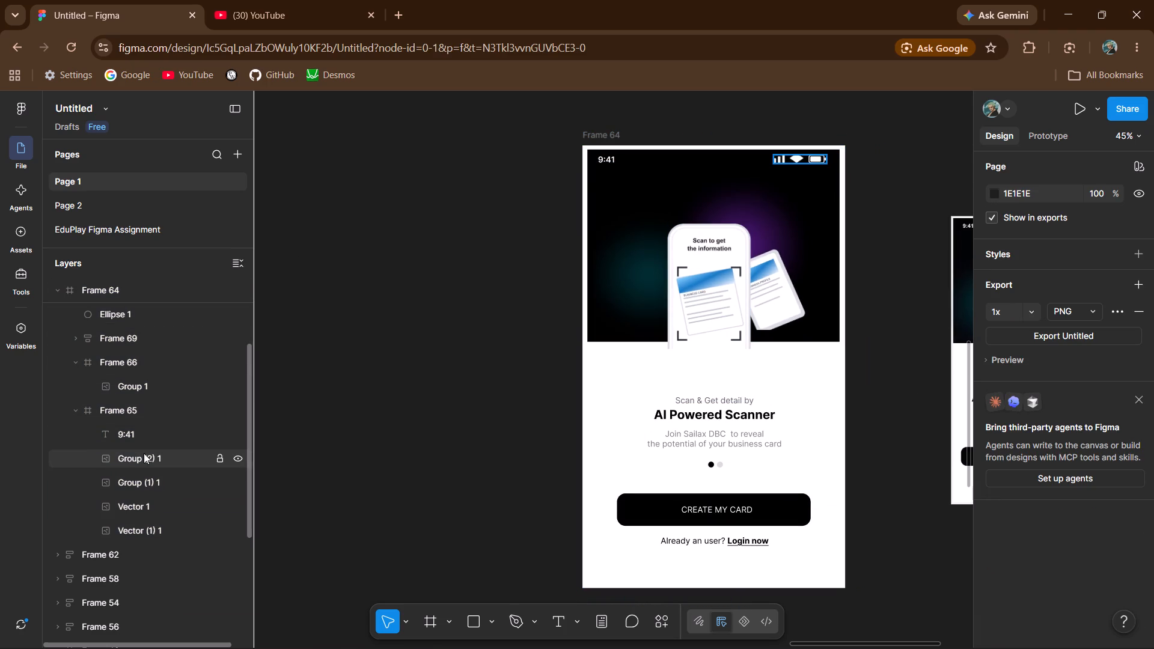
Set both the horizontal and vertical constraints of the 9:41 text in Frame 65 to Scale.
left_click(149, 427)
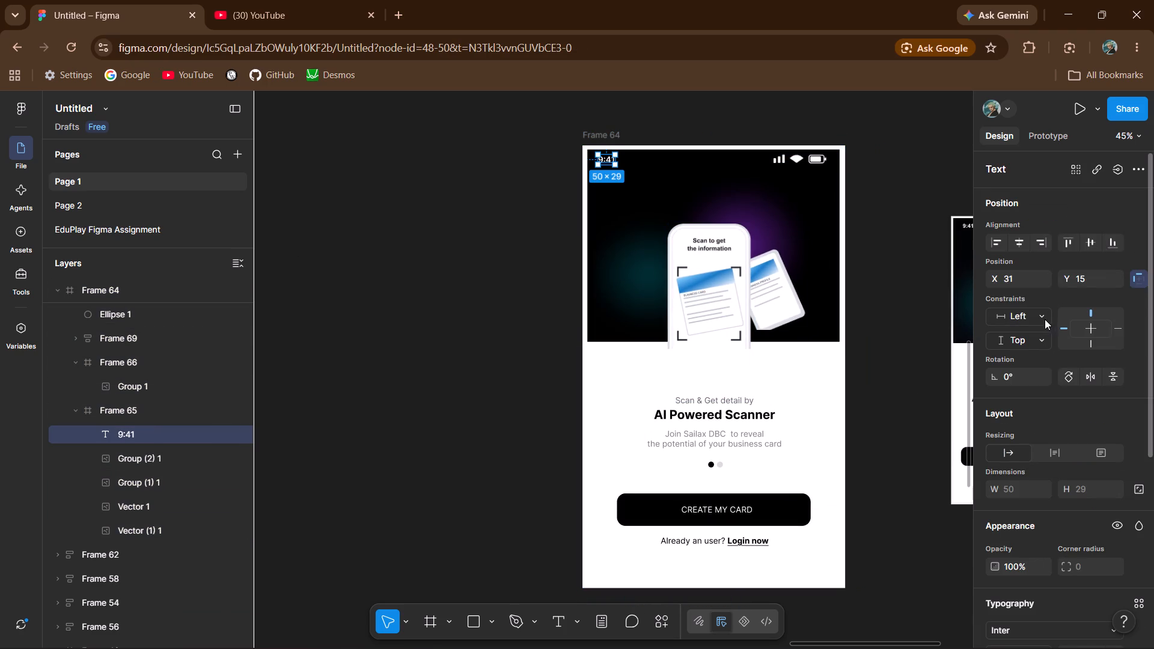
left_click(1043, 318)
left_click(1018, 385)
left_click(1045, 341)
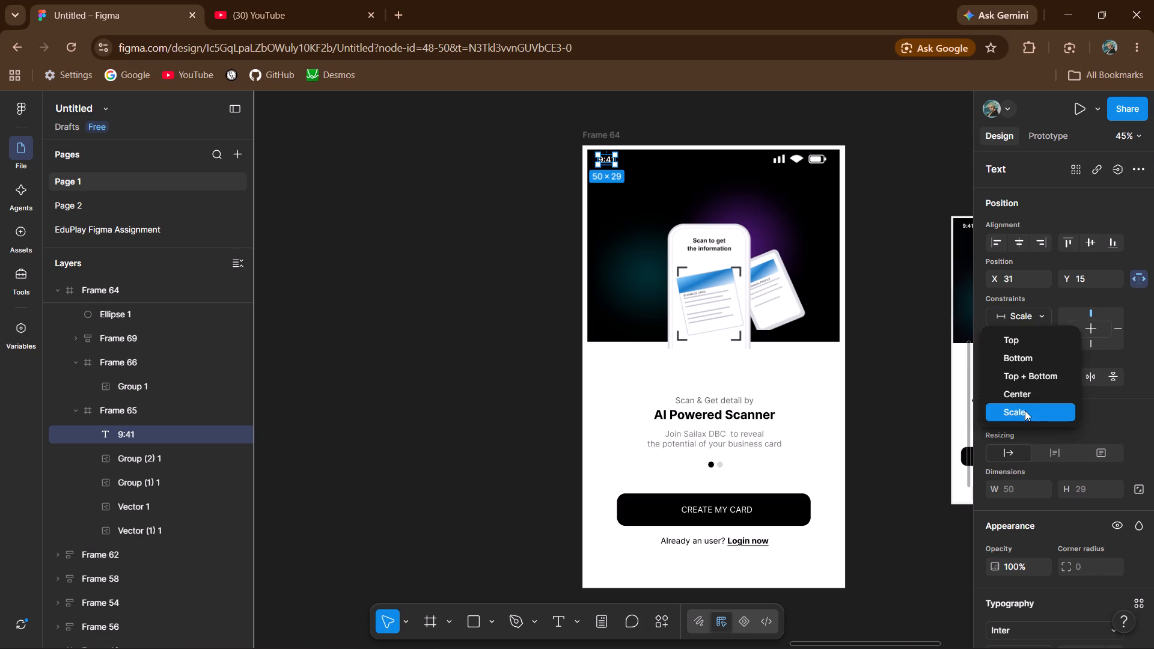
left_click(1025, 410)
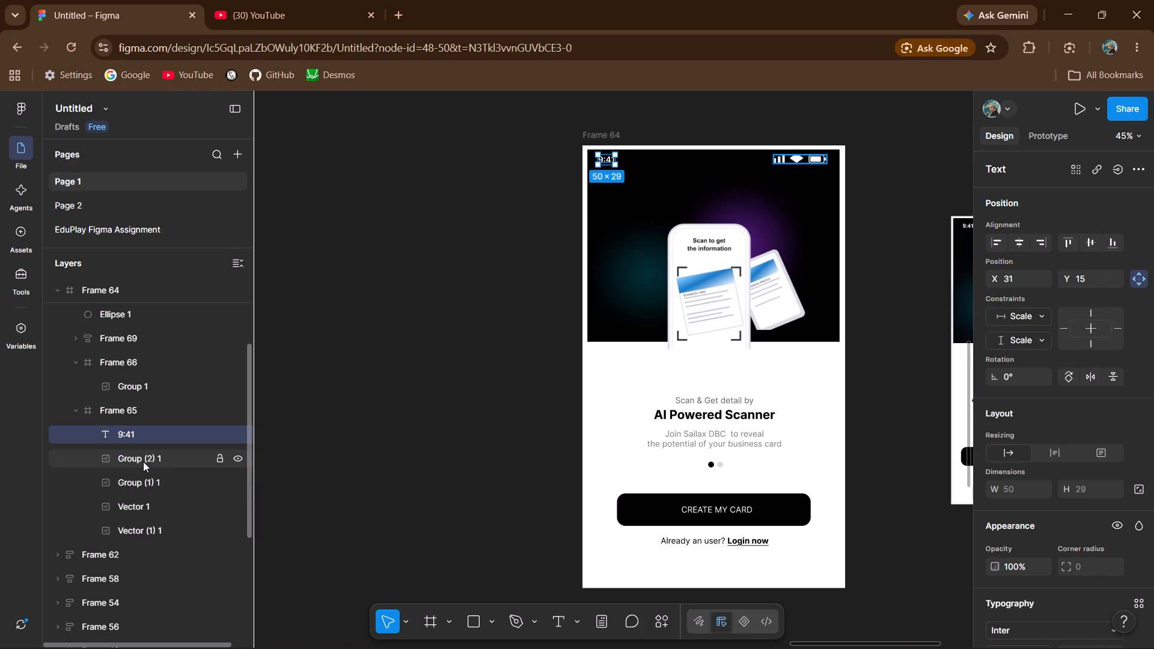
Set the status icons image Group (2) 1 to a horizontal Scale constraint and a vertical Center constraint.
left_click(142, 462)
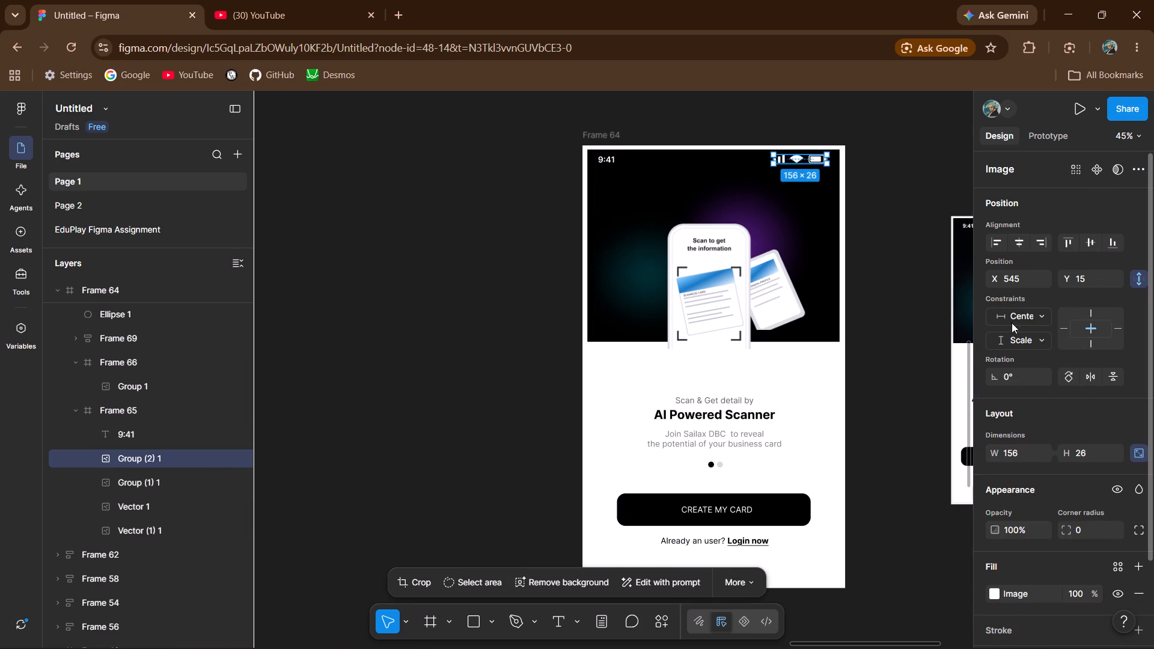
left_click(1035, 318)
left_click(1020, 380)
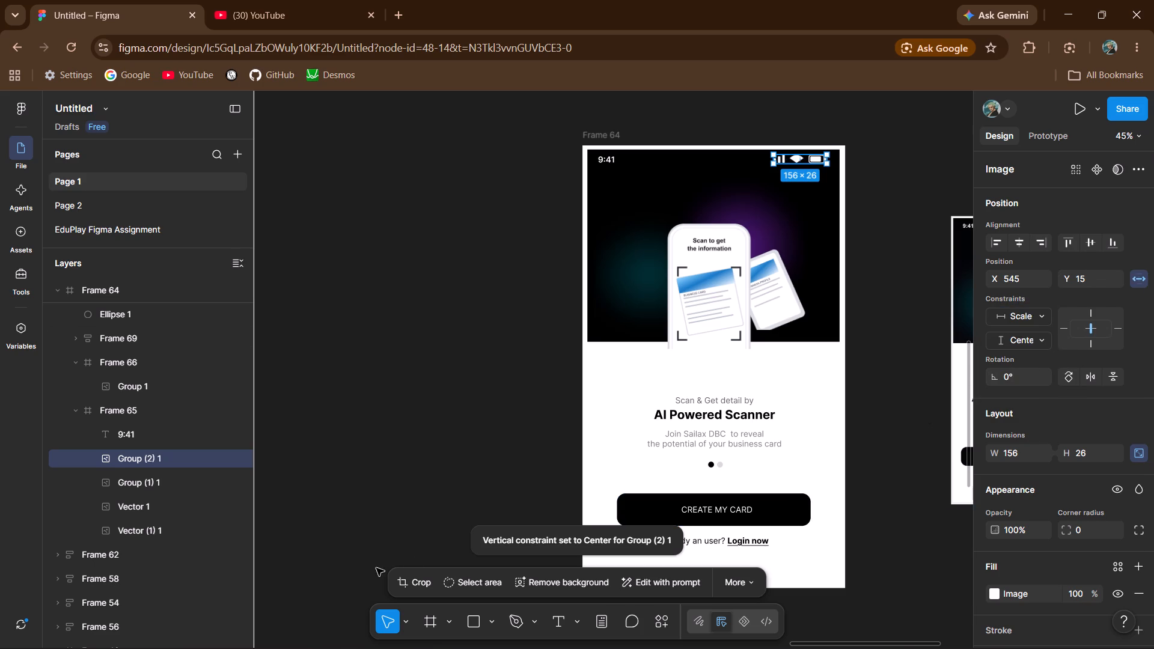
Check the constraints of the Group (1) 1, Vector 1 and Vector (1) 1 images in Frame 65.
left_click(168, 485)
left_click(163, 506)
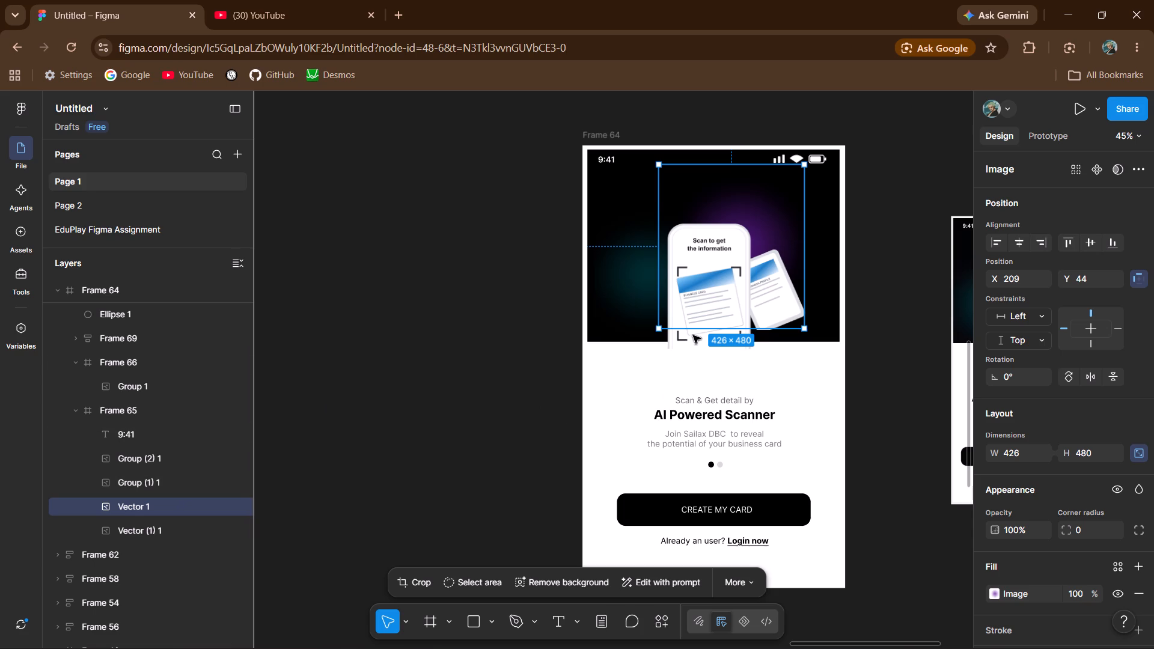
left_click(152, 528)
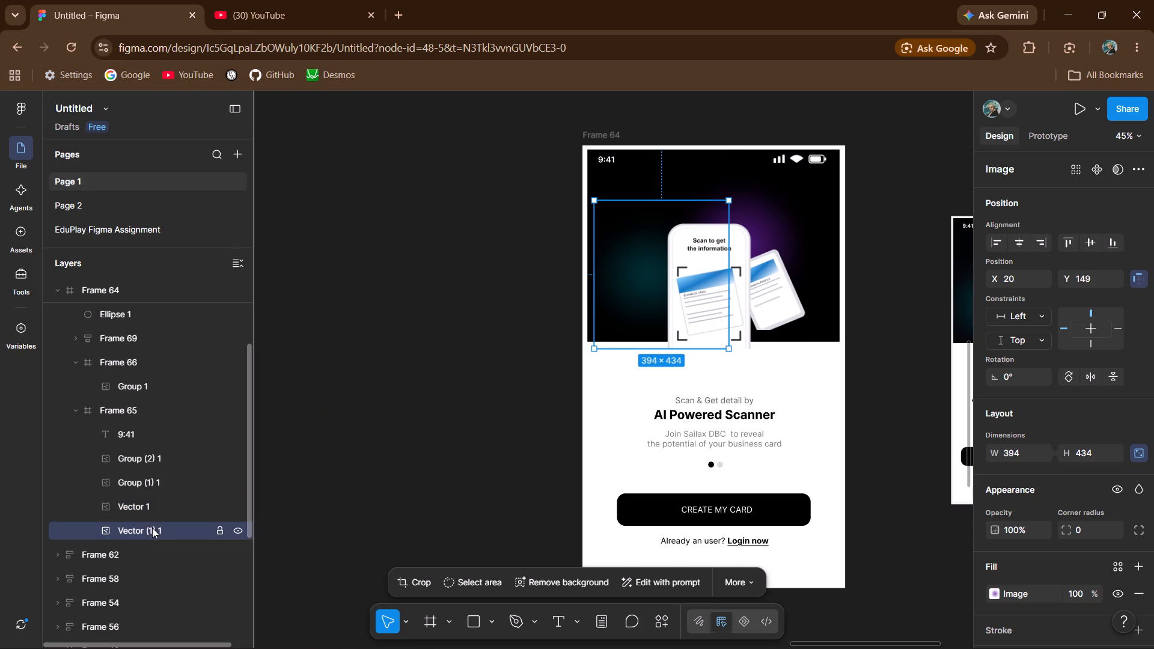
Apply the Scale horizontal constraint to Frame 66, which holds the phone image.
left_click(688, 265)
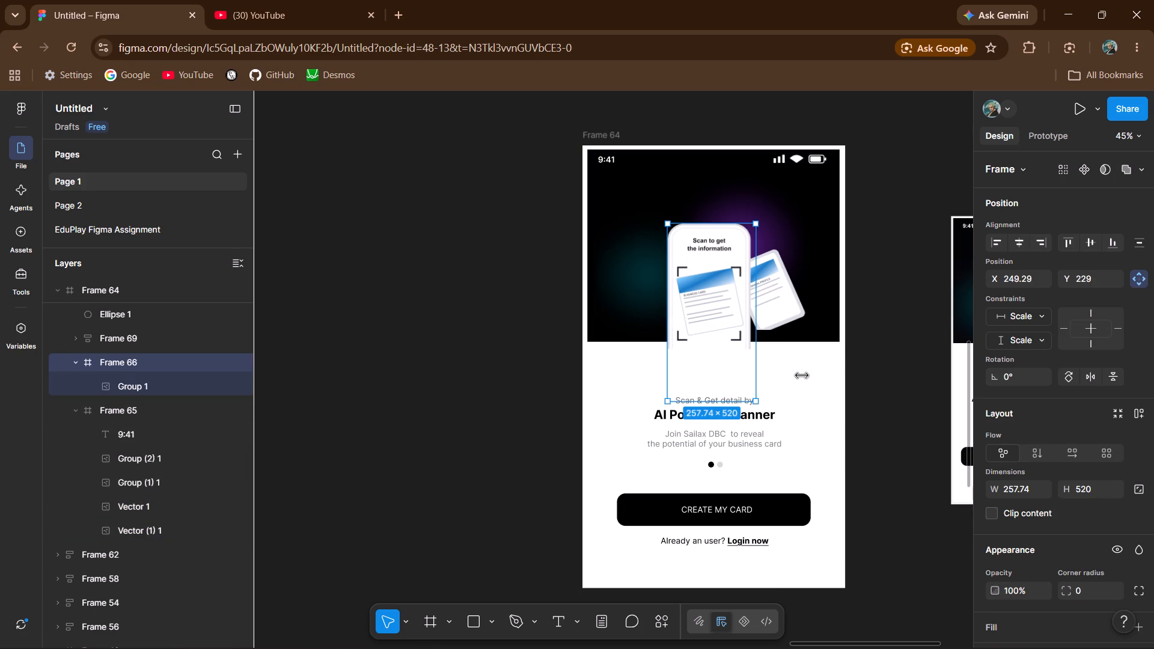
left_click(1043, 314)
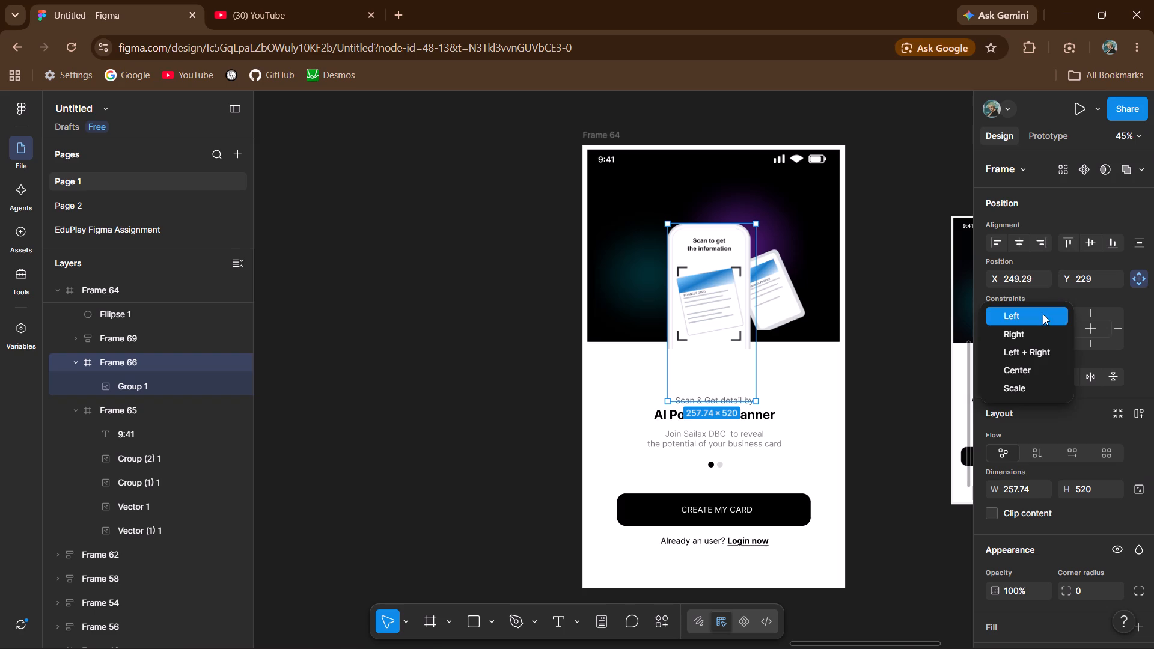
left_click(1015, 390)
left_click(867, 288)
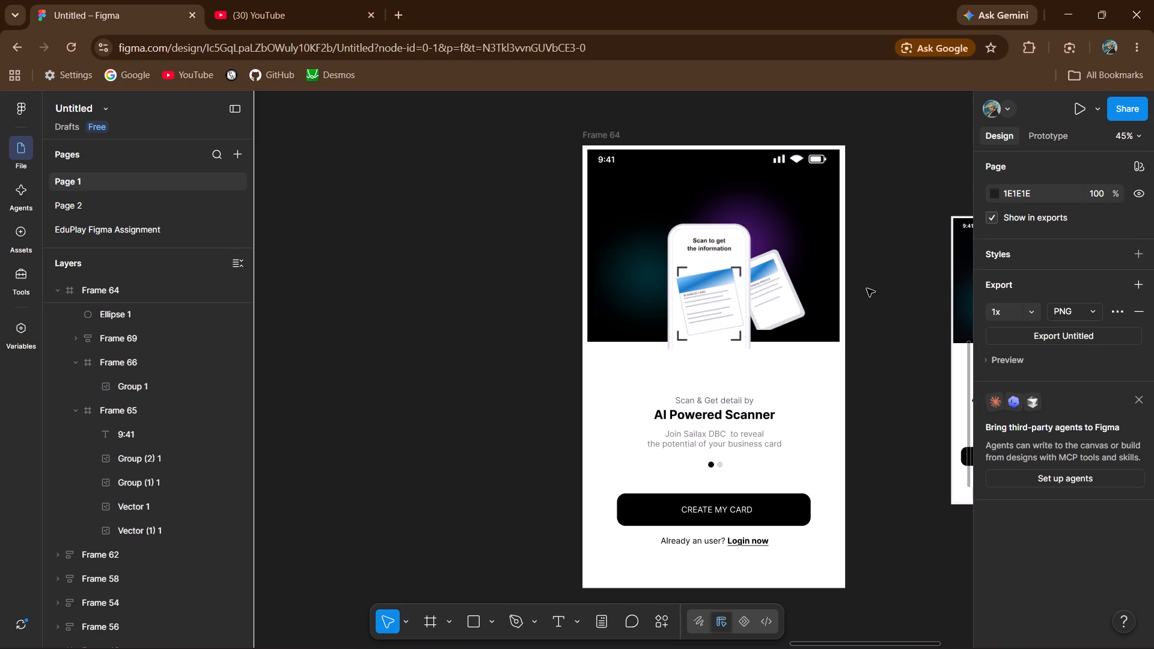
Test Frame 64's resizing by narrowing it from its right edge to about 428 and widening it back to about 753.
left_click(171, 299)
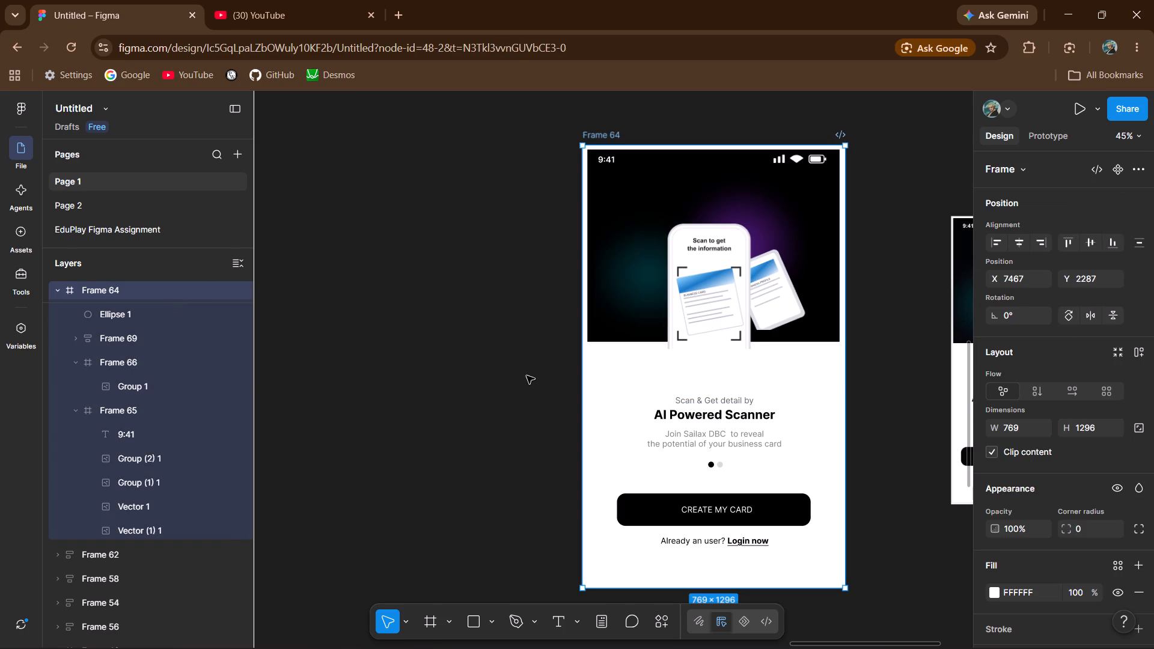
left_click_drag(847, 369, 826, 370)
left_click_drag(826, 370, 757, 386)
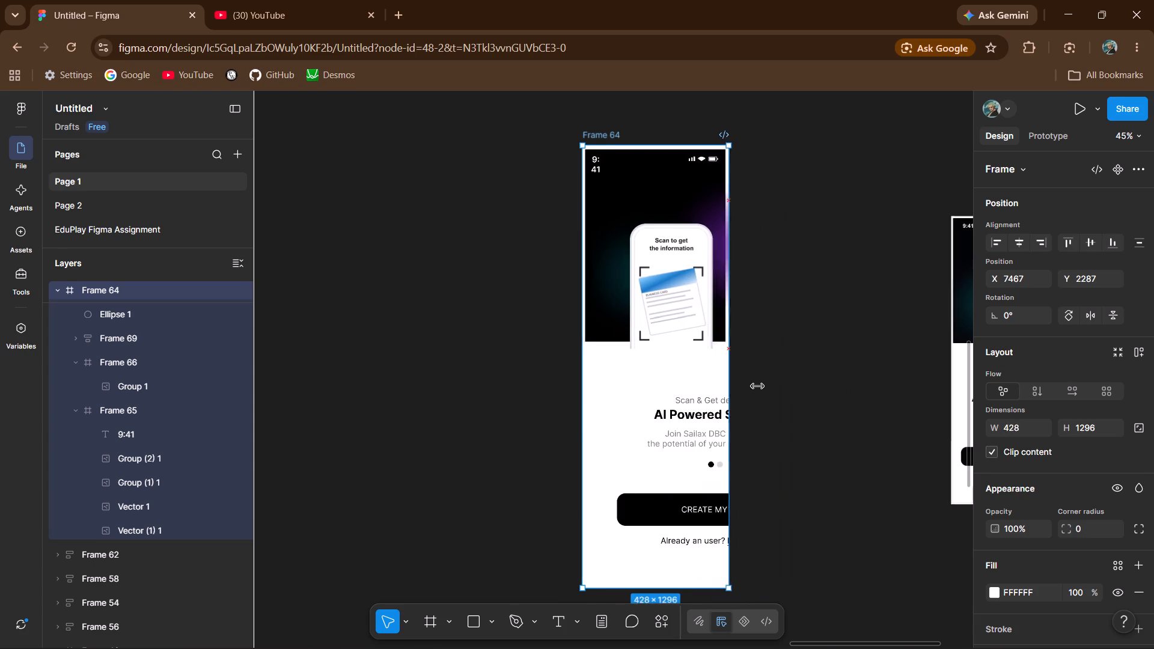
left_click_drag(757, 386, 835, 384)
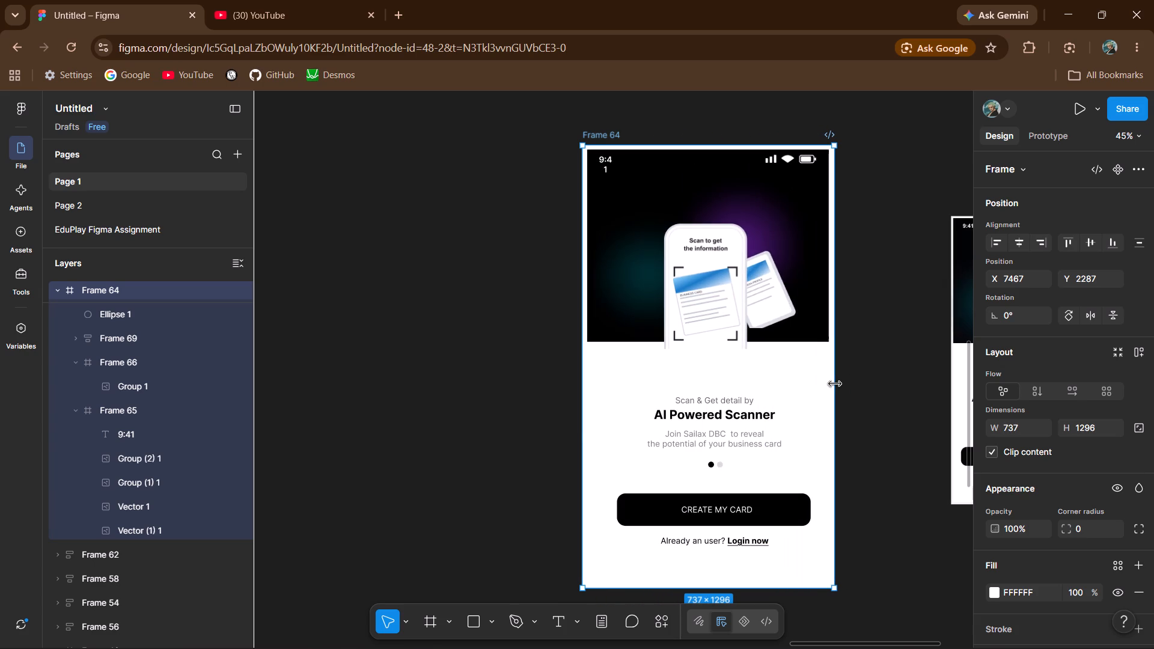
left_click_drag(835, 384, 841, 385)
left_click(446, 378)
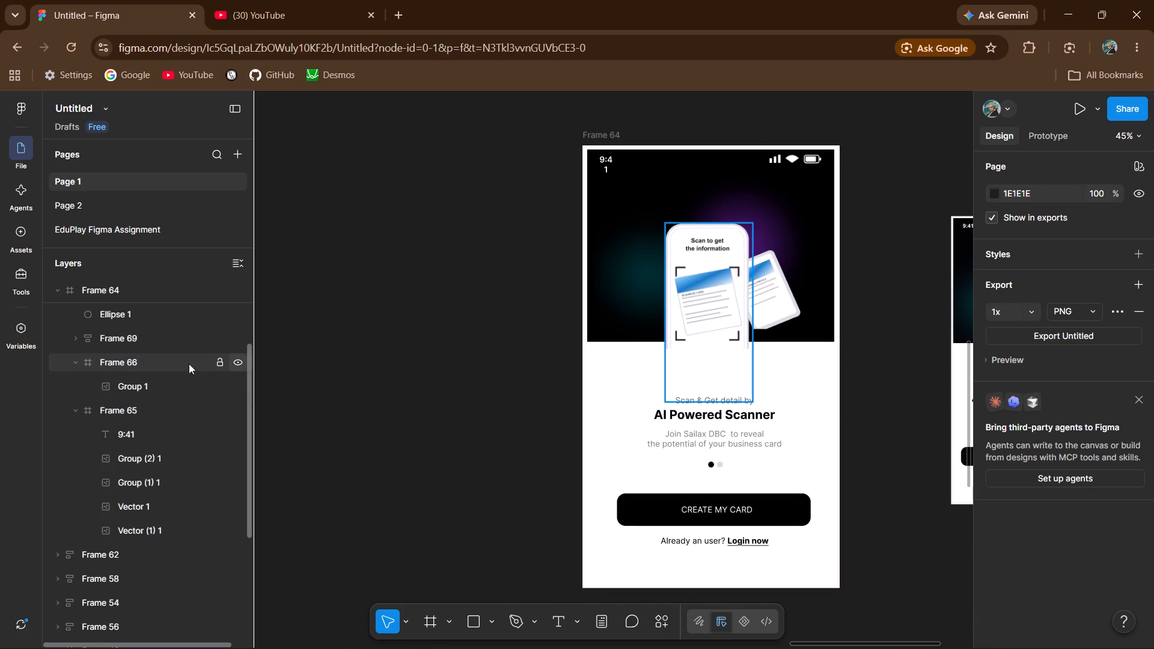
Set the phone image Group 1 in Frame 66 to a horizontal Center constraint and a vertical Scale constraint.
left_click(142, 386)
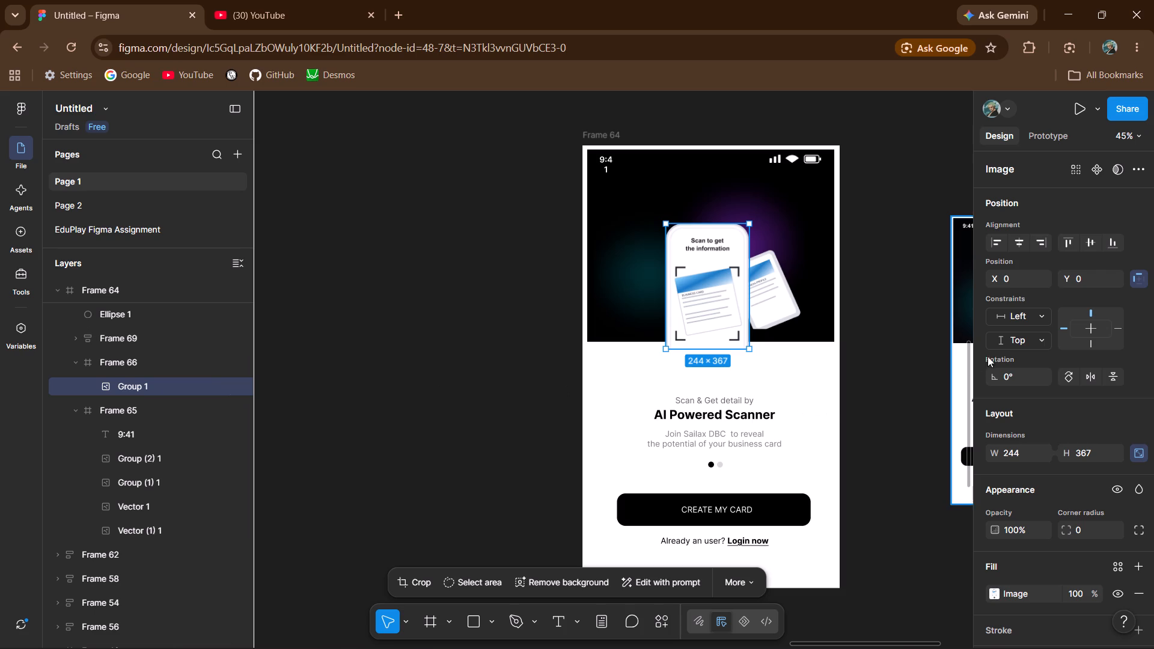
left_click(1040, 317)
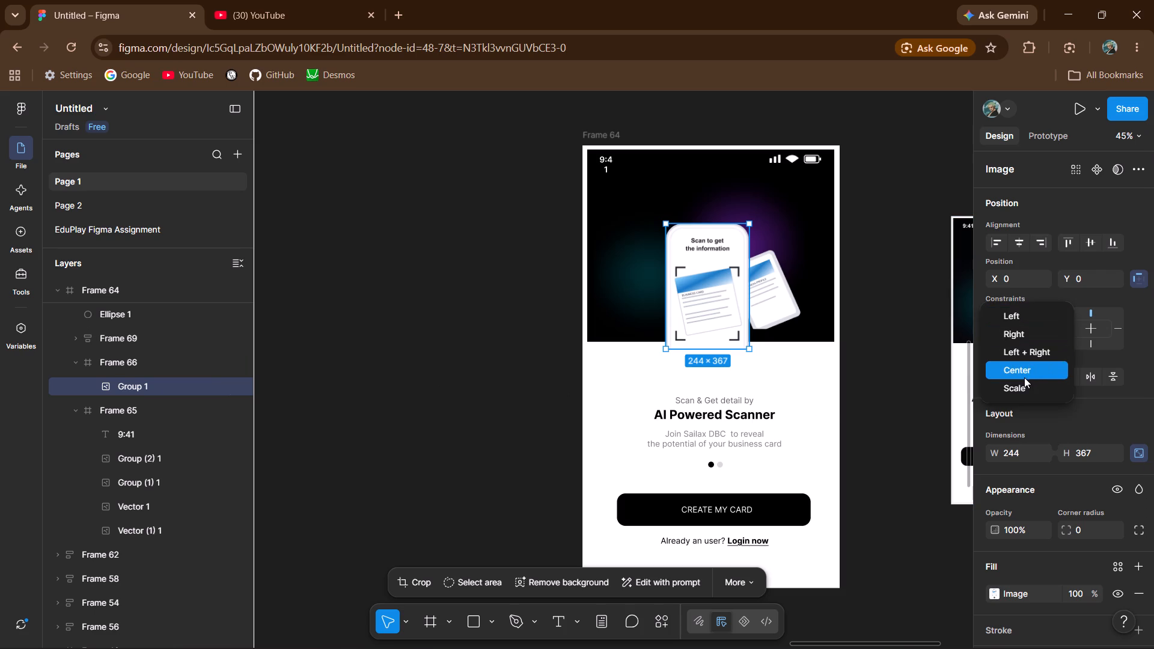
left_click(1022, 387)
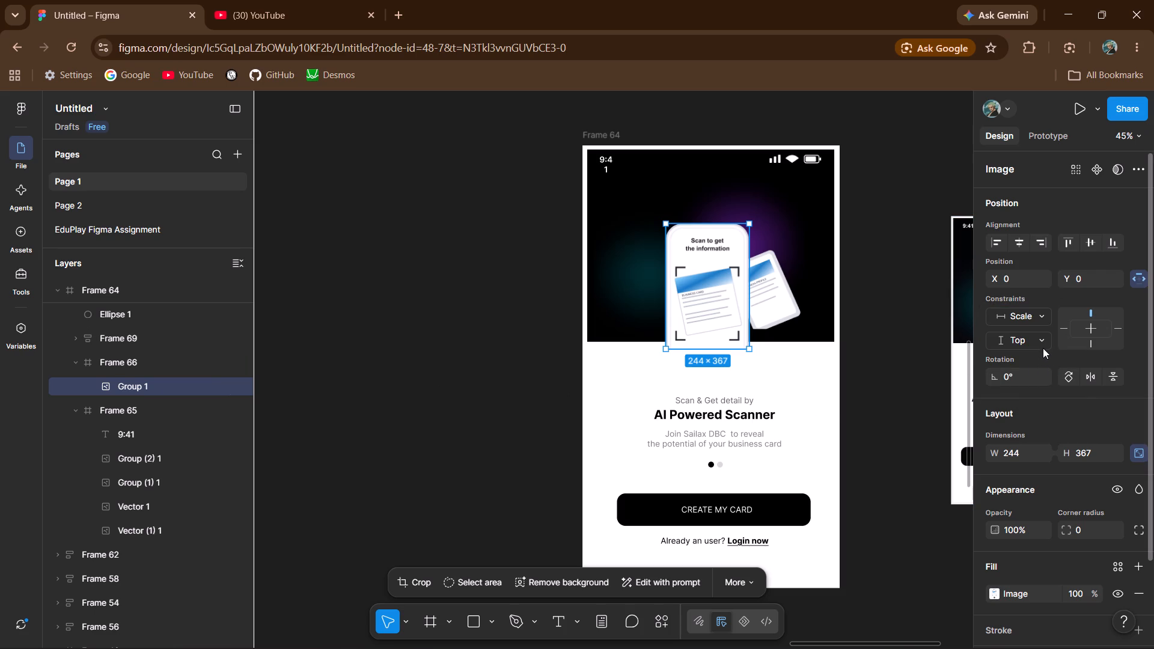
left_click(1043, 343)
left_click(1025, 410)
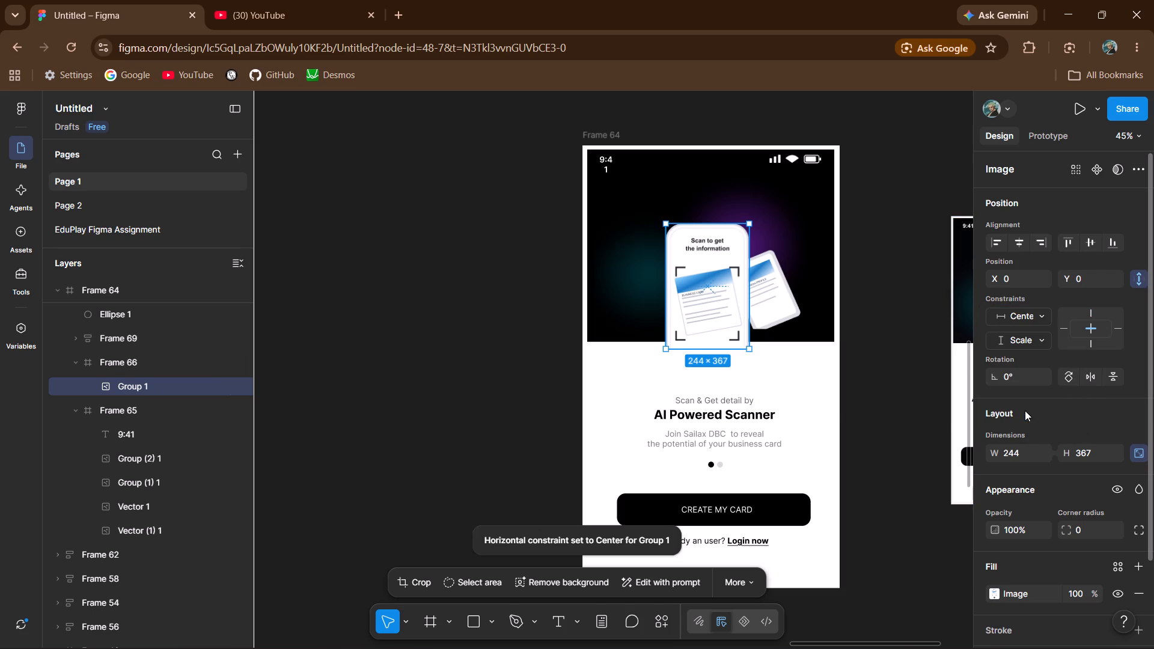
left_click(828, 389)
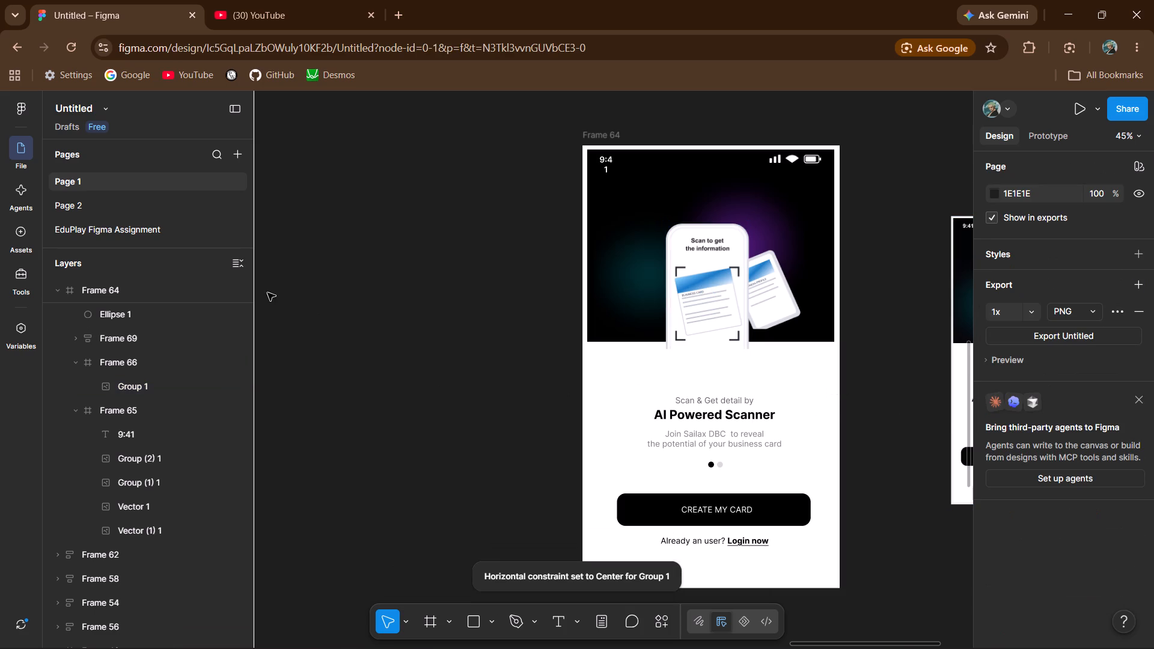
Test Frame 64's resizing again by narrowing it from its right edge to about 319 and widening it to about 700.
left_click(115, 302)
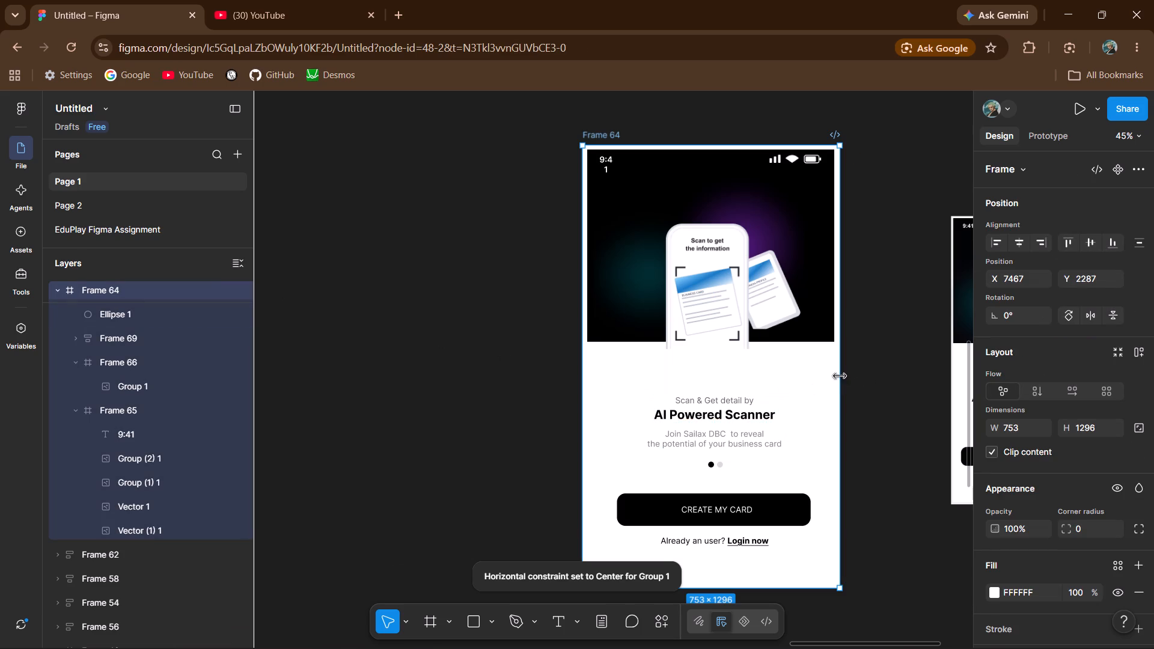
left_click_drag(838, 376, 683, 371)
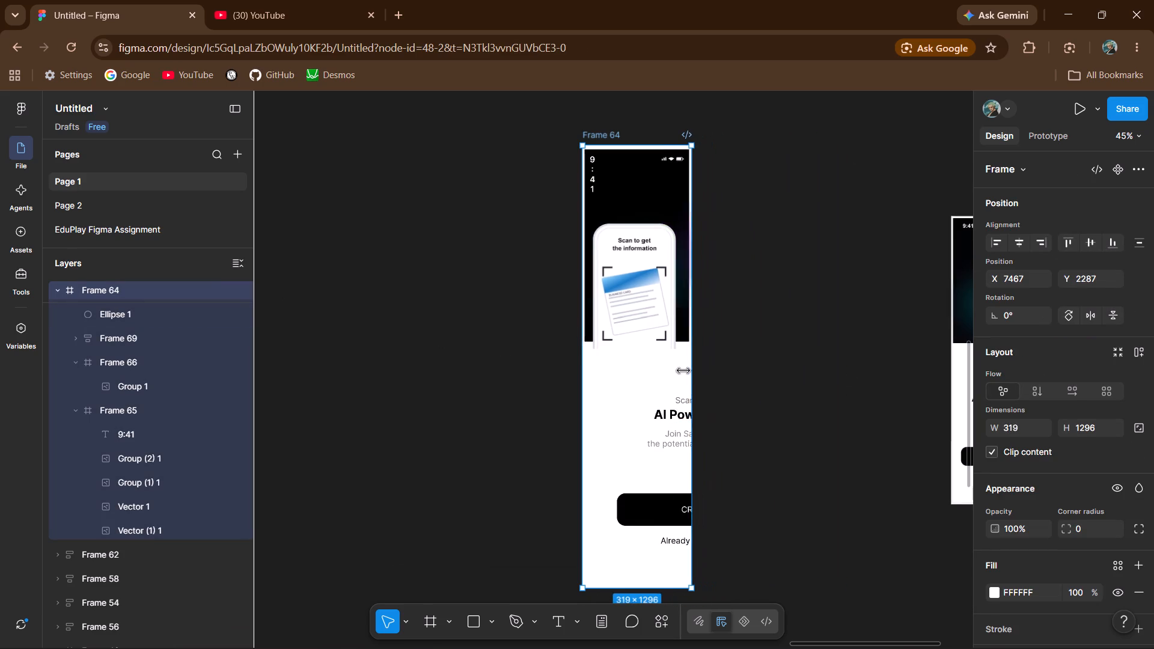
left_click_drag(683, 371, 760, 364)
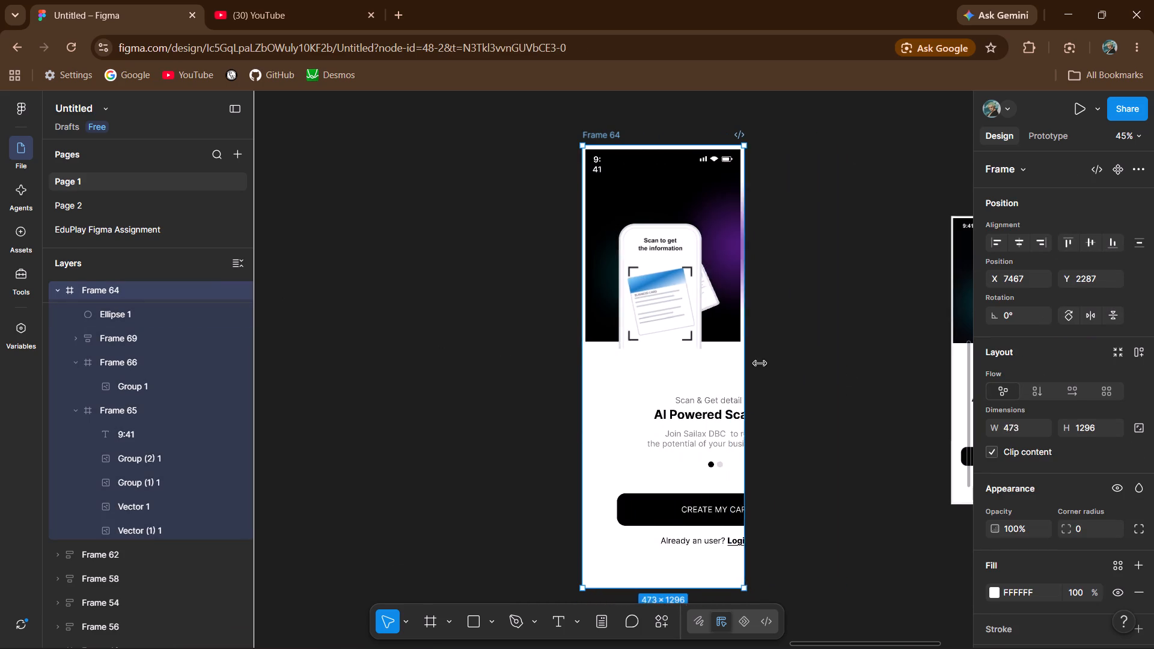
left_click_drag(760, 364, 821, 372)
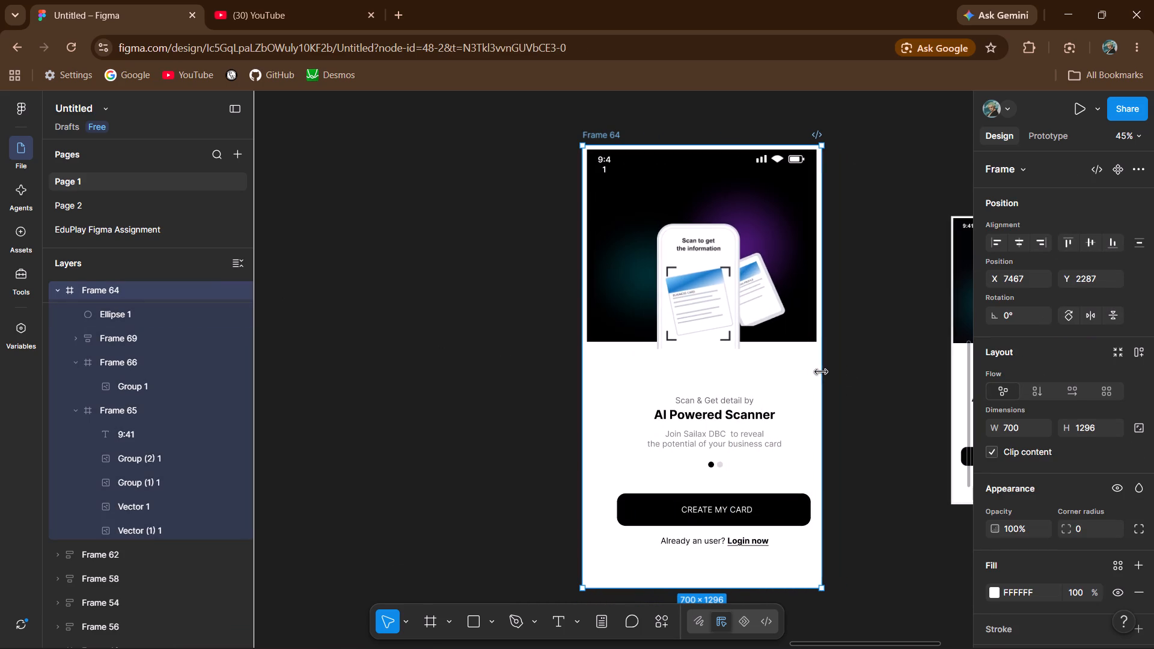
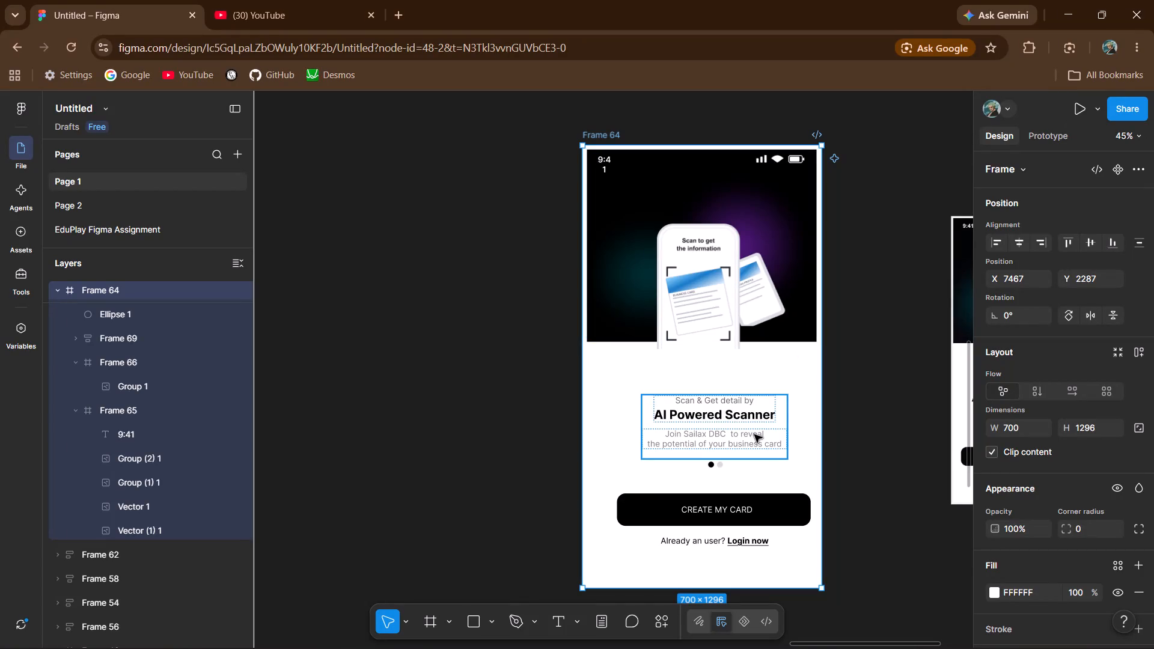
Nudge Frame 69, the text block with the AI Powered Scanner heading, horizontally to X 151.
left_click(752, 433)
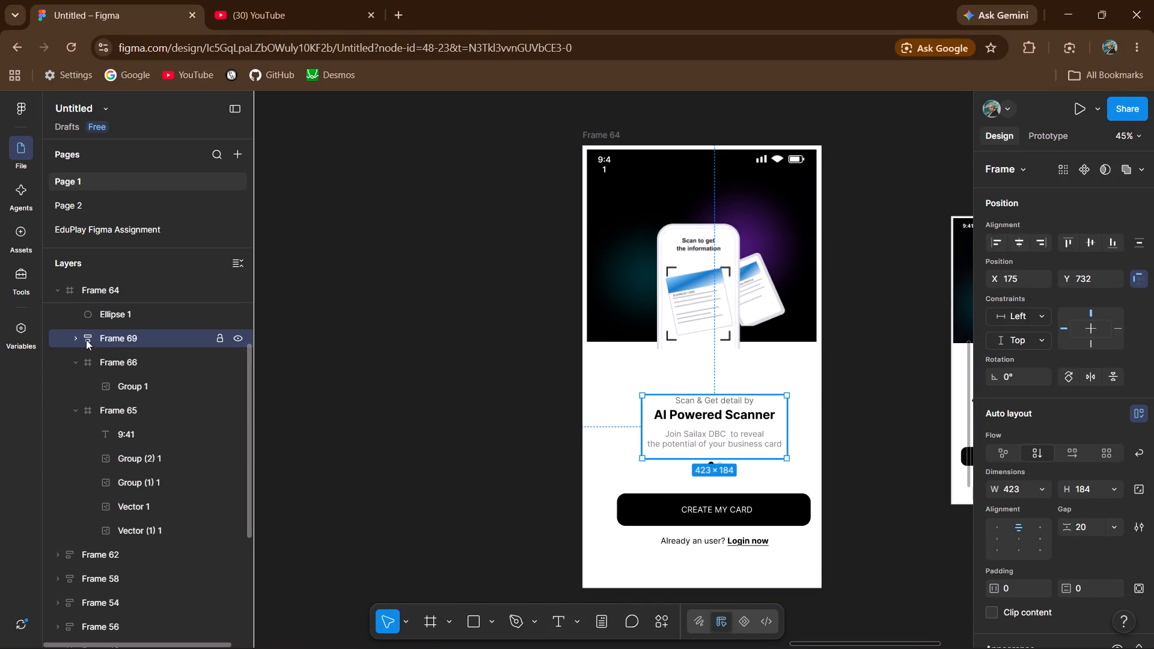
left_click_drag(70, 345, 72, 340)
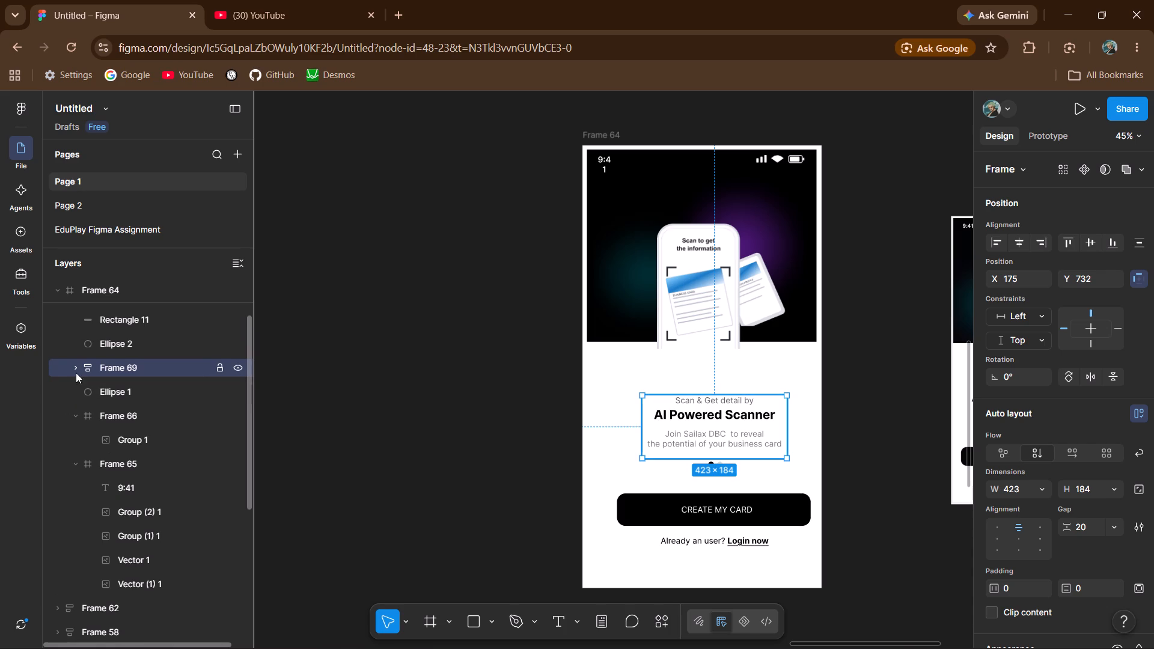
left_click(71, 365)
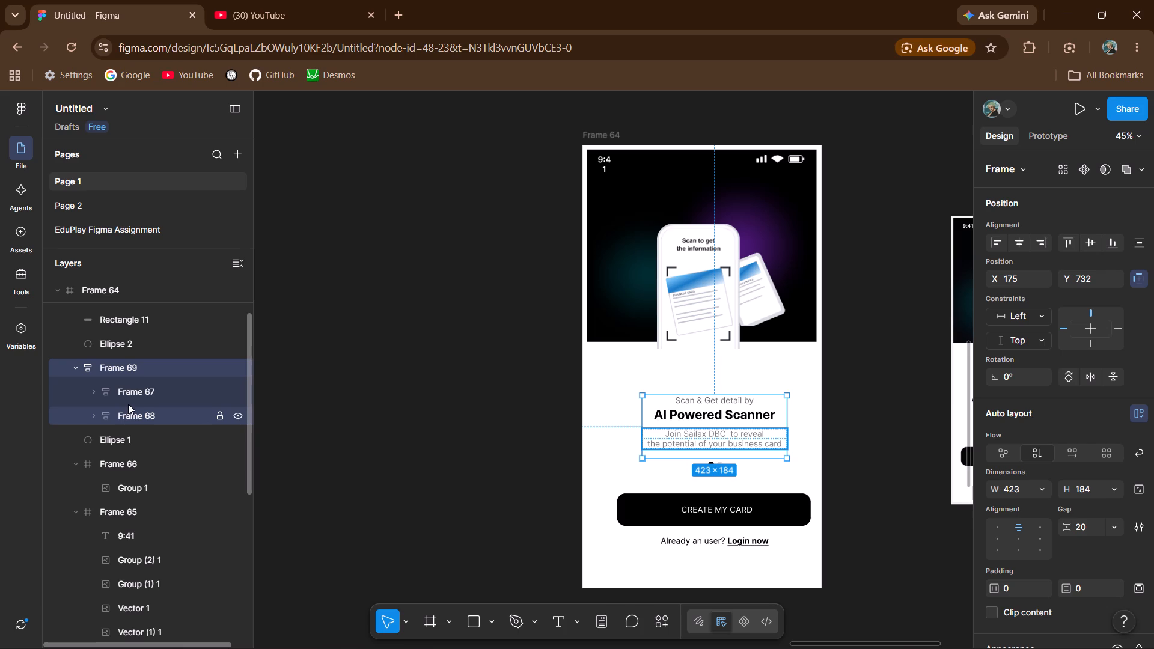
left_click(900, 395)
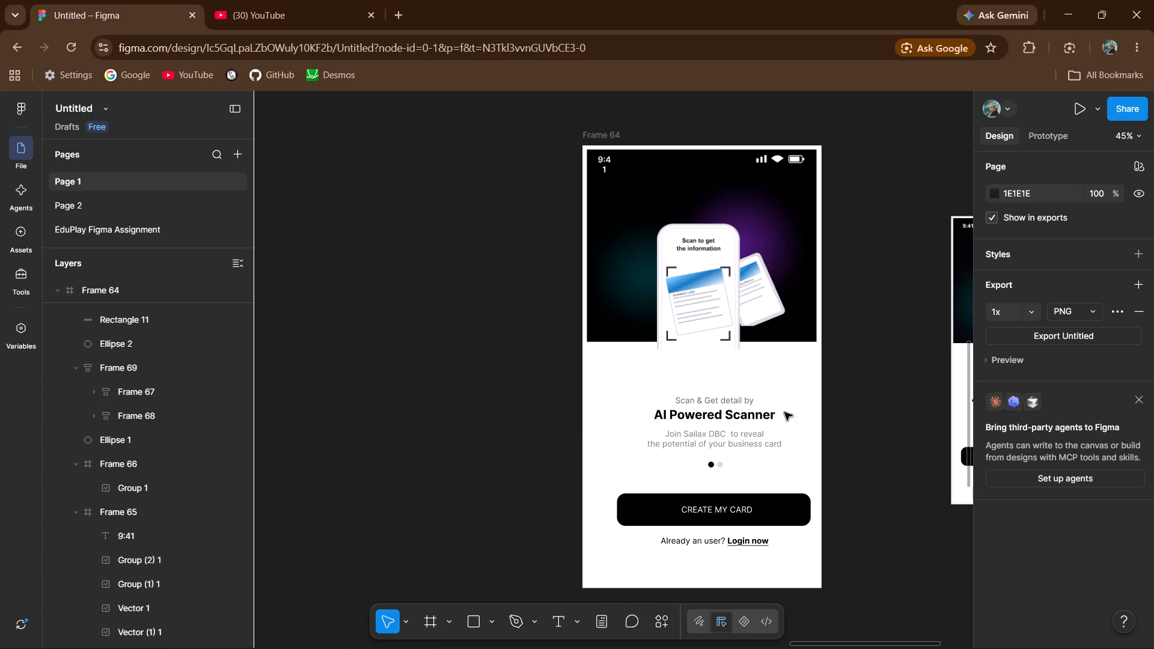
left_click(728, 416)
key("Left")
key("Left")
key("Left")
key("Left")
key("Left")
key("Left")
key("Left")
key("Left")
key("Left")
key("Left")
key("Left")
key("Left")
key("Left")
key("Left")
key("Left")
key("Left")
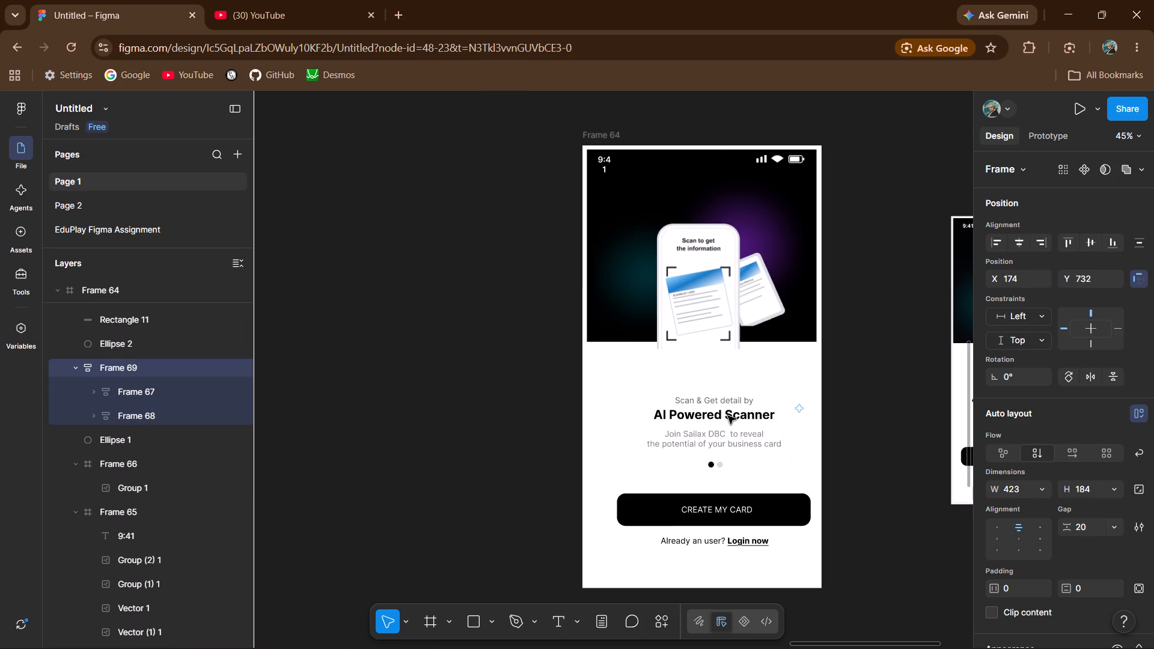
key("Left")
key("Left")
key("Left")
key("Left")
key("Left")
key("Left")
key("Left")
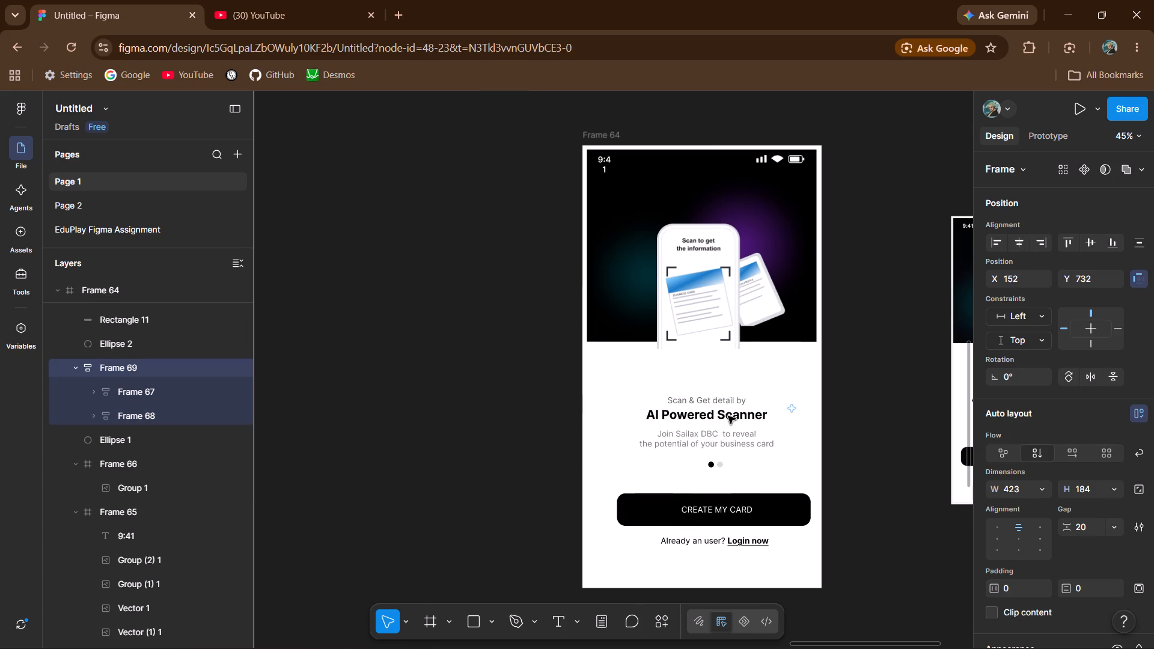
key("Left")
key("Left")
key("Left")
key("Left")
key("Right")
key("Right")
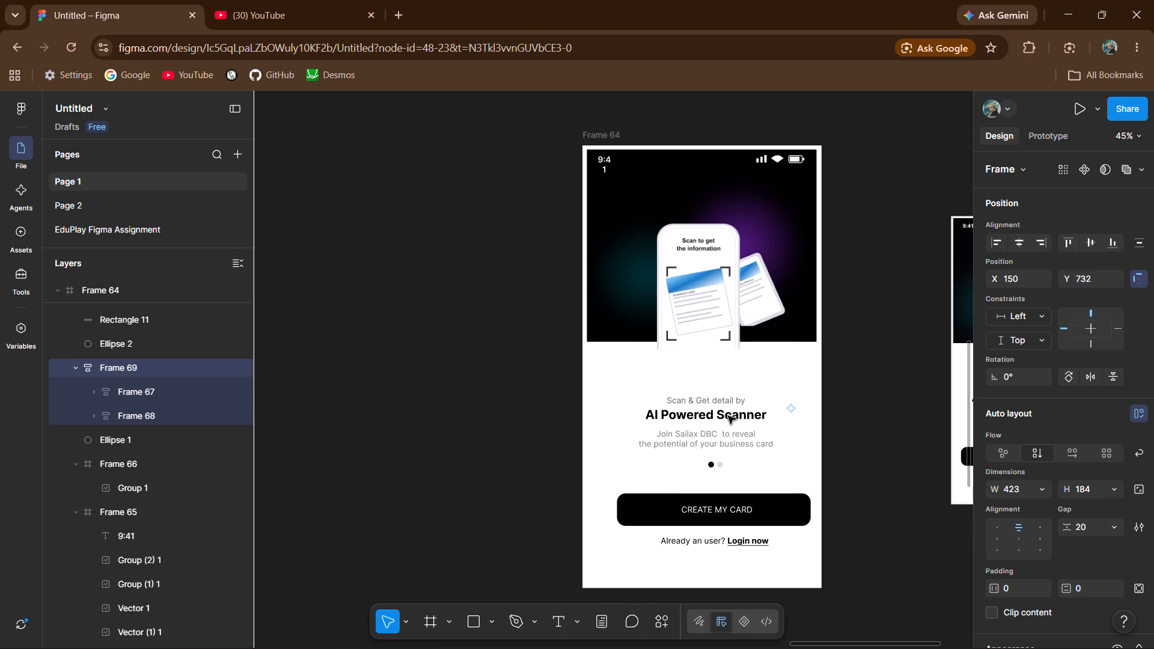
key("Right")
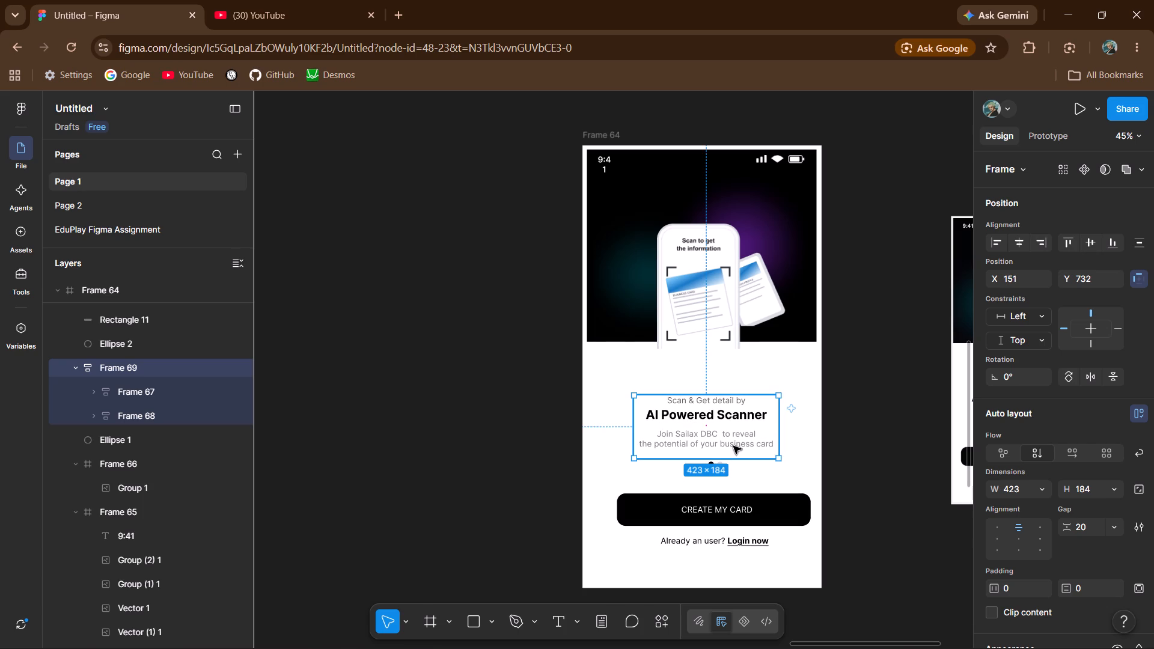
Align the text block Frame 69 to the horizontal center of Frame 64.
left_click(736, 440)
scroll(1088, 477, "down", 2)
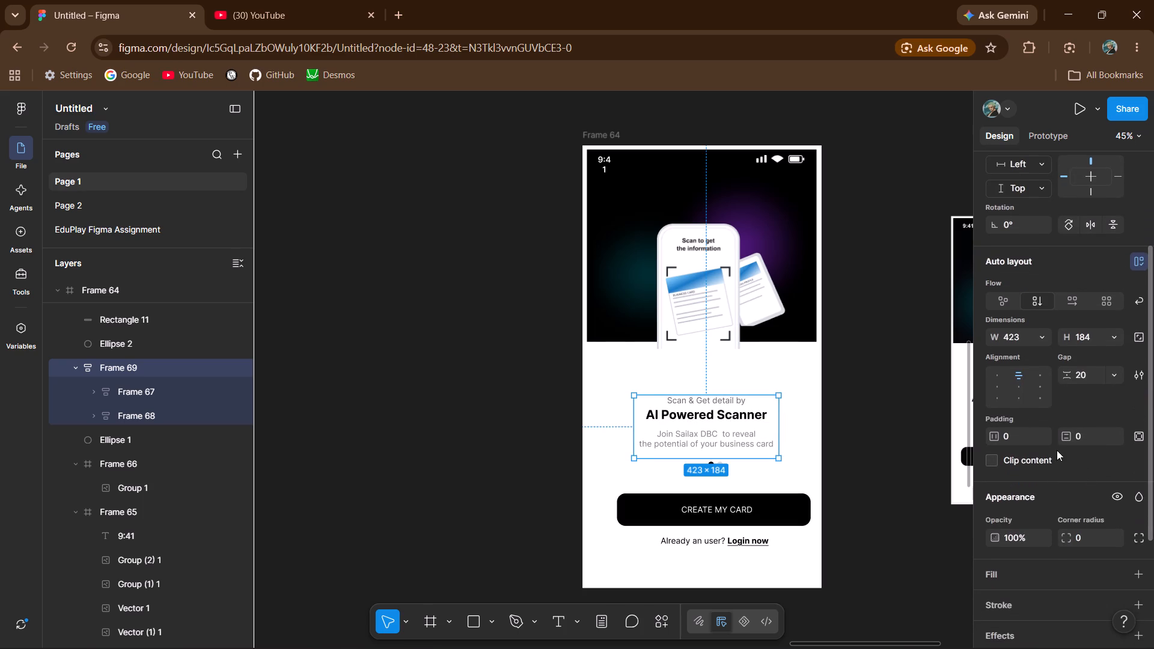
scroll(1051, 424, "up", 2)
scroll(1043, 319, "up", 1)
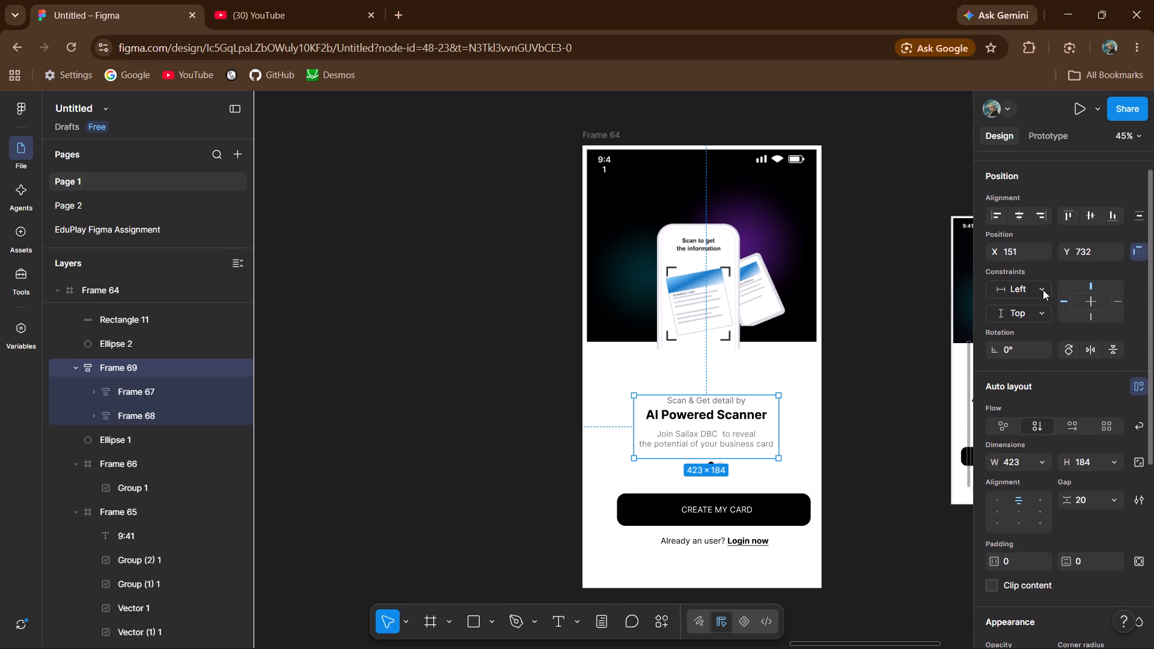
left_click(1022, 215)
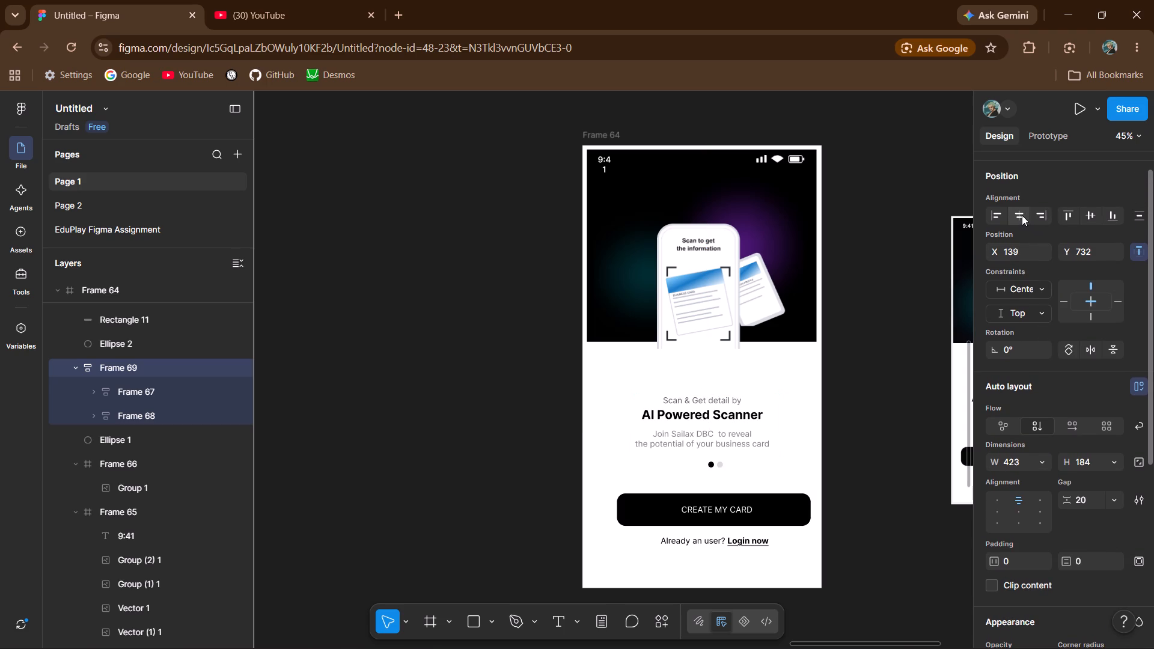
left_click(762, 467)
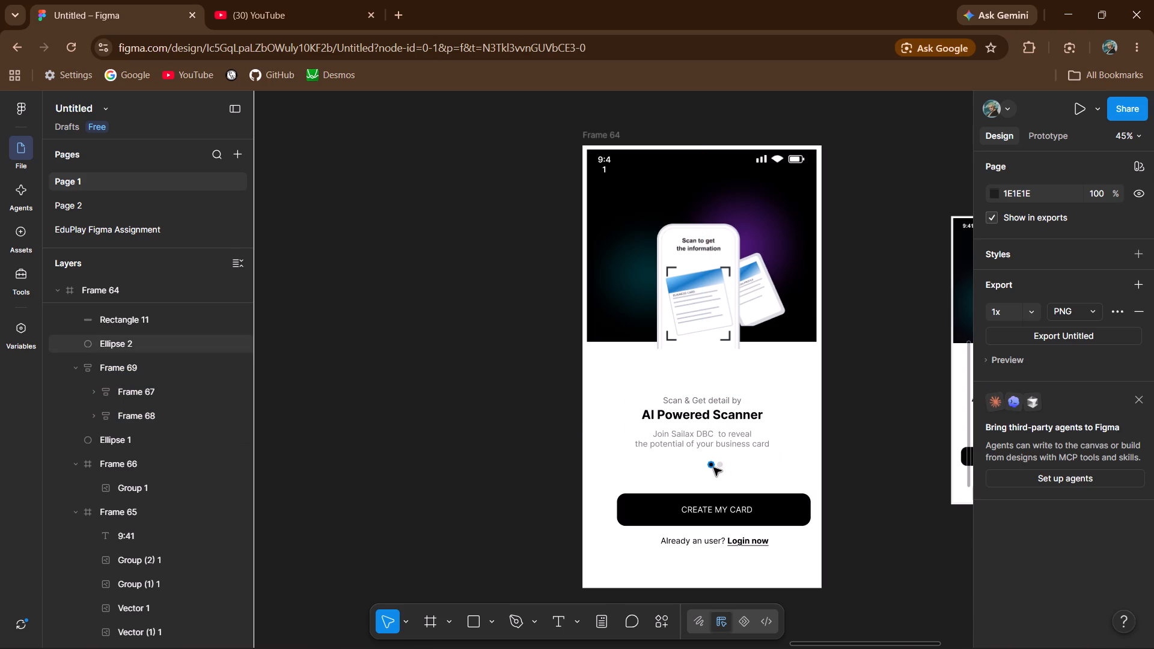
Wrap the two pagination dots in a horizontal auto layout frame and align it to the horizontal center of Frame 64.
left_click(713, 468)
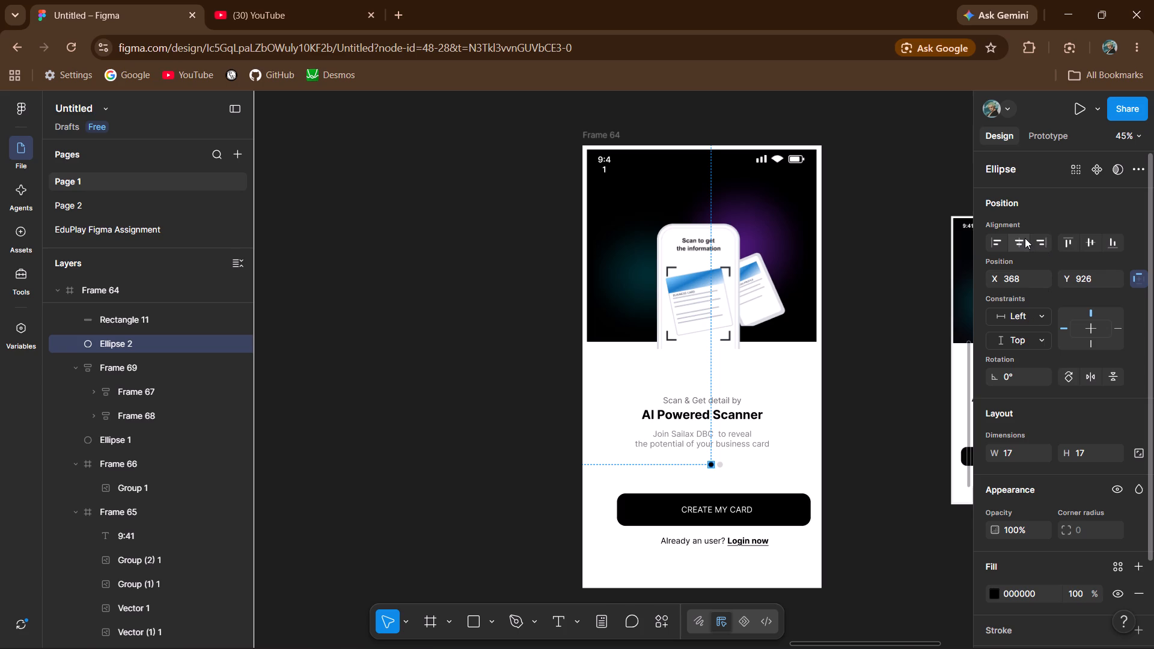
left_click(908, 505)
left_click(712, 464)
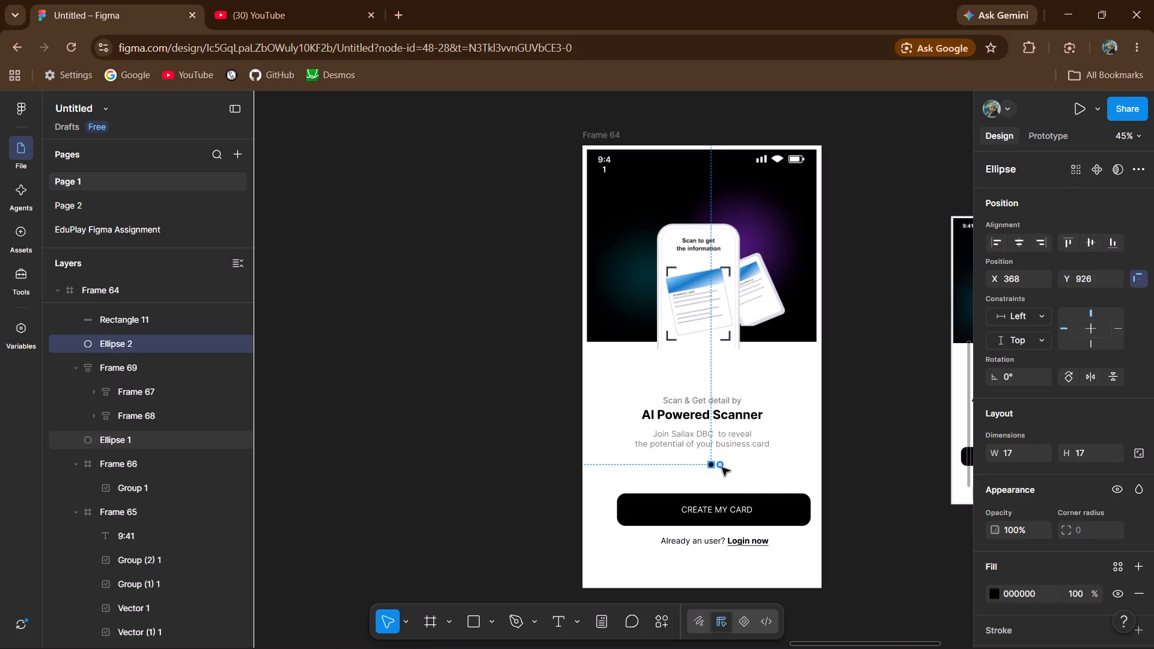
left_click(722, 468, "shift")
key("shift+a")
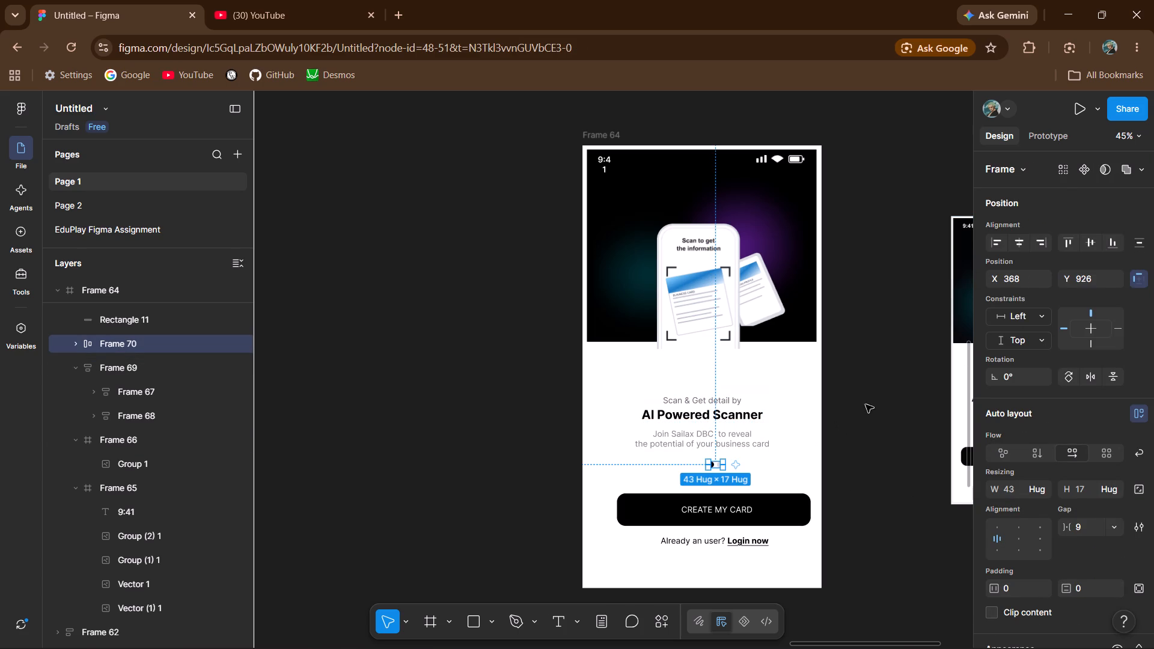
left_click(1017, 245)
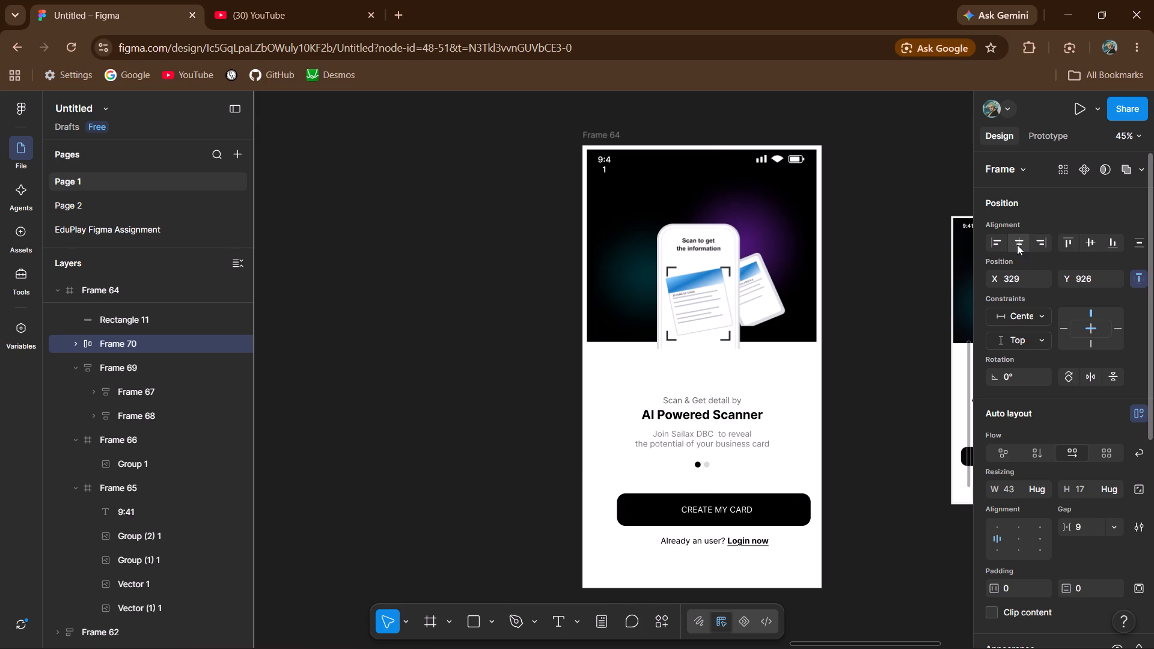
Horizontally center the black button rectangle, its CREATE MY CARD label and the "Already an user? Login now" text in Frame 64.
left_click(774, 510)
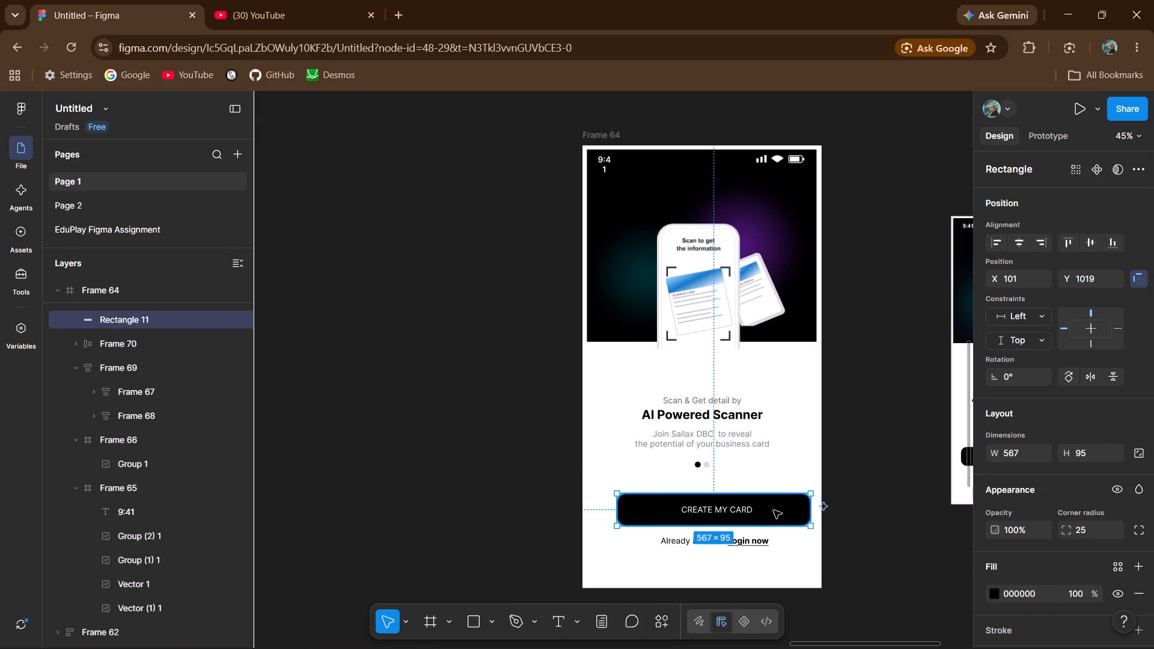
left_click(1020, 235)
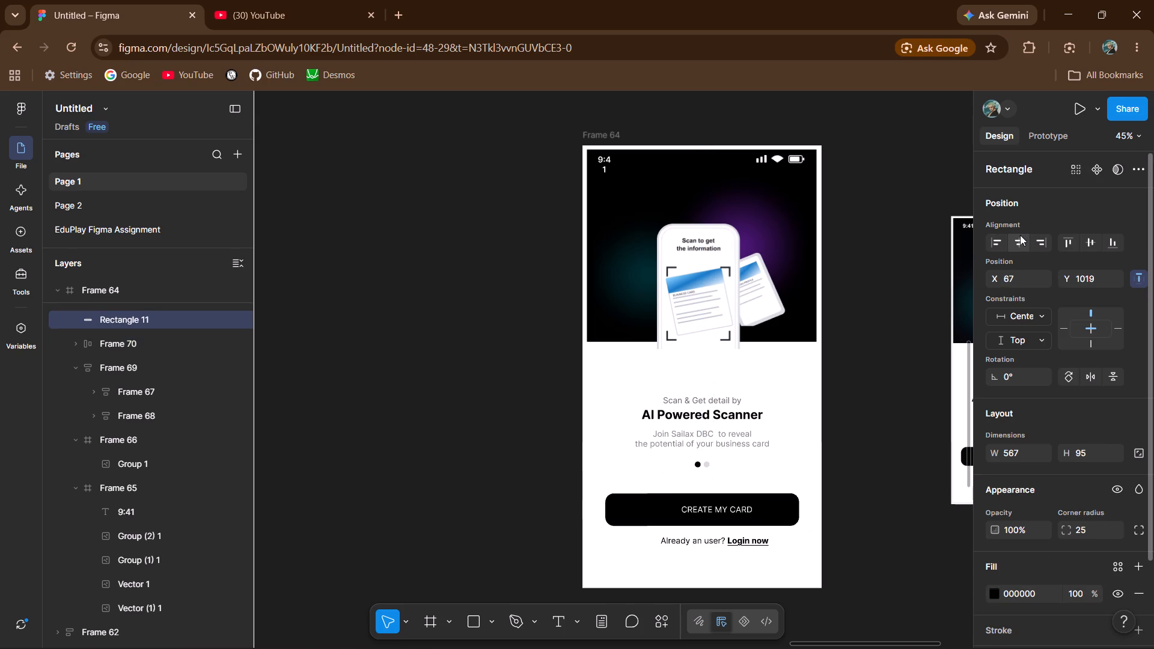
left_click(737, 508)
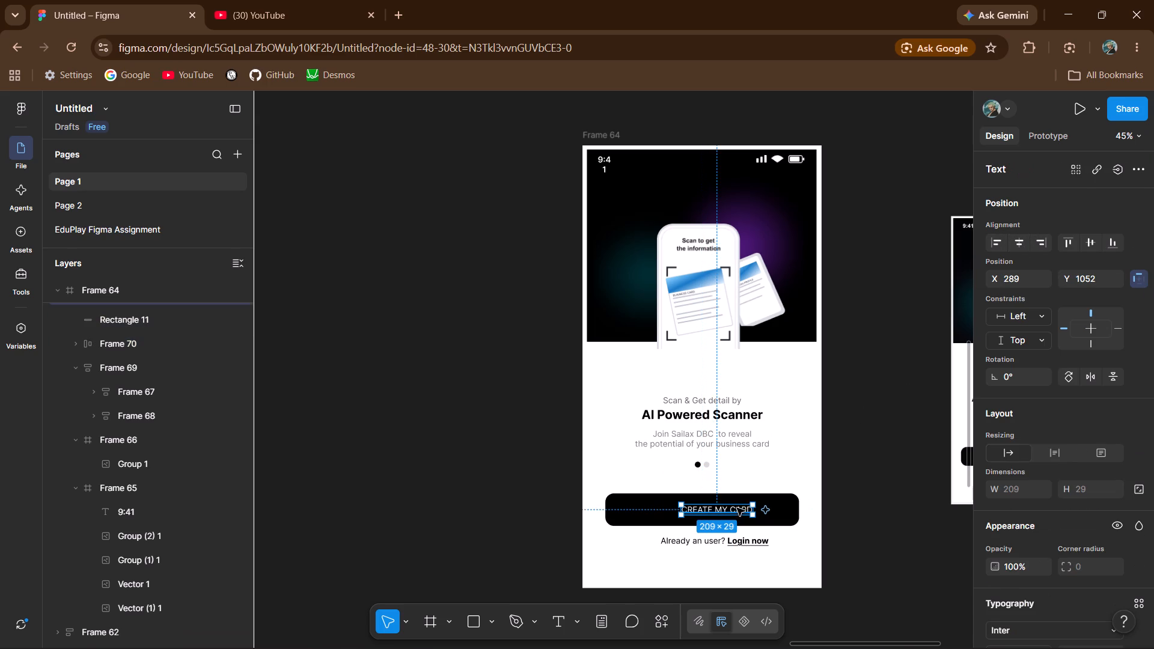
left_click(1022, 239)
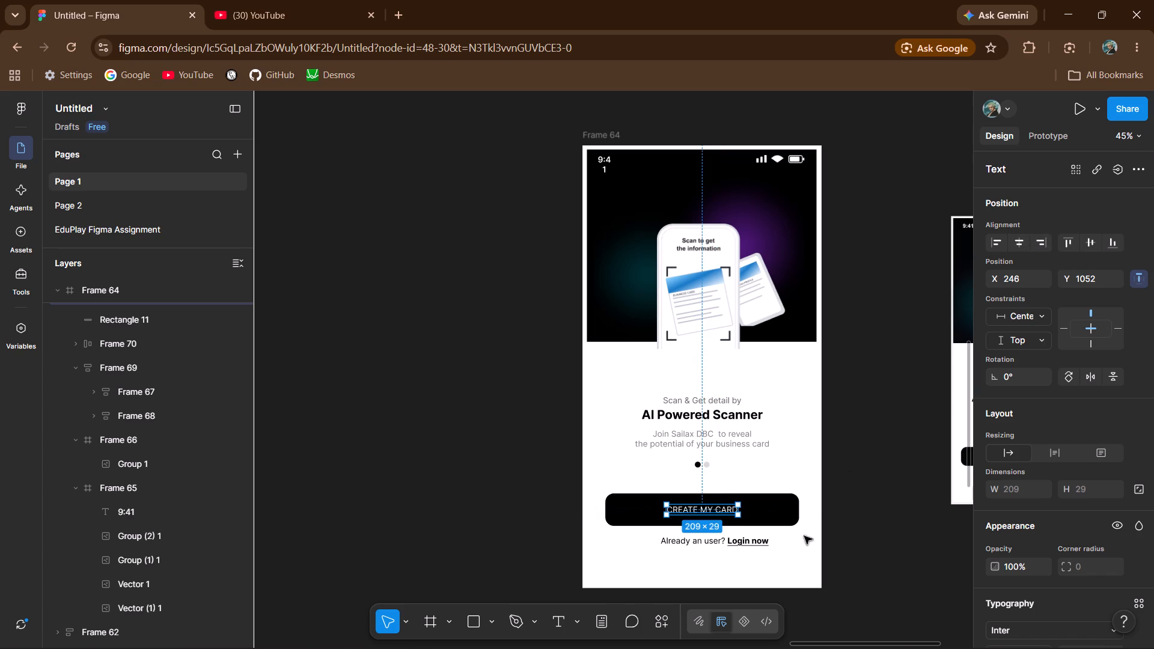
left_click(722, 544)
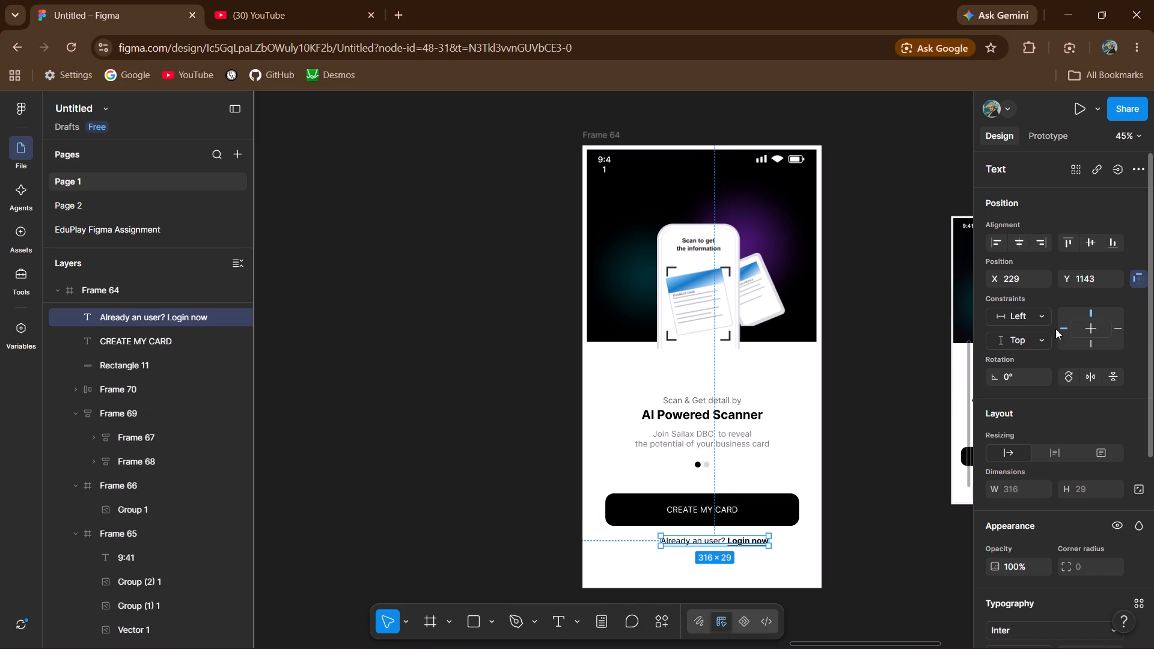
left_click(1021, 246)
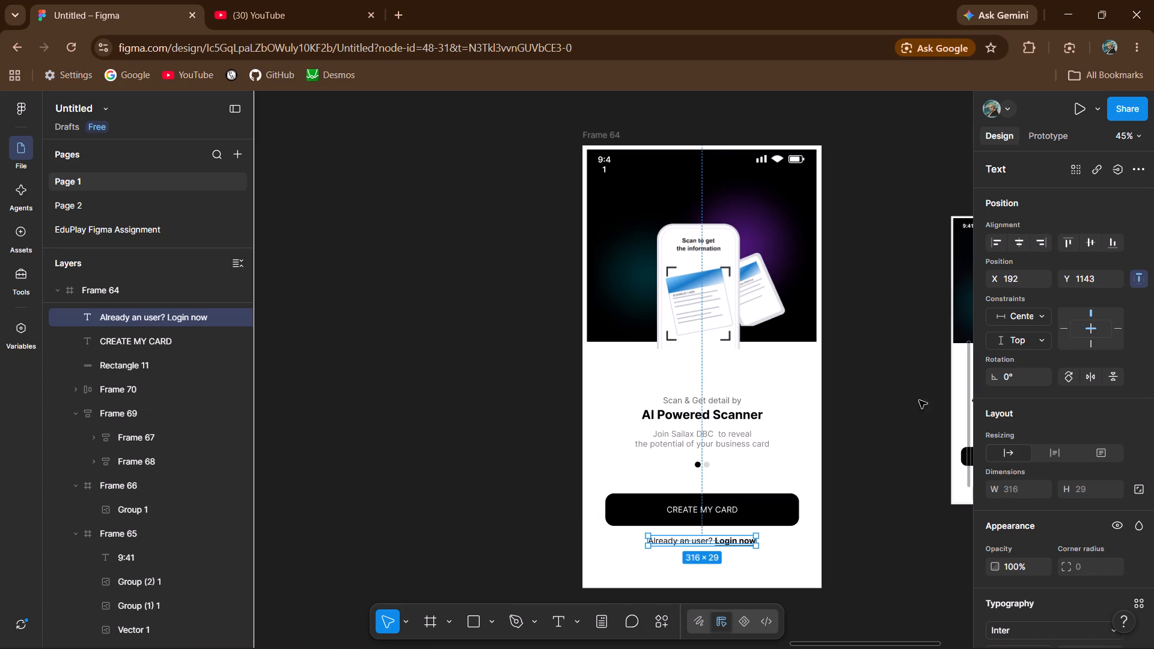
left_click(887, 434)
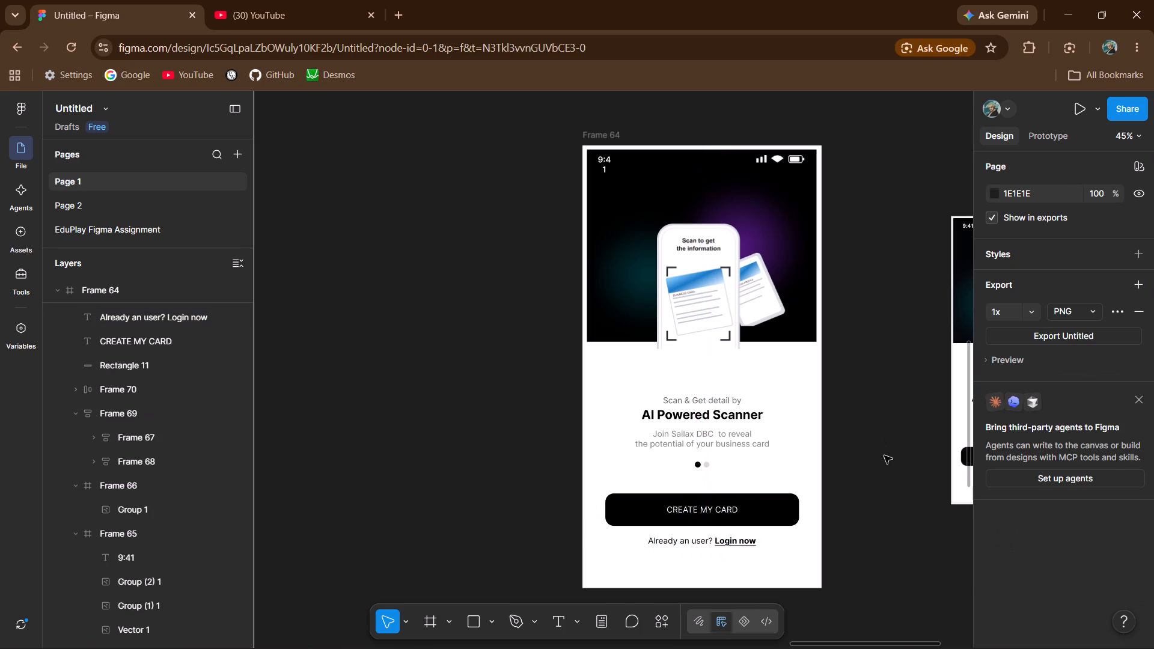
Test Frame 64's resizing from its right edge by widening it to about 843, narrowing it to about 403 and widening it again.
left_click(811, 268)
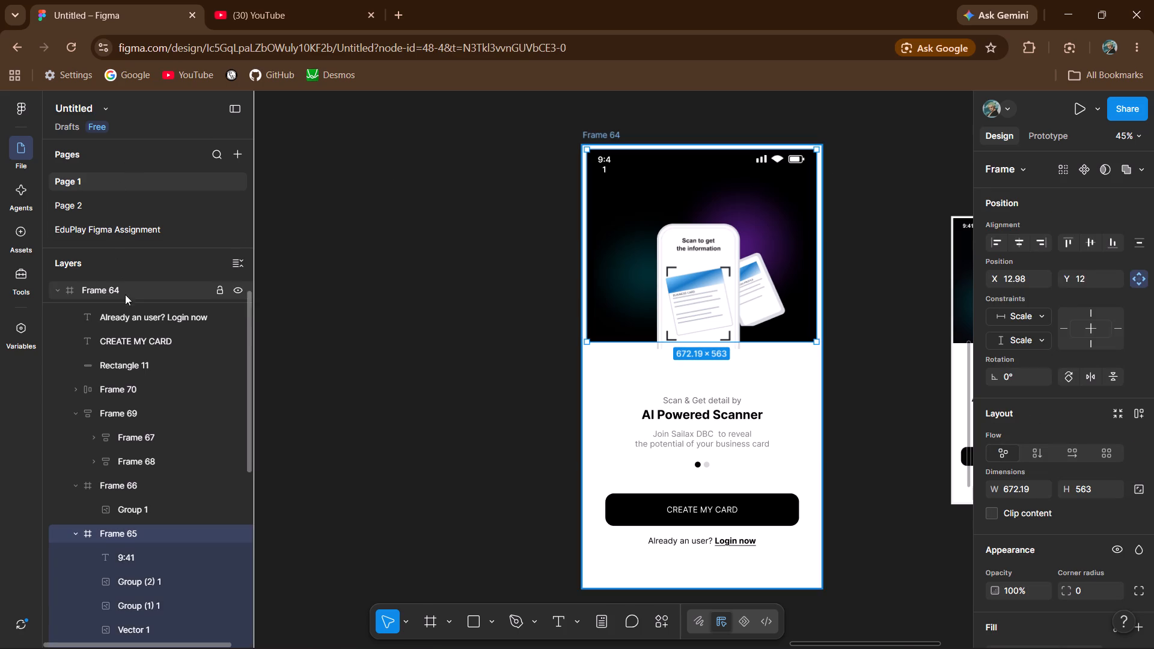
scroll(127, 314, "up", 3)
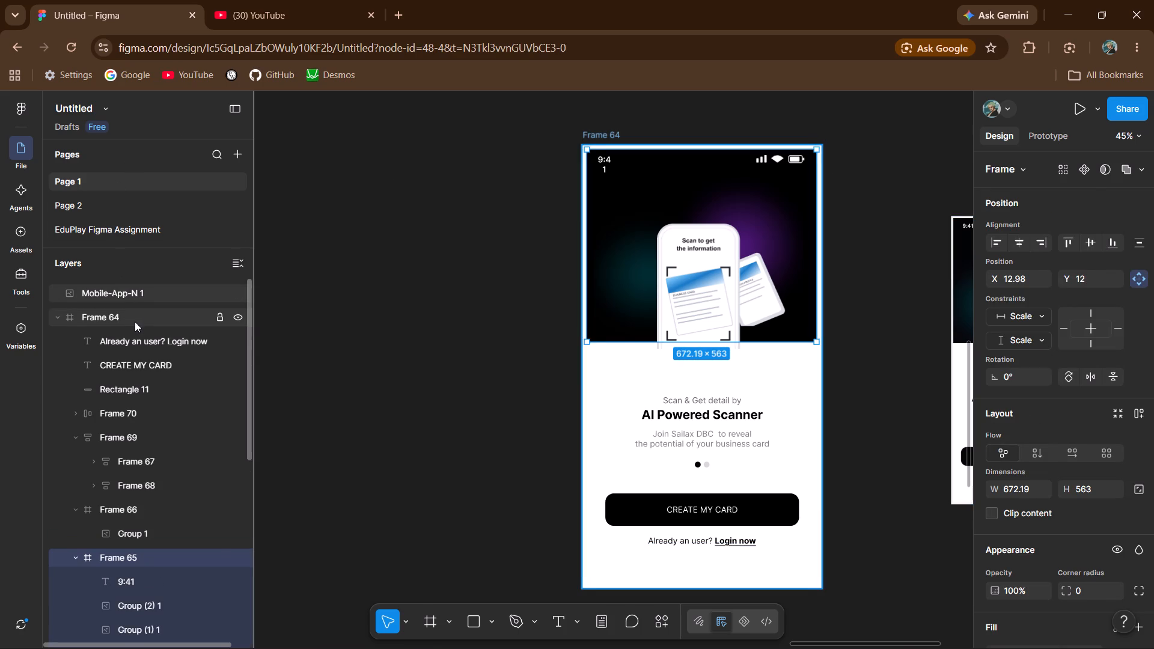
left_click(135, 321)
left_click_drag(822, 377, 869, 380)
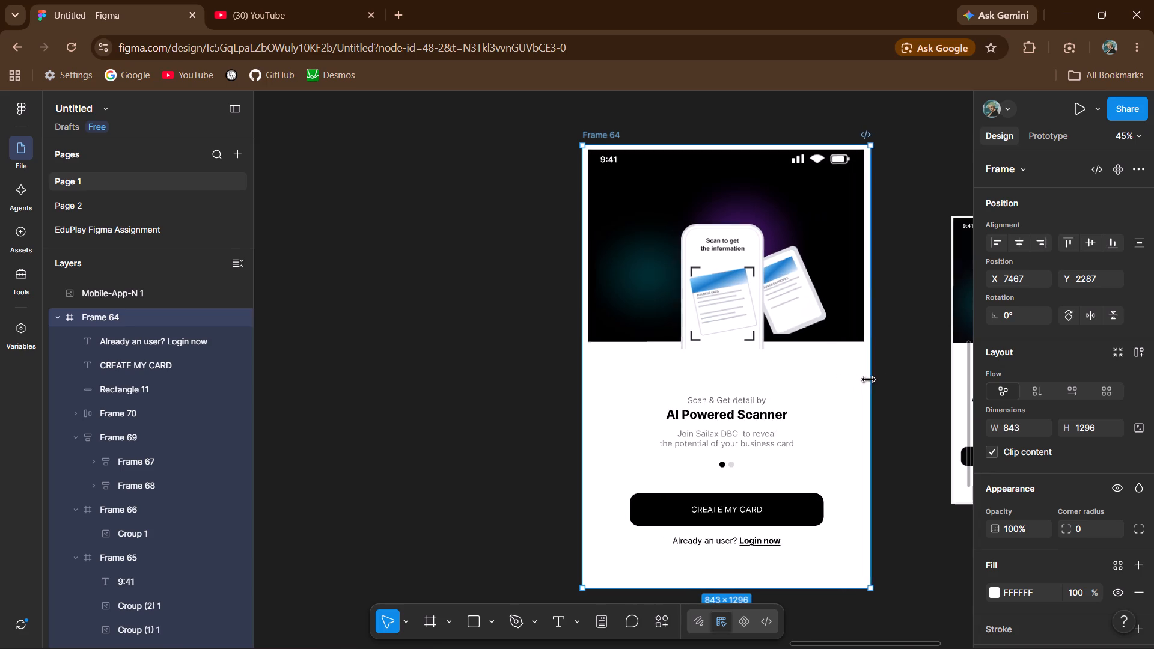
left_click_drag(869, 380, 717, 402)
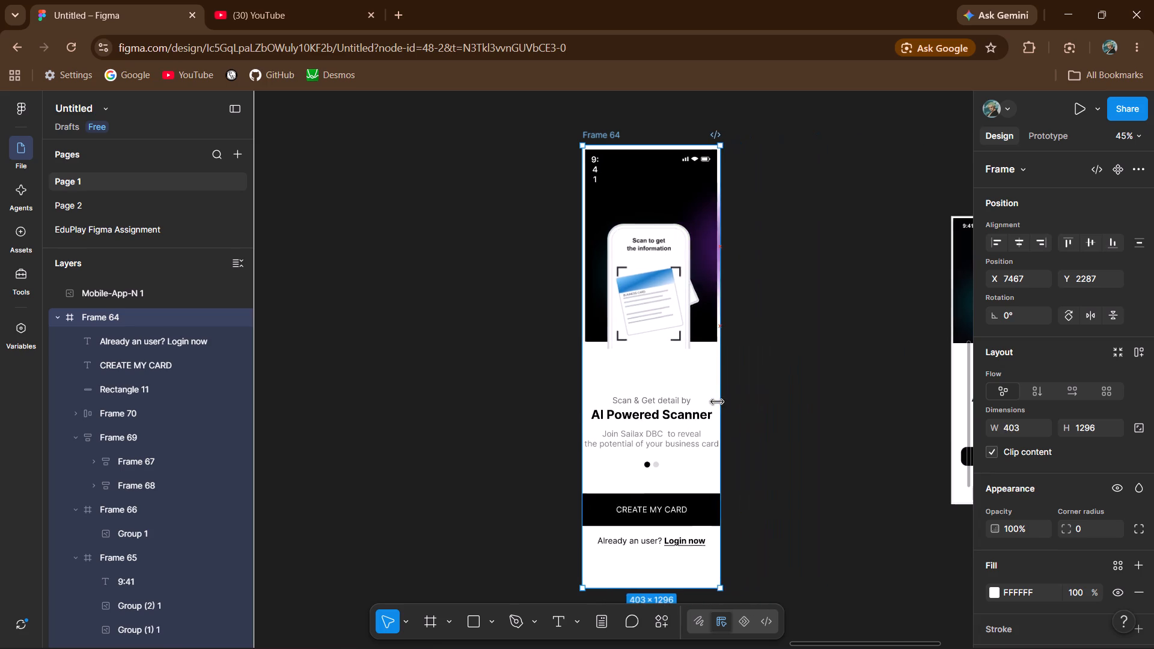
left_click_drag(717, 402, 855, 395)
left_click(879, 353)
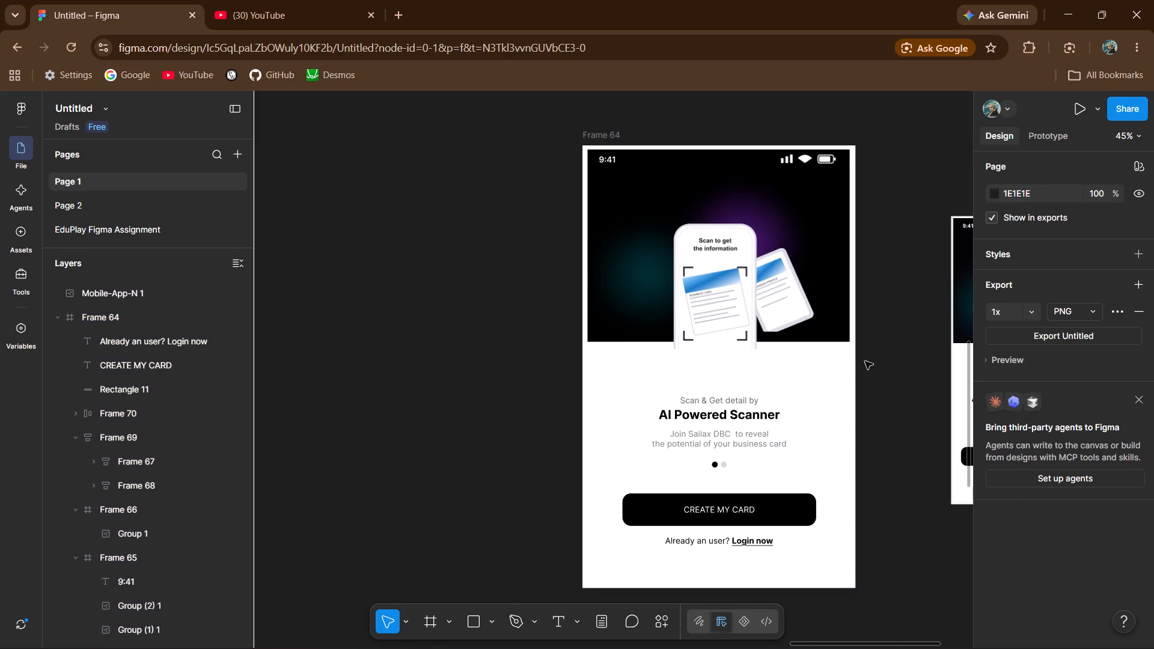
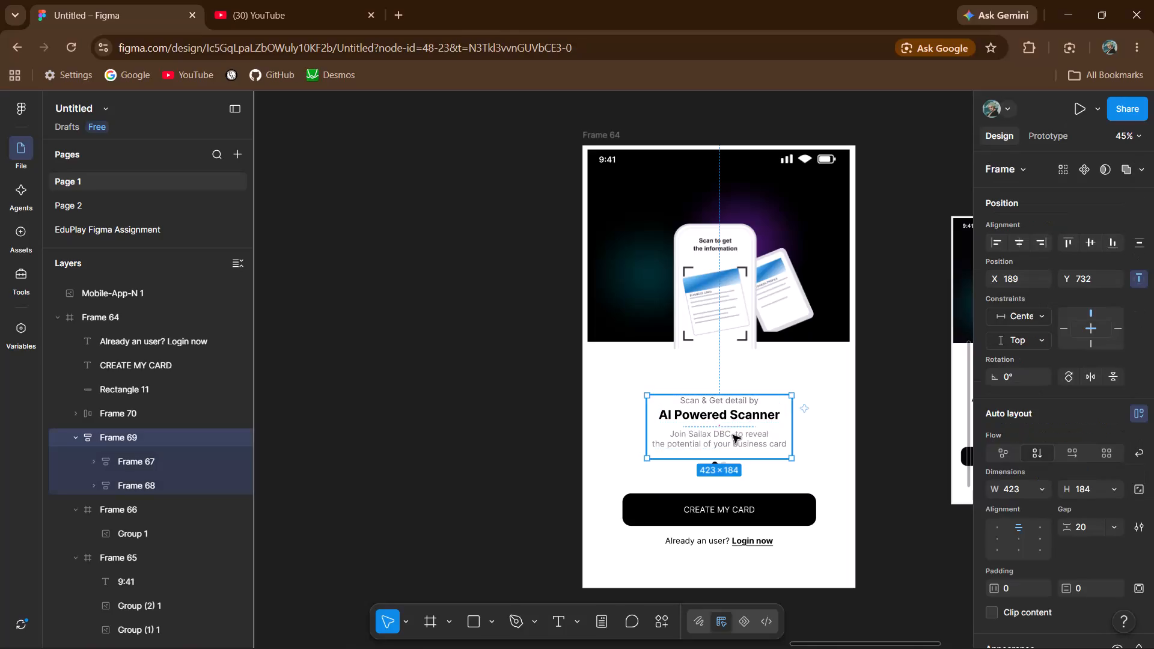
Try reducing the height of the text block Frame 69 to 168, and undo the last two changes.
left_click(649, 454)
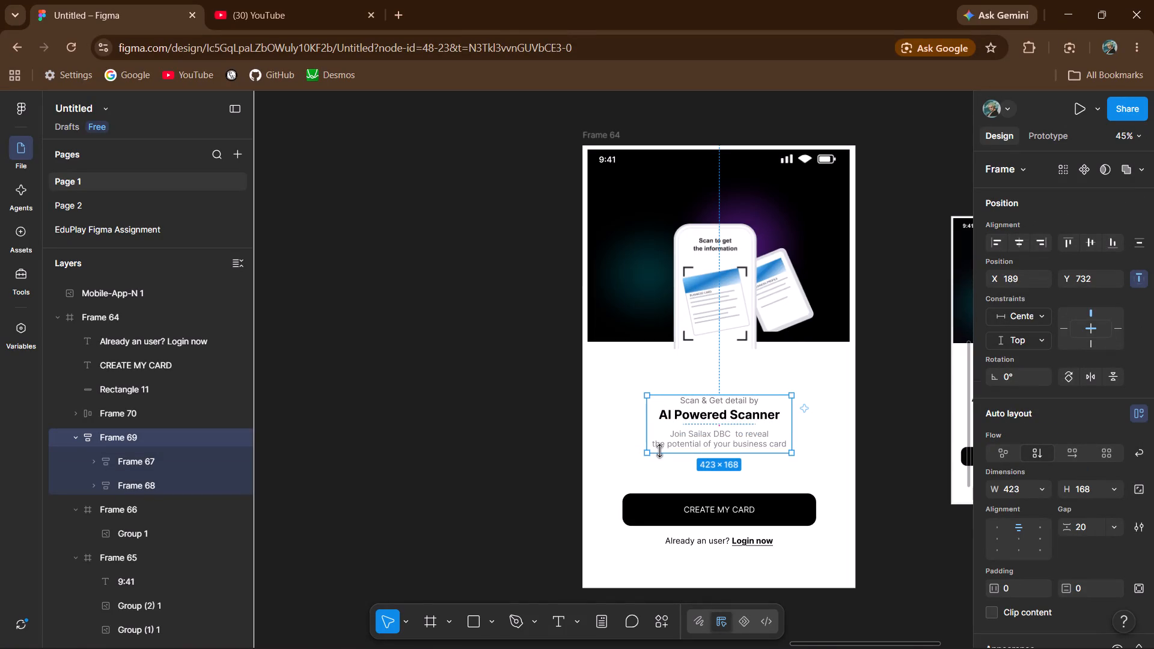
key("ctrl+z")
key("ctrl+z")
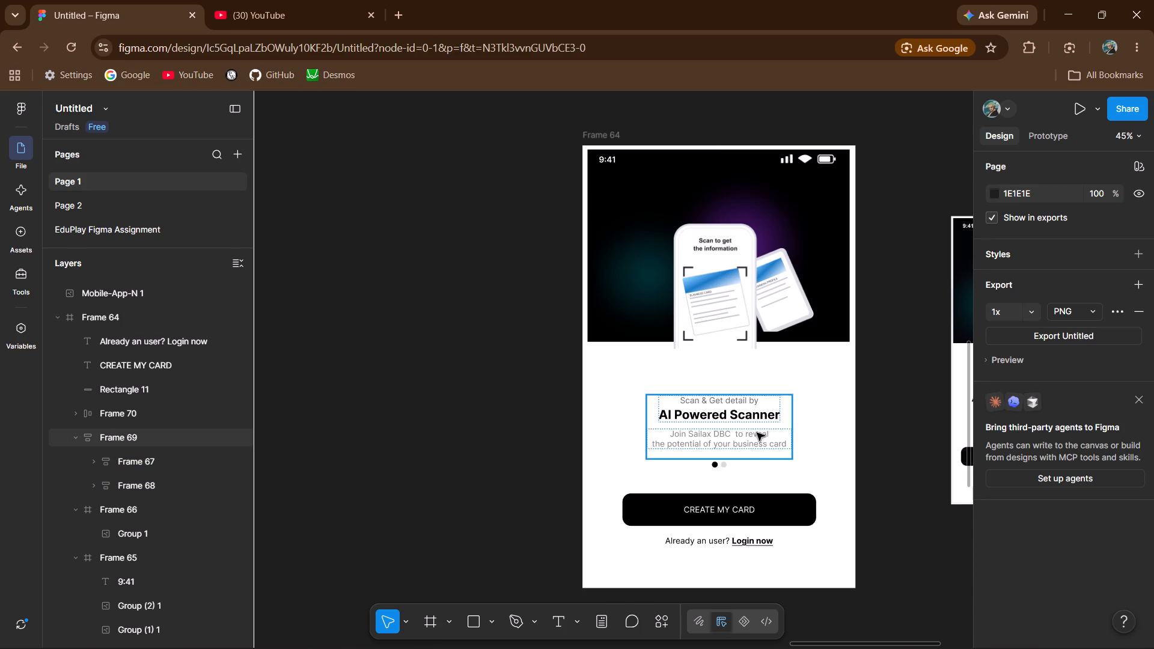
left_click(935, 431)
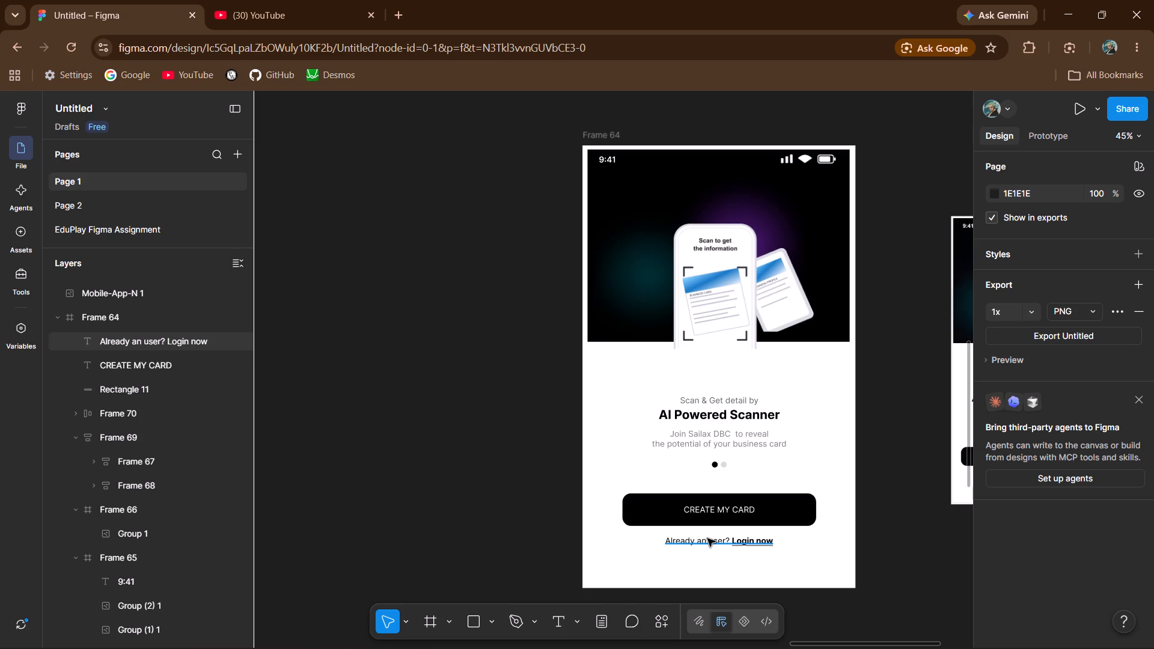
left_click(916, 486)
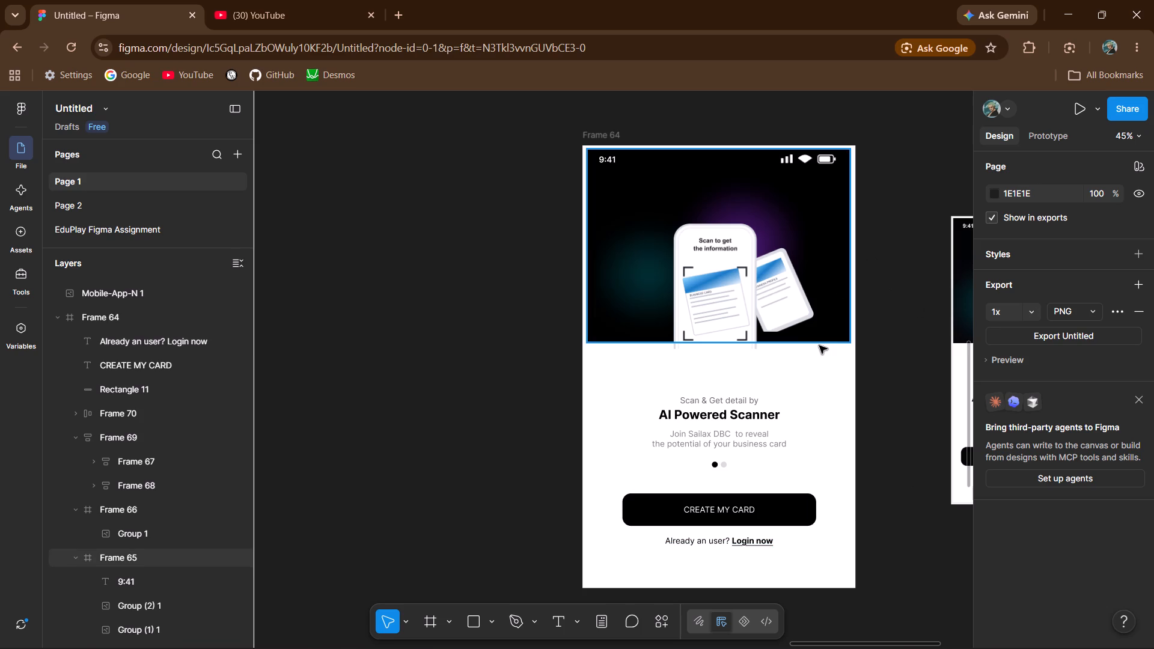
Test Frame 64's resizing from its right edge by narrowing it to about 578 and widening it in stages to about 781.
left_click(114, 313)
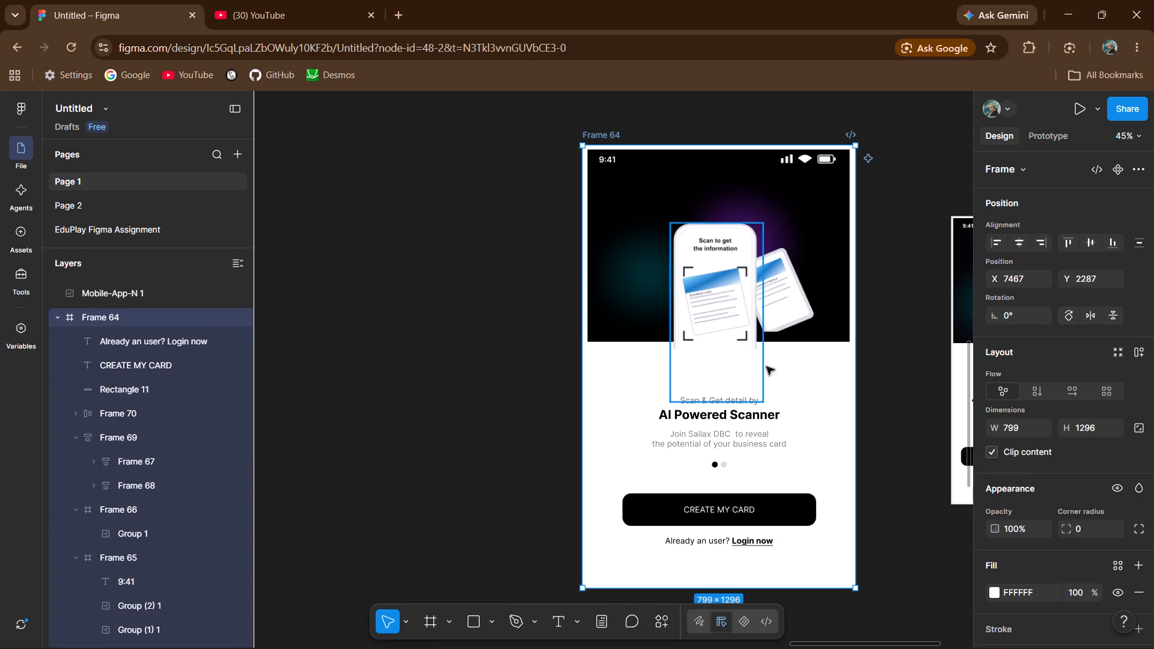
left_click_drag(860, 383, 850, 385)
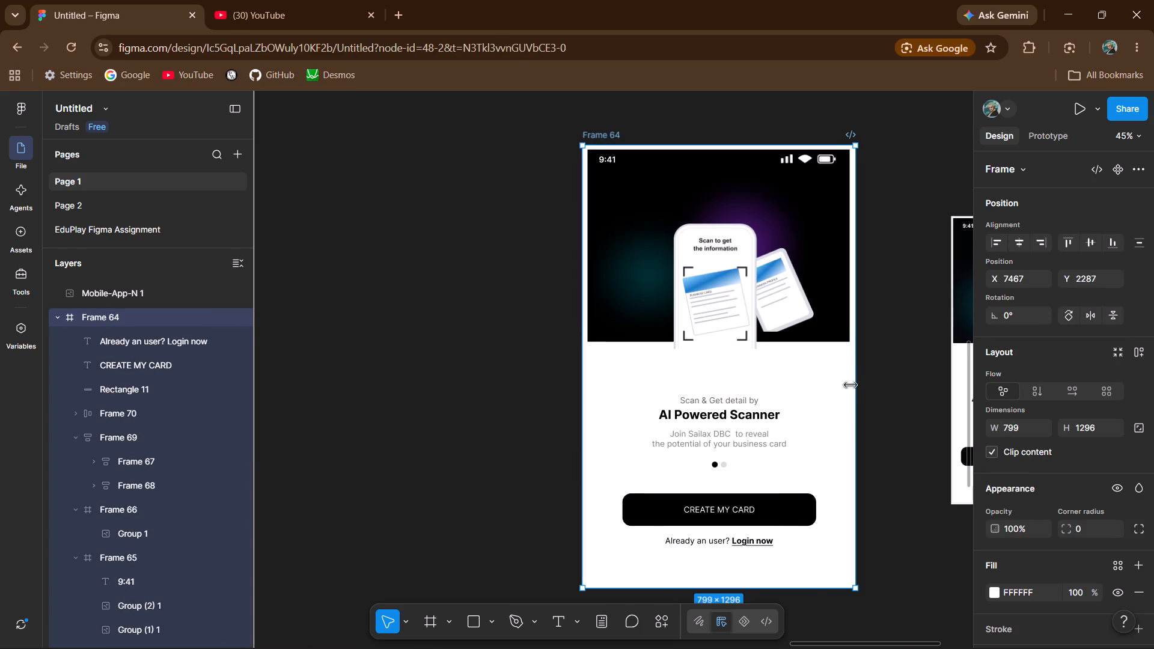
left_click_drag(850, 385, 795, 416)
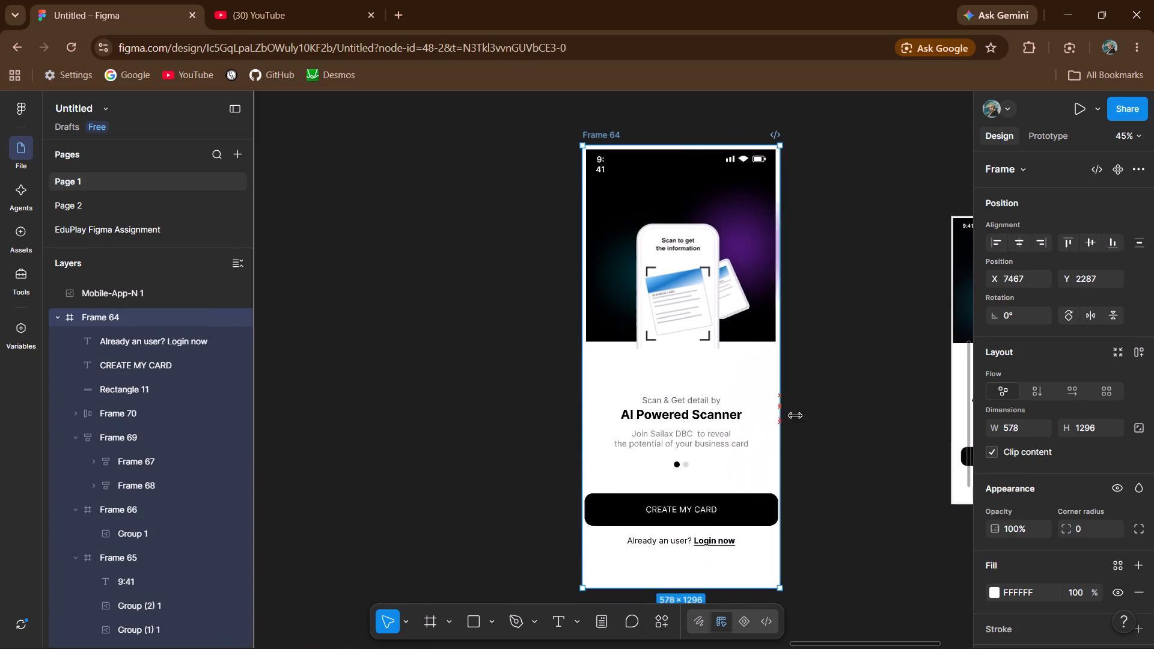
left_click_drag(795, 416, 825, 418)
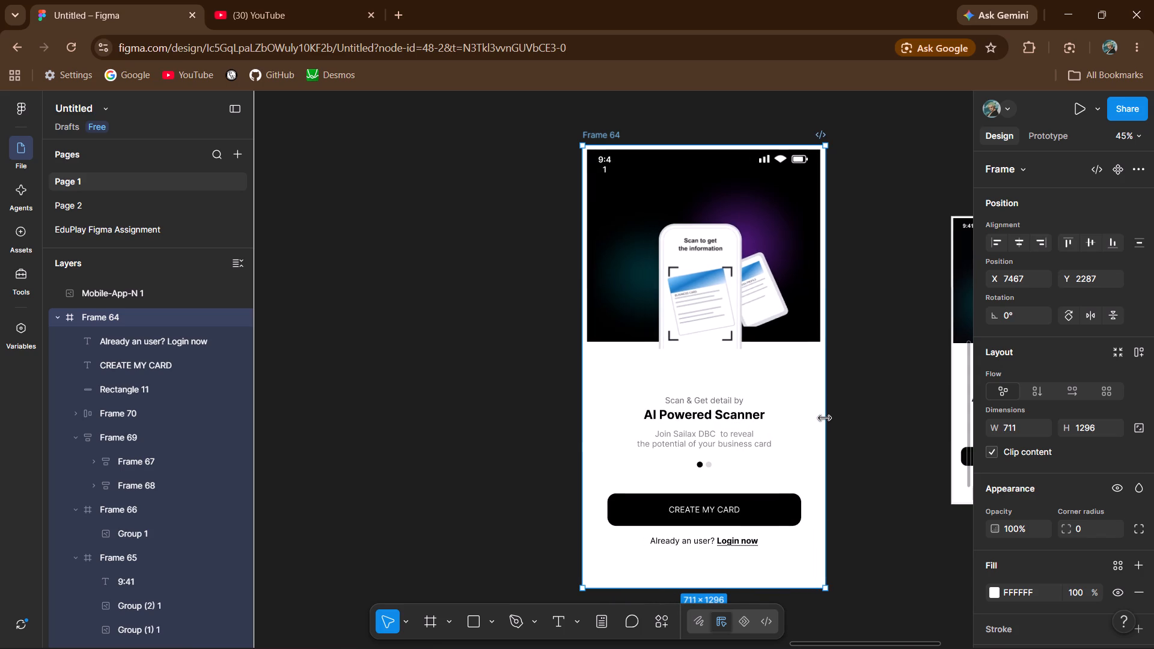
left_click_drag(825, 418, 829, 418)
left_click_drag(829, 418, 837, 418)
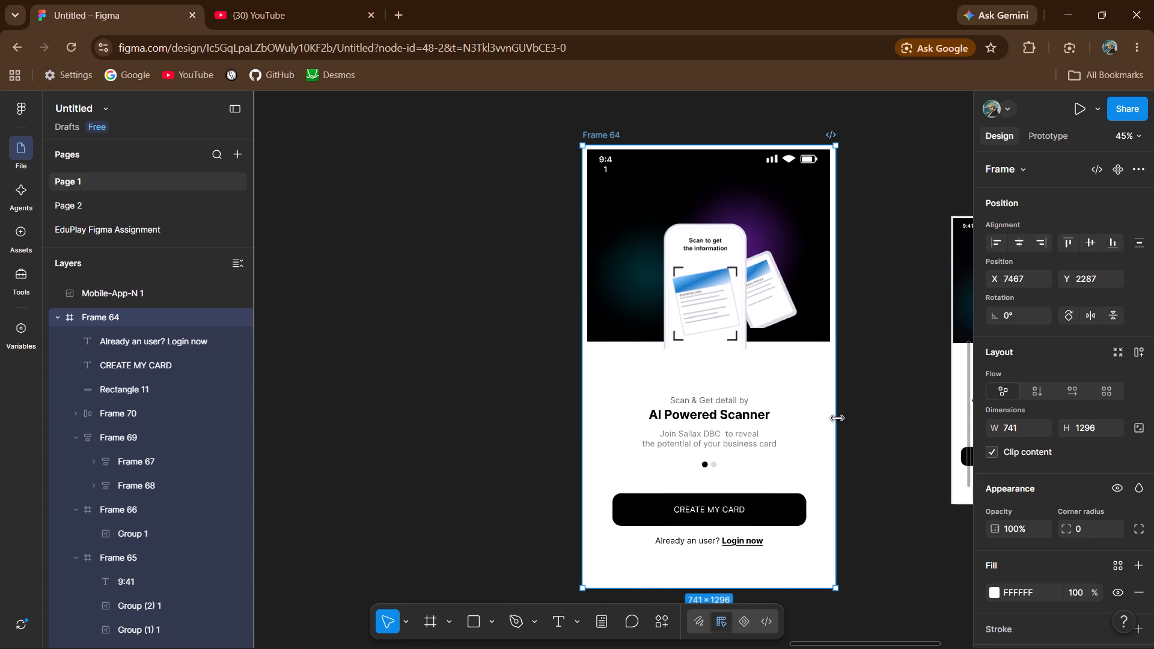
left_click_drag(837, 418, 849, 418)
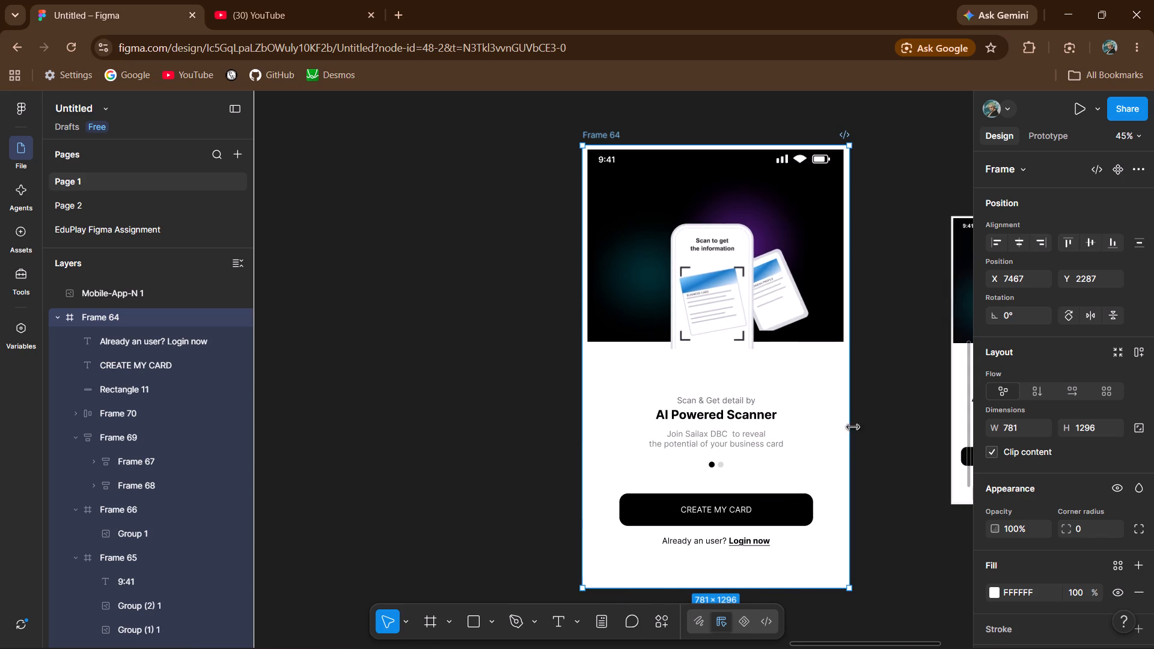
left_click(859, 452)
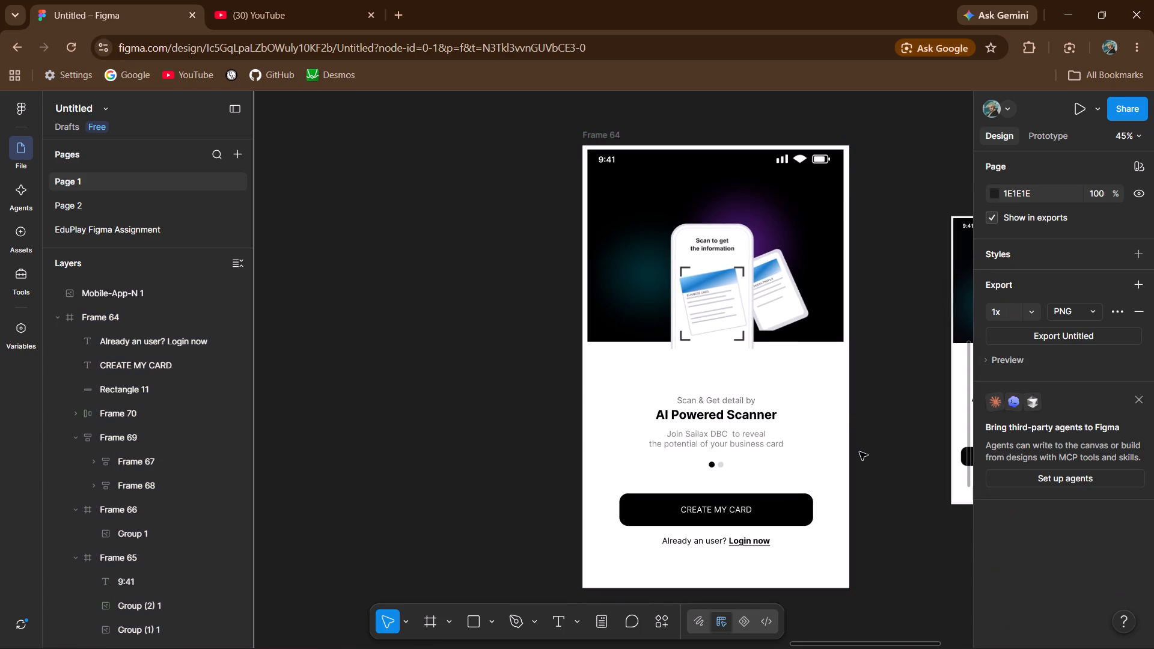
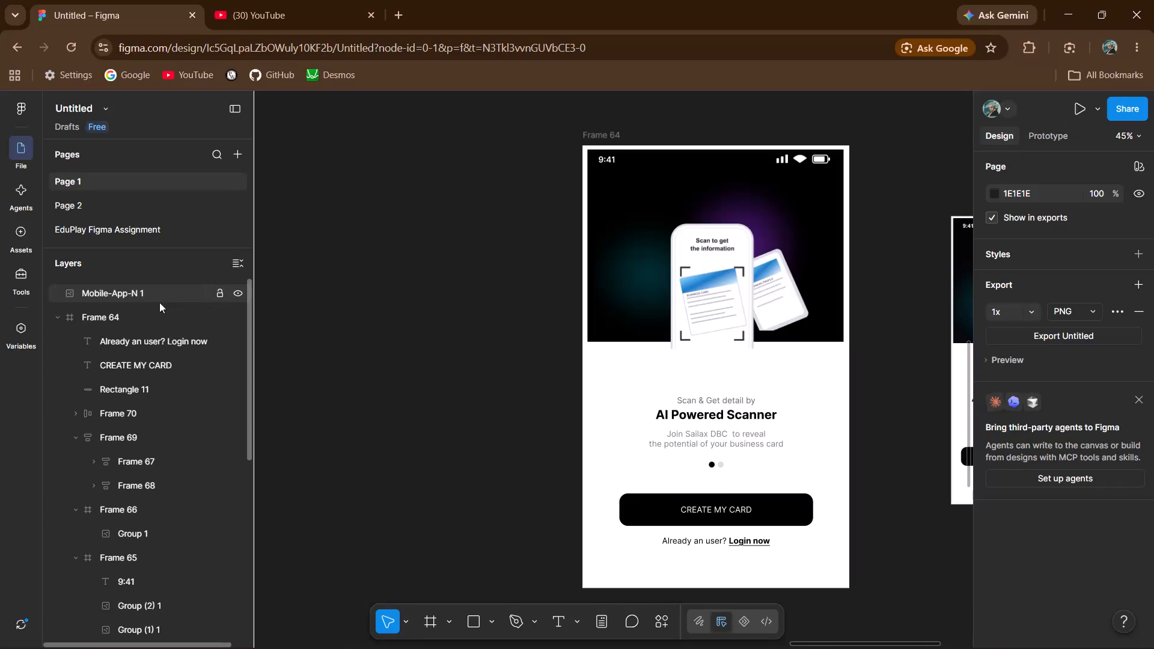
Widen Frame 64 from its right edge to a width of 796, keeping its height at 1296.
left_click(133, 317)
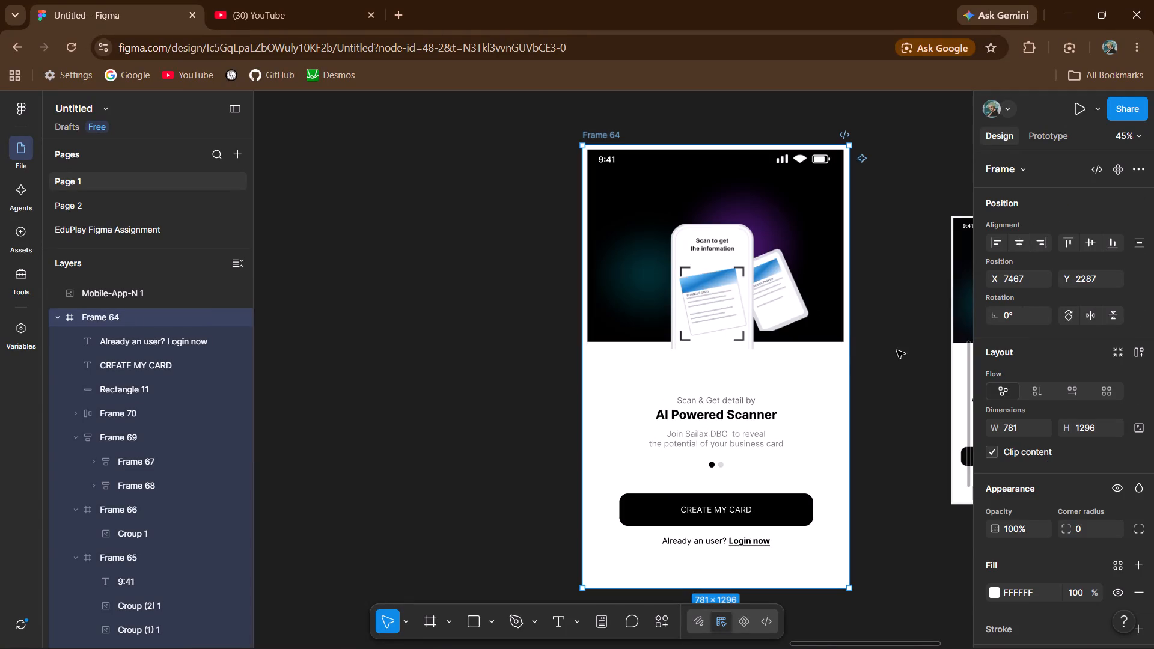
left_click(849, 362)
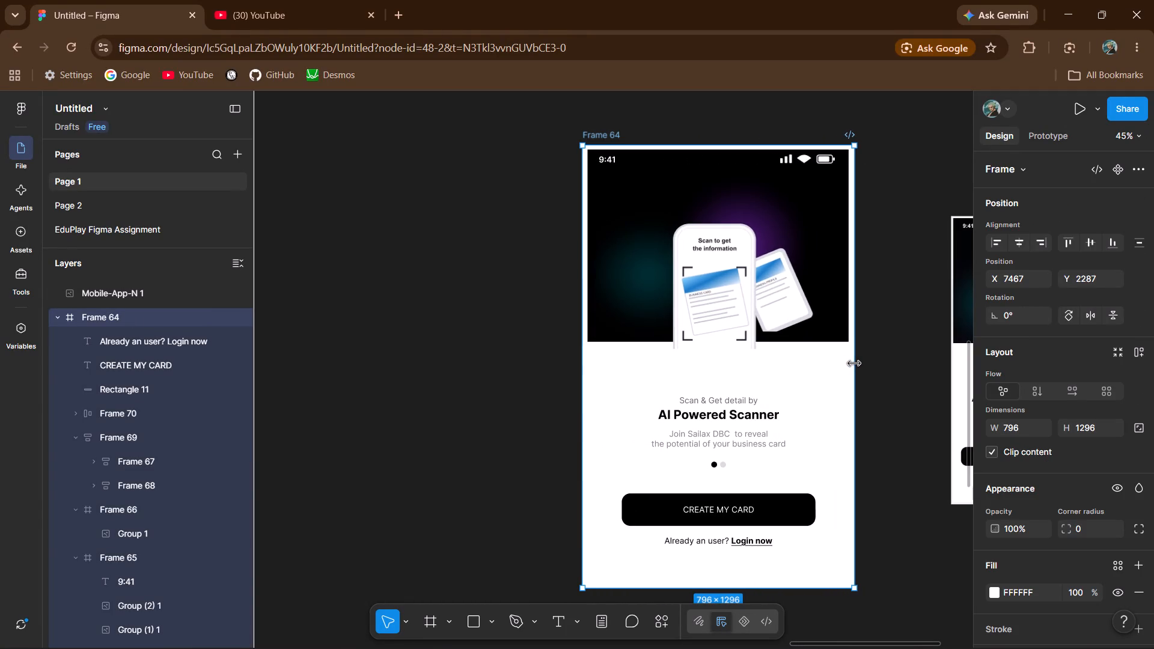
left_click(884, 425)
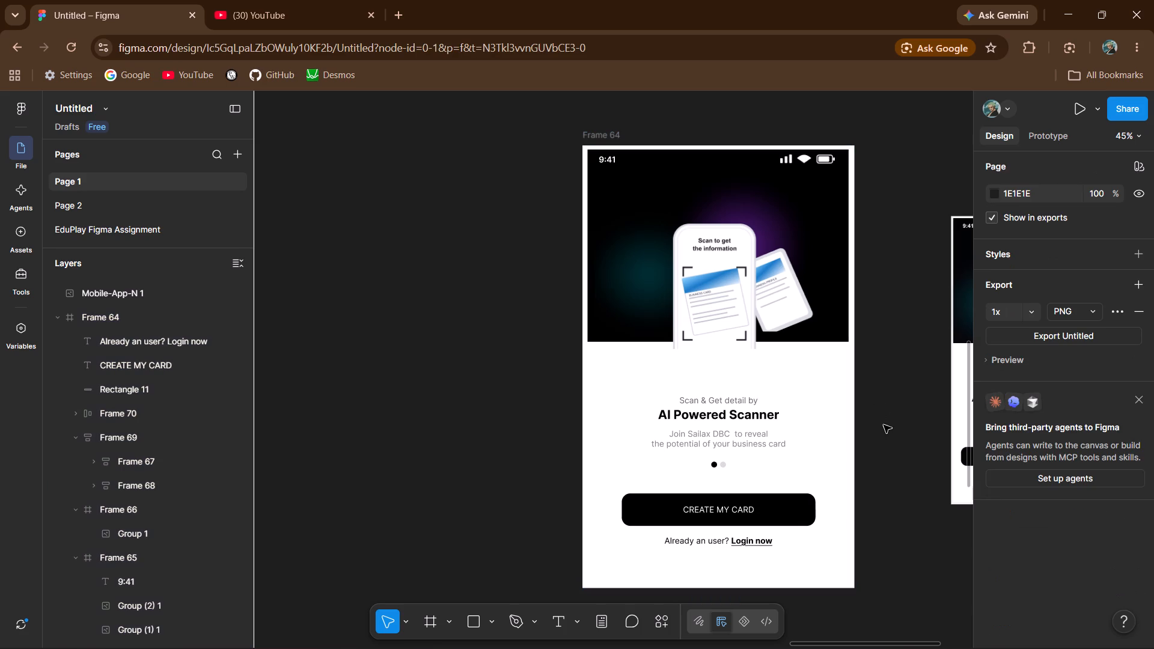
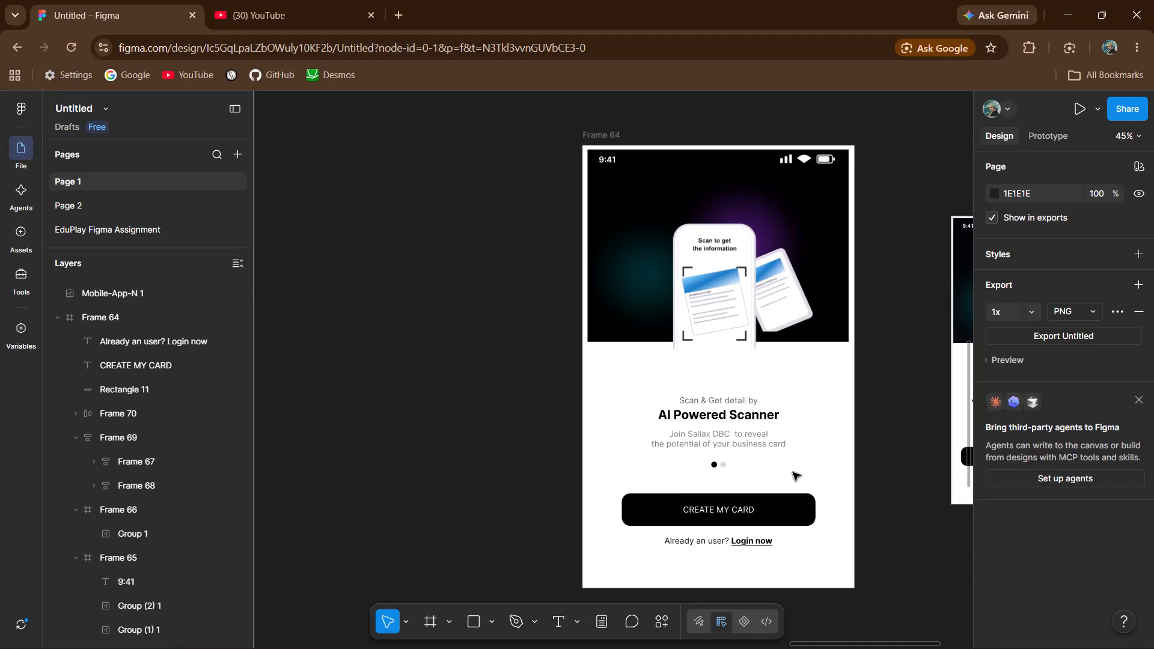
Select Frame 70, the small auto layout row between the description text and the CREATE MY CARD button.
left_click(716, 462)
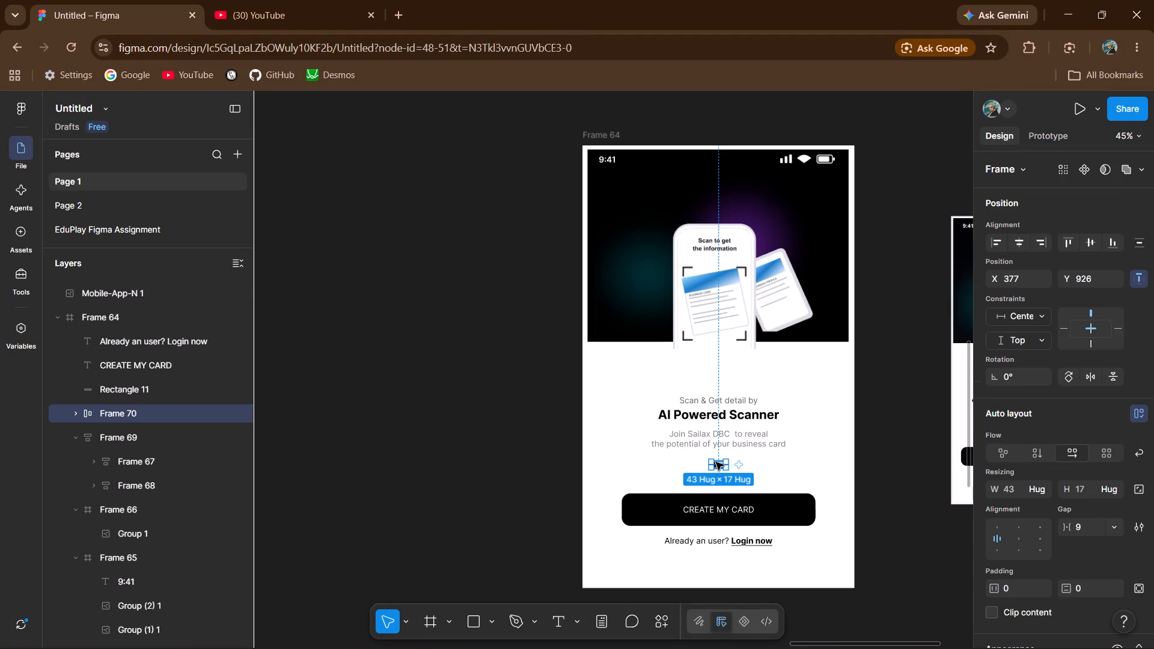
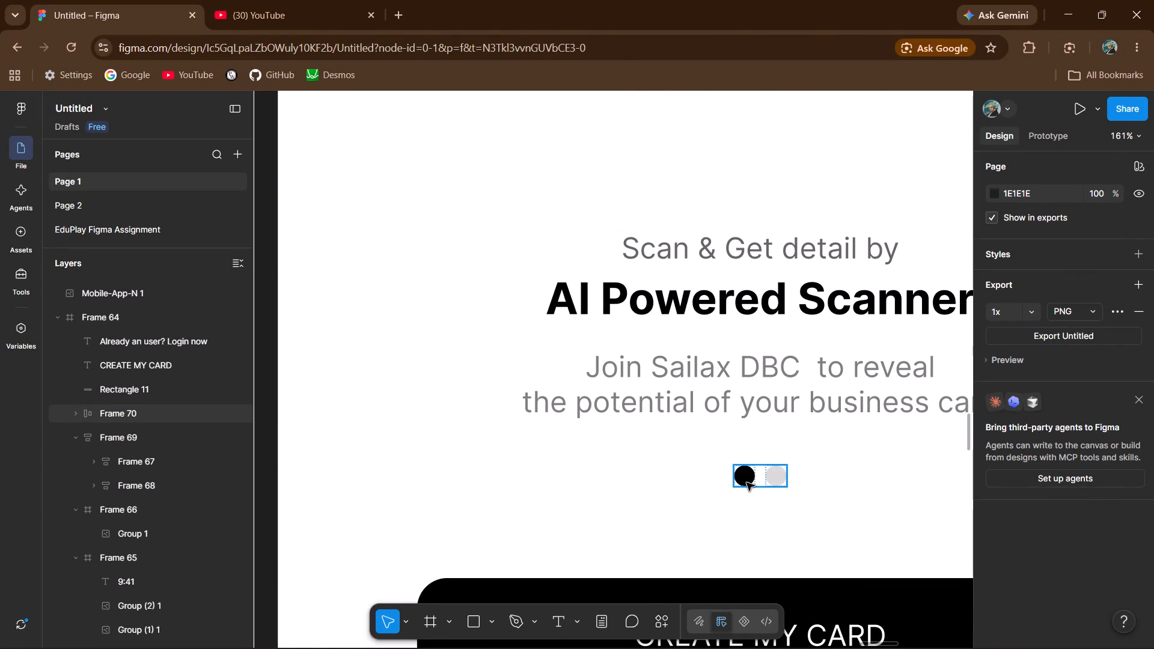
Expand Frame 70 in the layer list and select Ellipse 2, the black dot inside it.
left_click(73, 417)
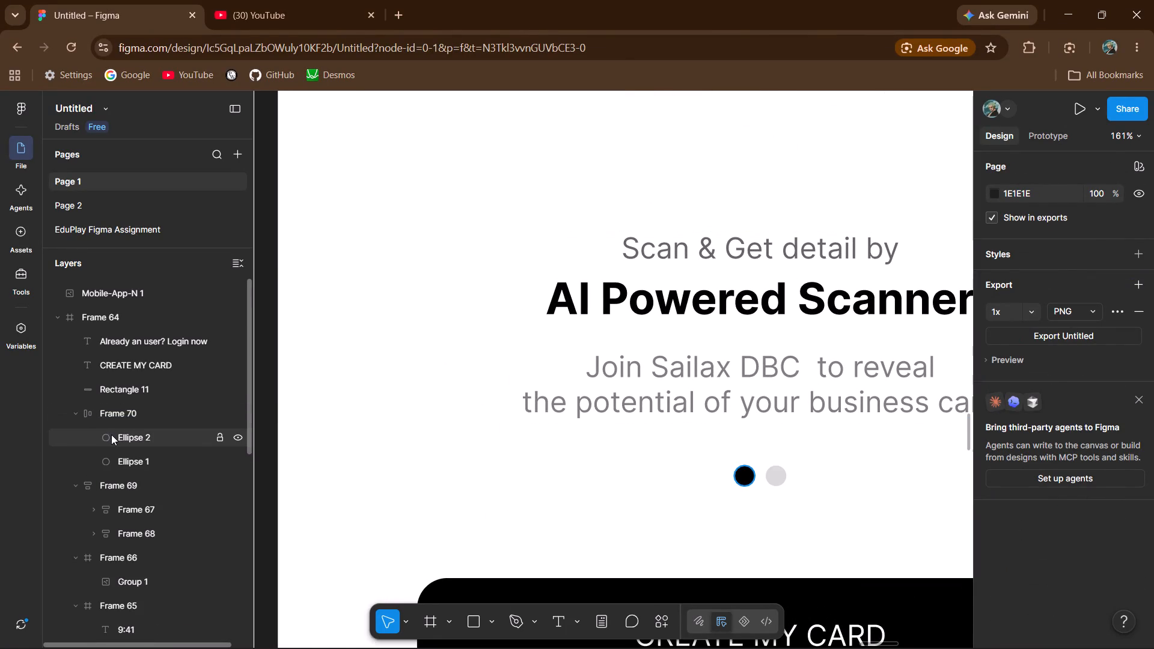
left_click(112, 434)
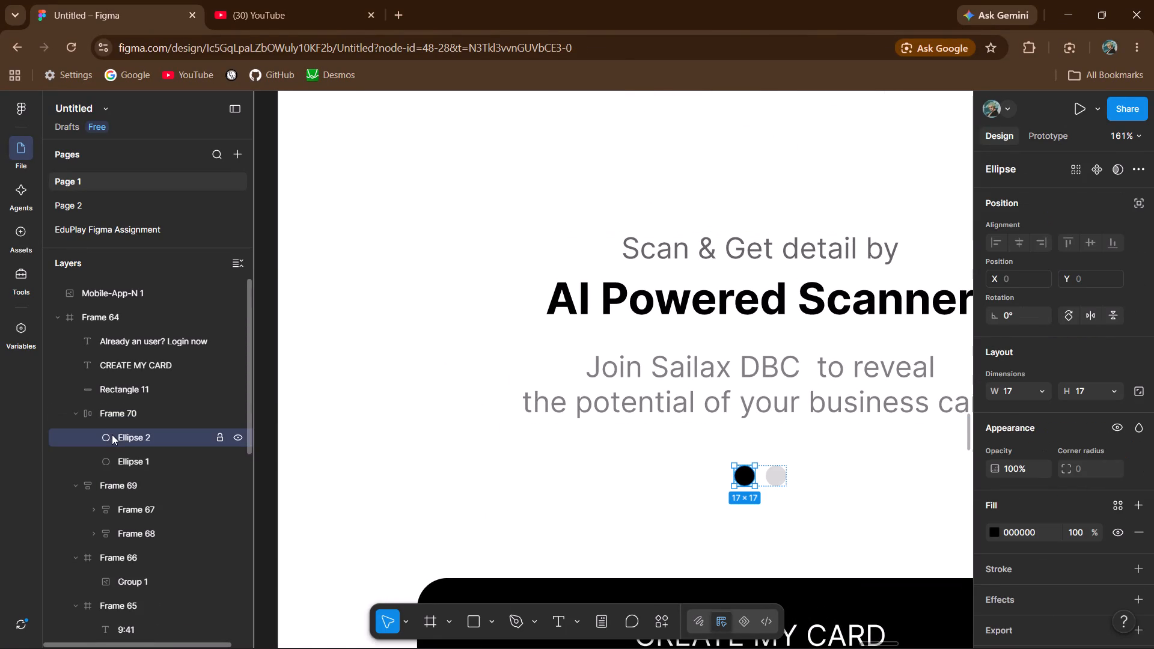
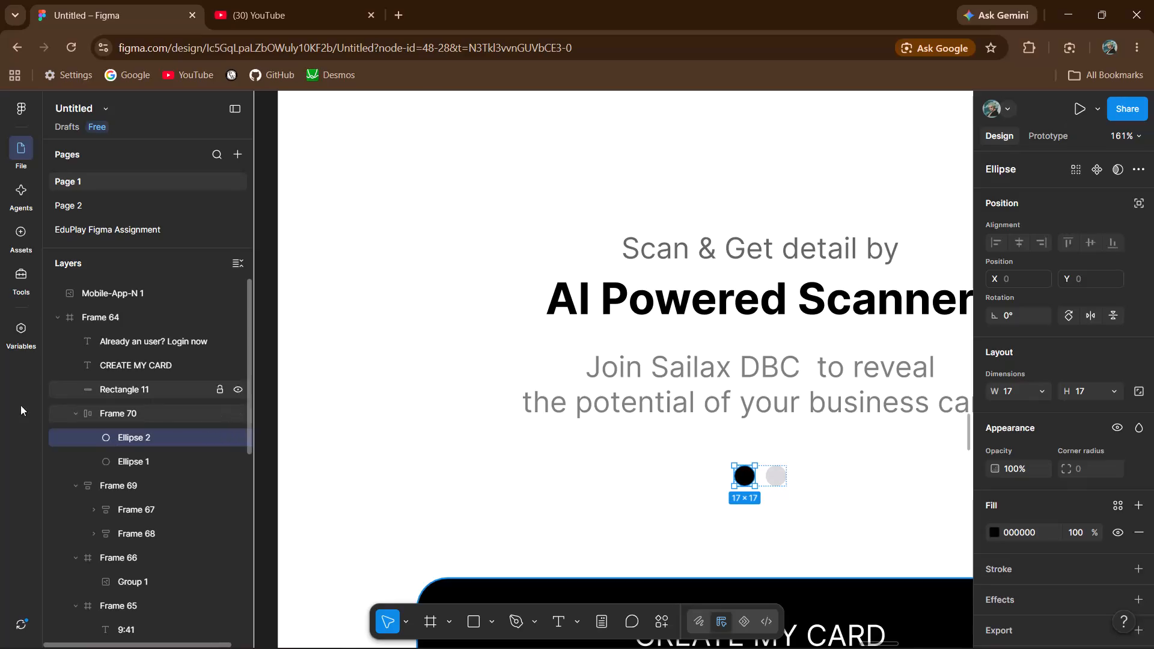
Deselect Ellipse 2, the black dot in Frame 70, leaving nothing on the canvas selected.
left_click(371, 315)
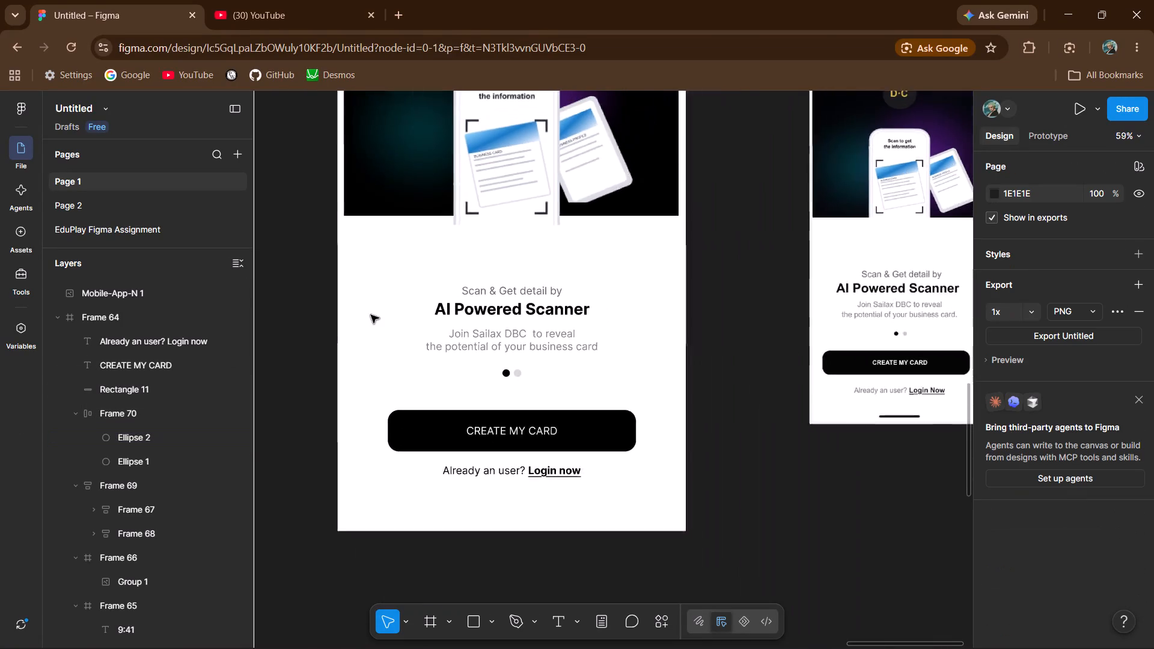
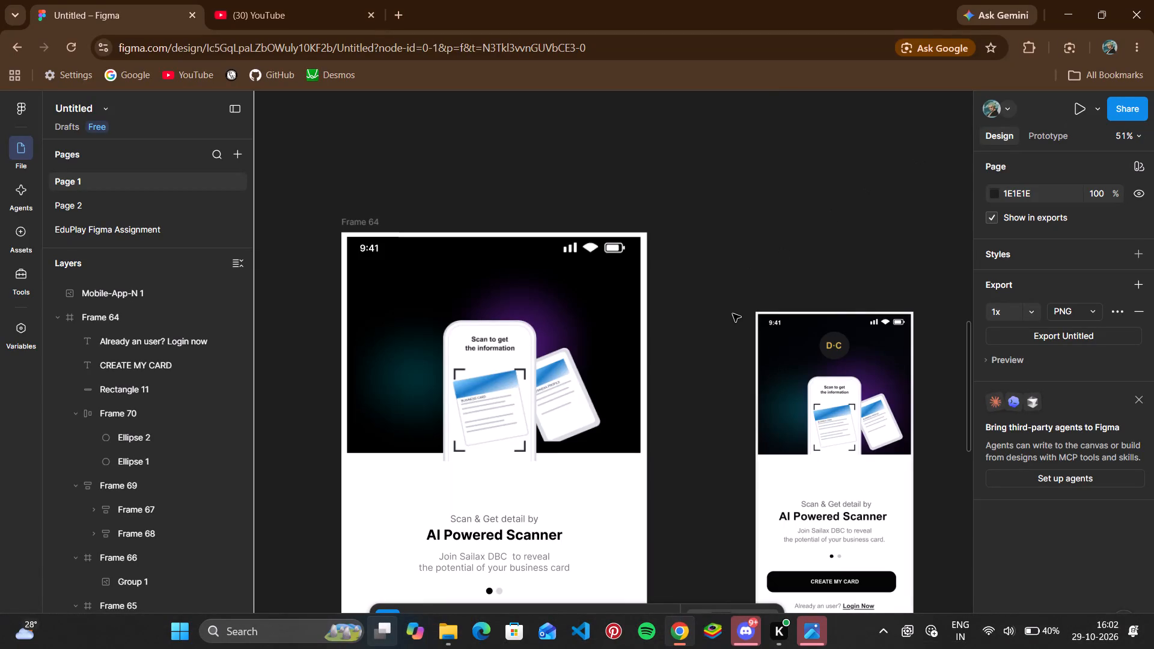
Open the K app and close the browser window that shows the Untitled design file.
left_click(783, 639)
double_click(783, 639)
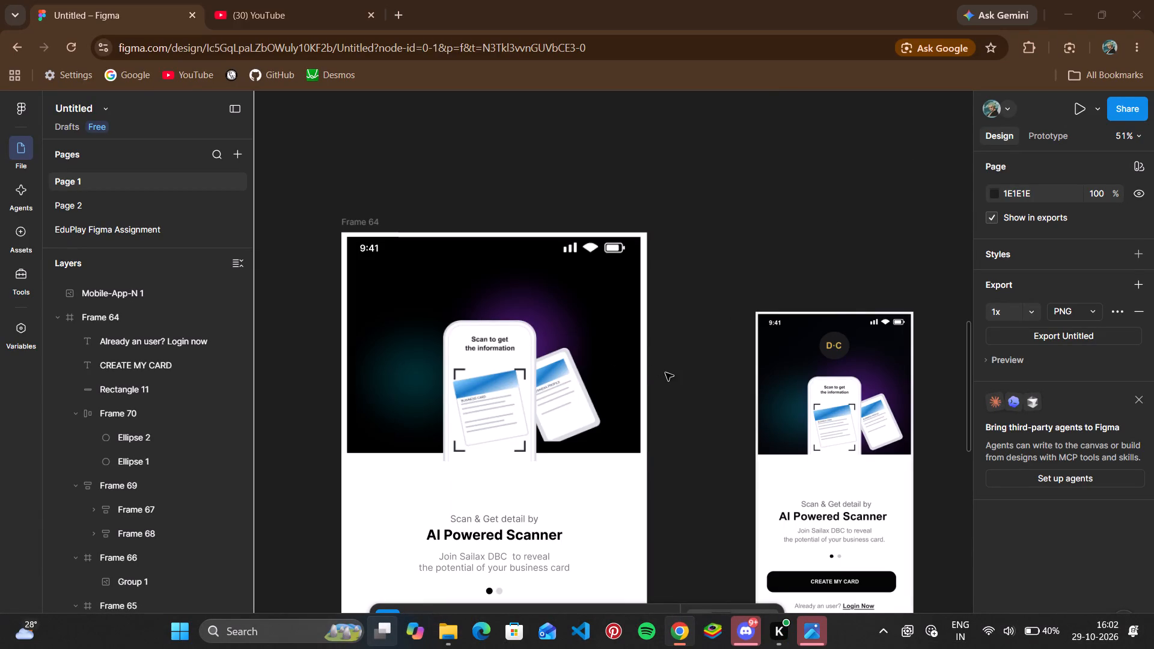
left_click(1153, 0)
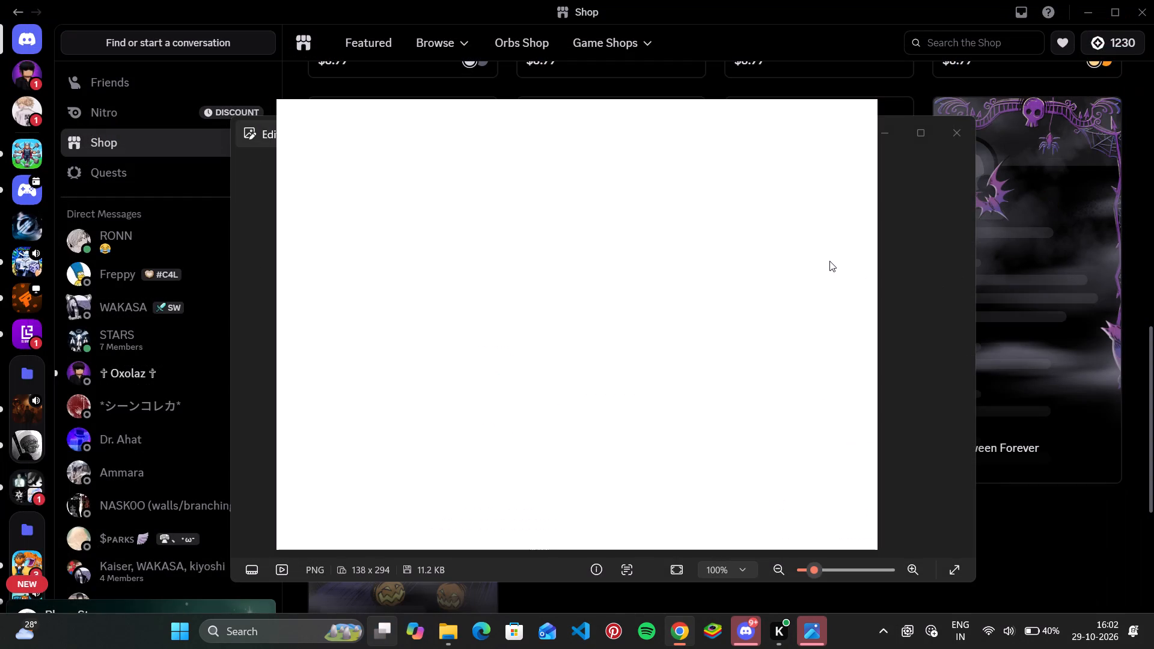